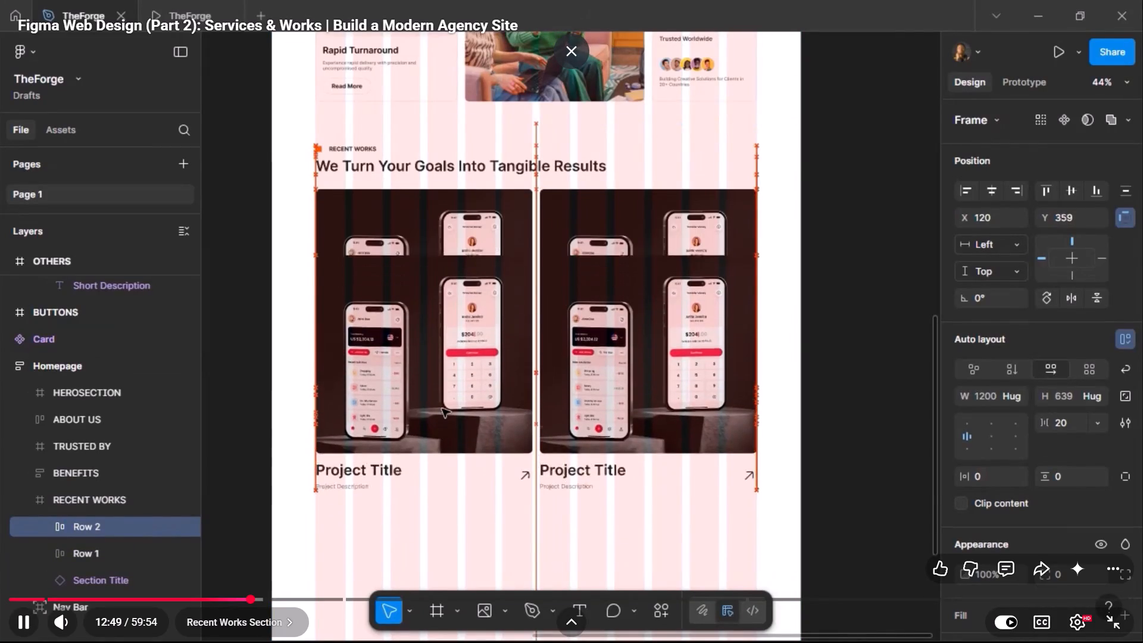
Review how the tutorial video duplicates the project row and applies auto layout to the Recent Works section.
key("Left")
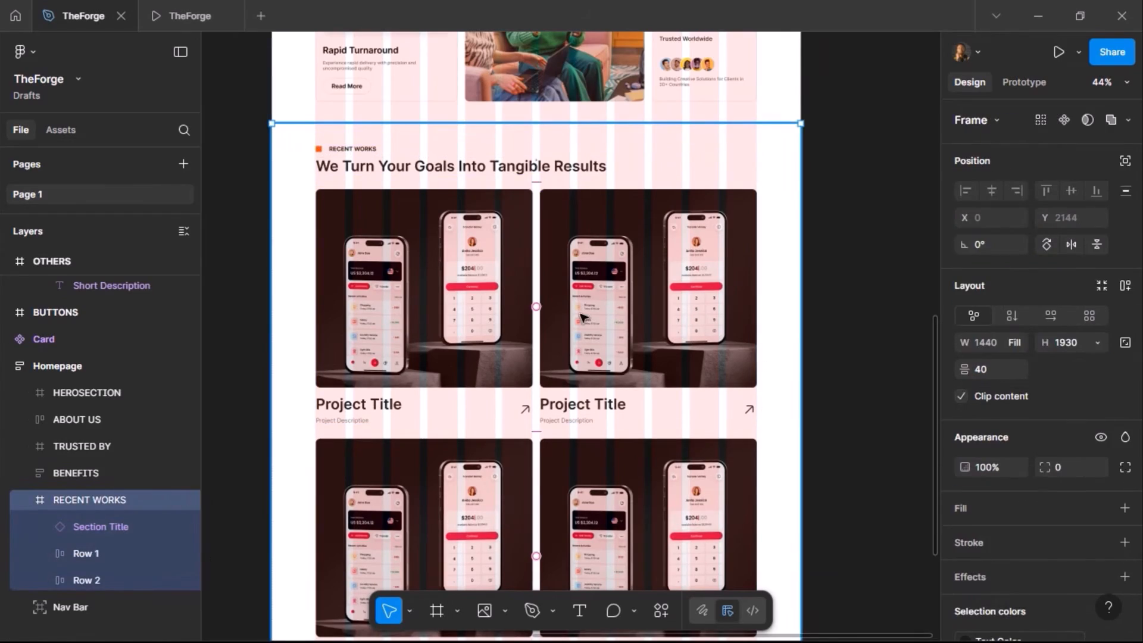
left_click(927, 360)
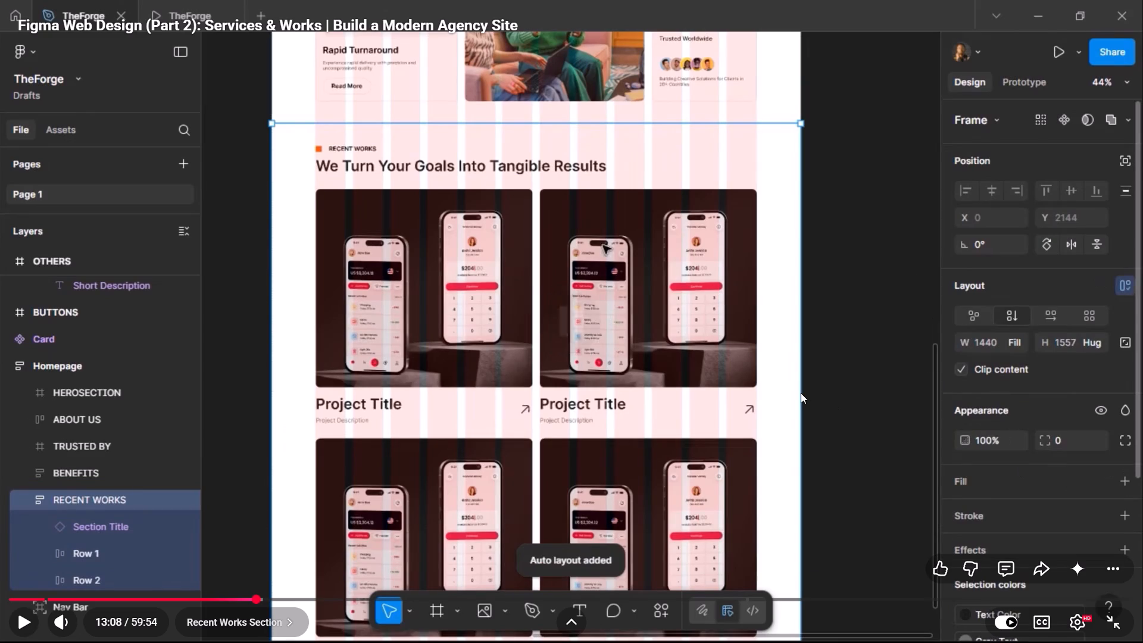
left_click(801, 393)
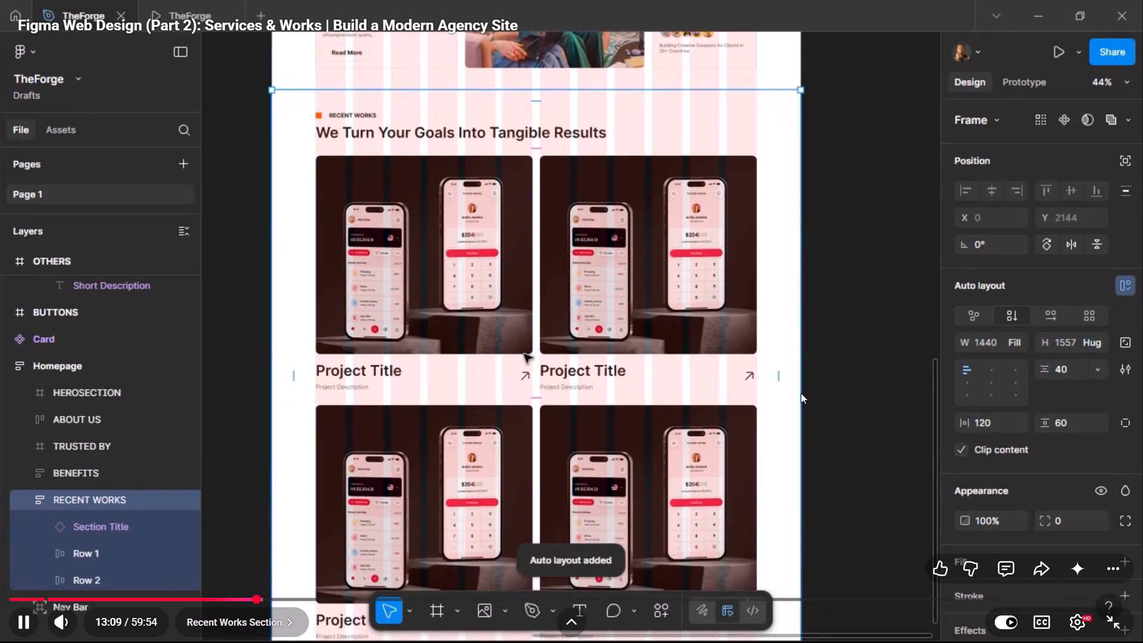
left_click(801, 393)
left_click(1126, 629)
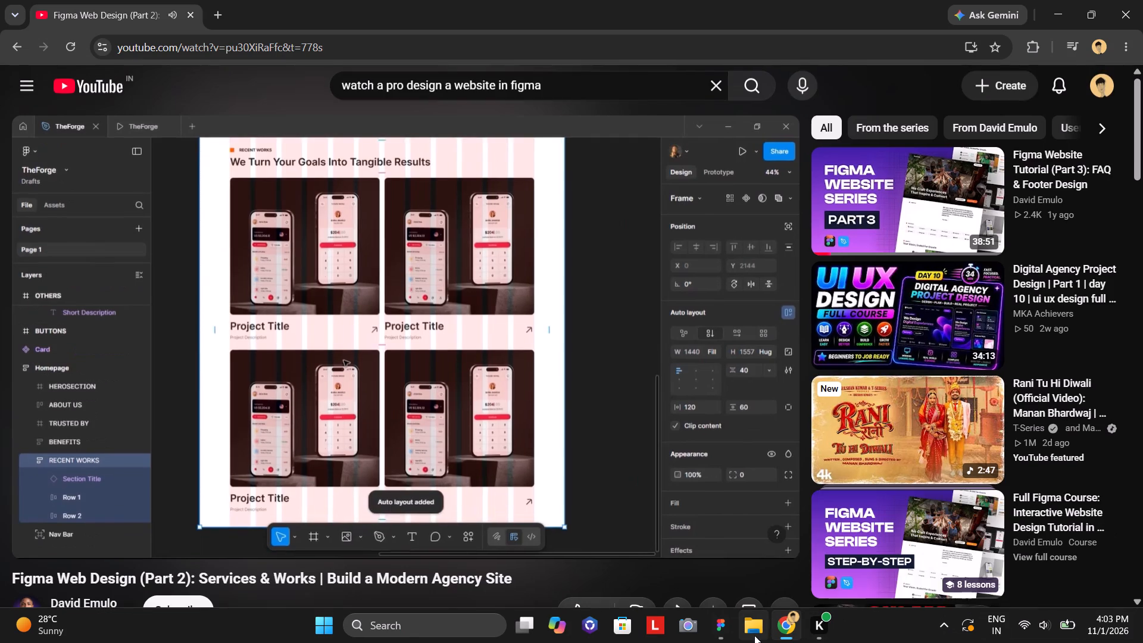
Switch to Figma and extend the height of the homepage's recent wins section, Frame 27, to about 1836.
left_click(729, 632)
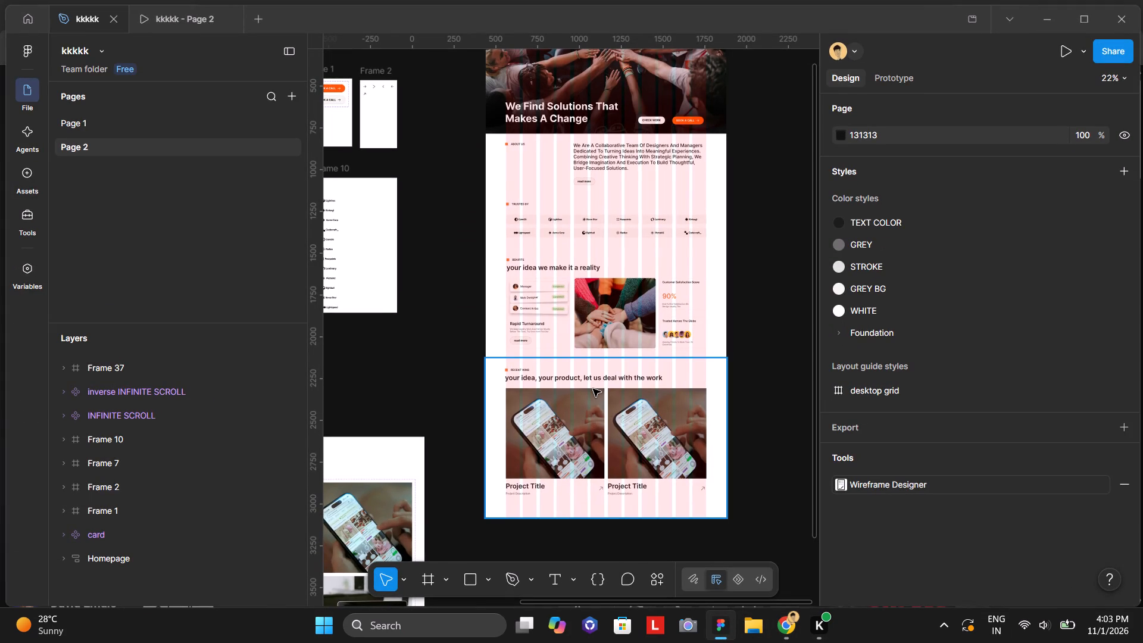
scroll(593, 389, "down", 2)
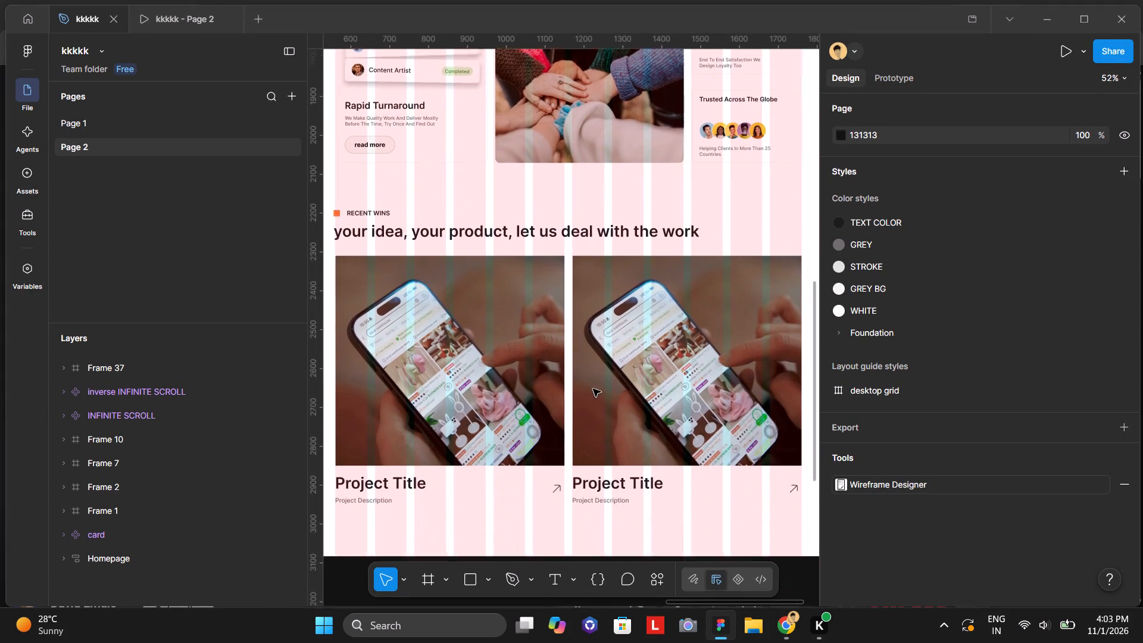
scroll(593, 389, "right", 2)
double_click(539, 340)
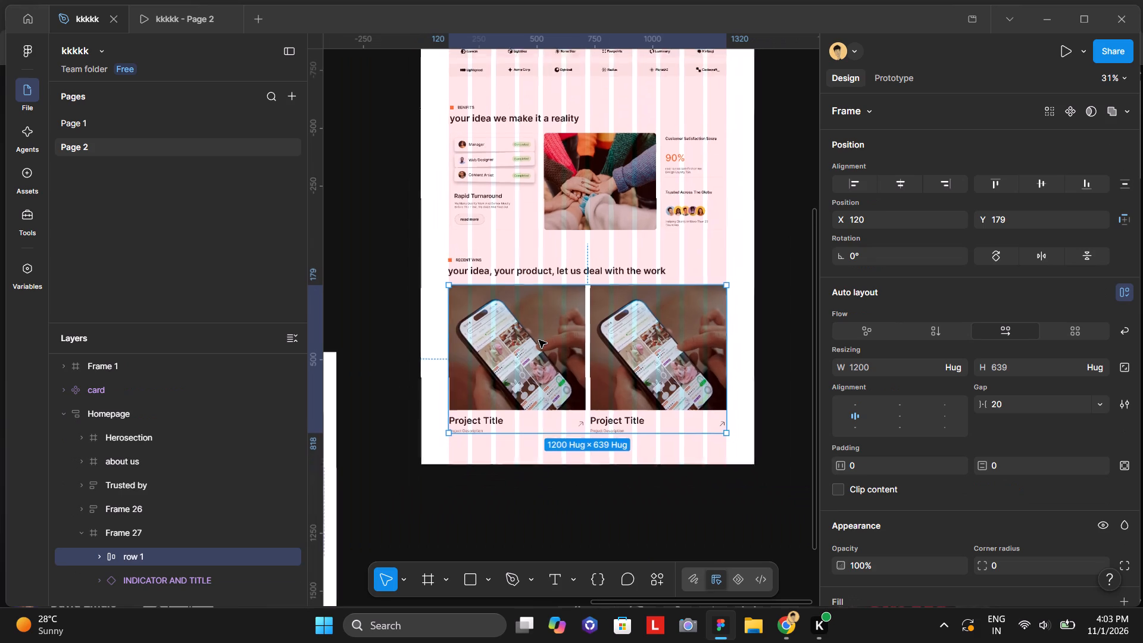
left_click(622, 468)
left_click_drag(622, 468, 620, 473)
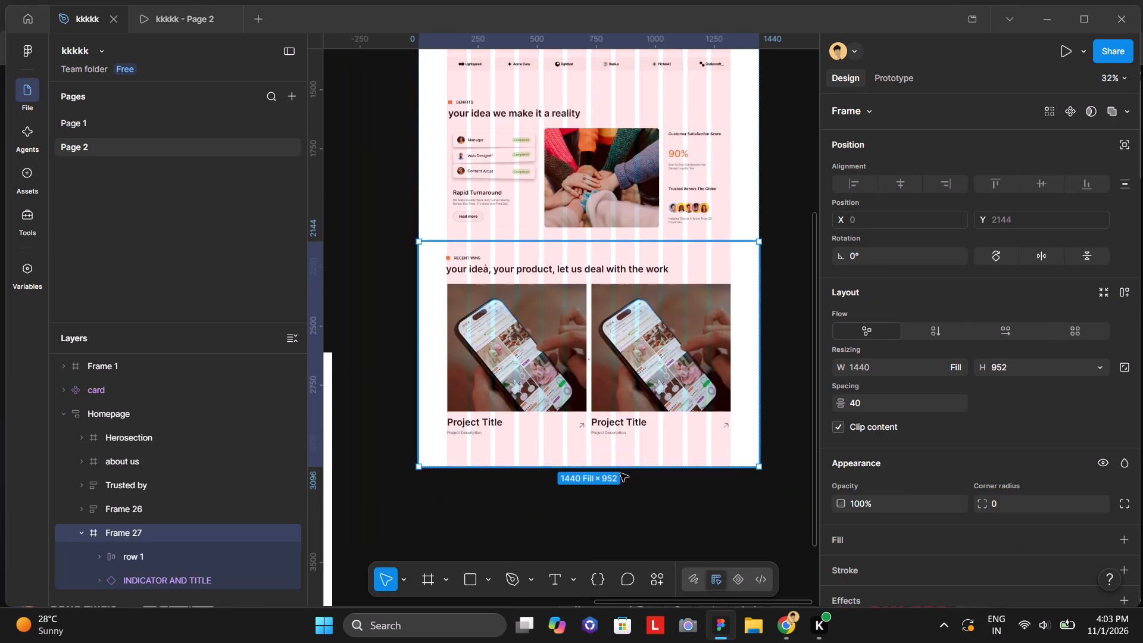
left_click_drag(620, 473, 607, 527)
left_click(763, 486)
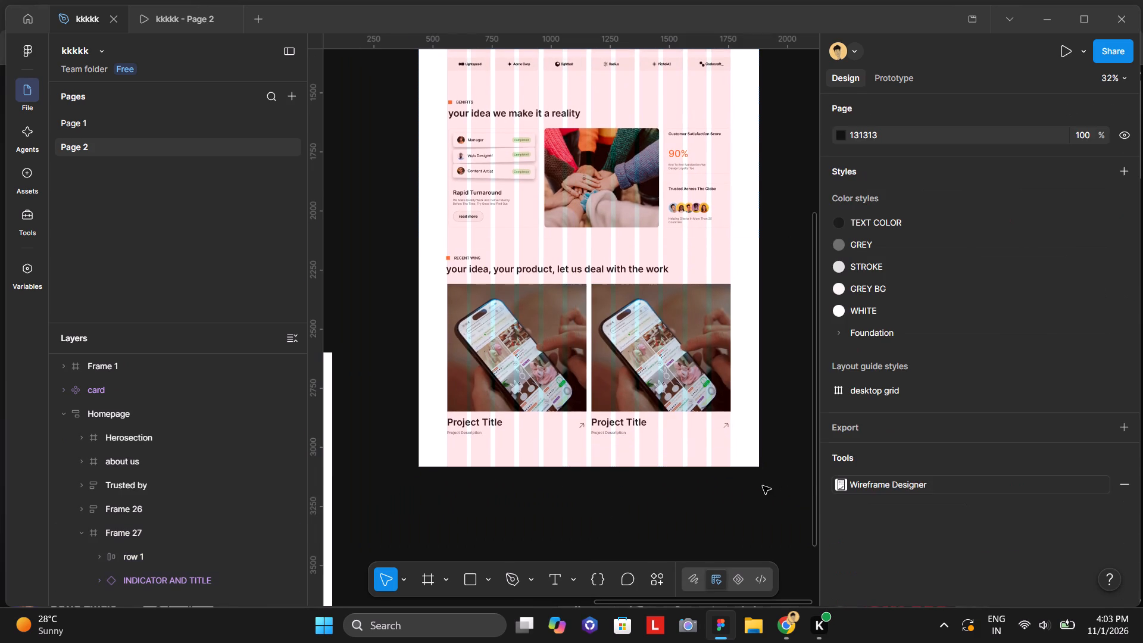
left_click(684, 447)
left_click_drag(618, 467, 619, 582)
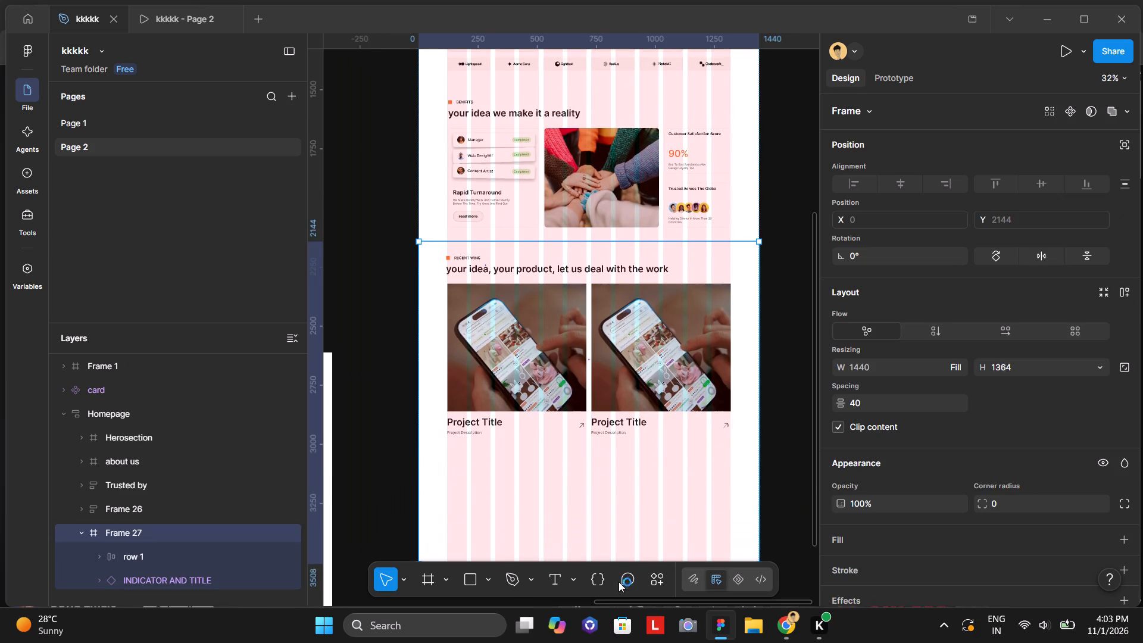
left_click_drag(619, 582, 621, 582)
scroll(651, 445, "down", 2)
left_click_drag(639, 444, 640, 467)
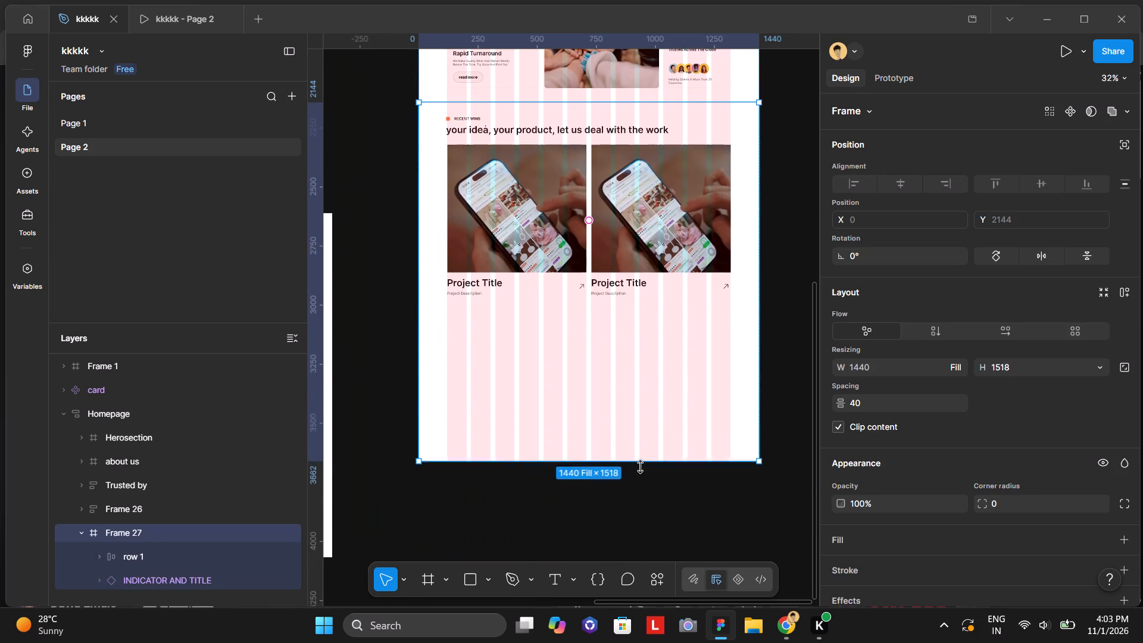
left_click_drag(640, 467, 638, 536)
left_click(573, 256)
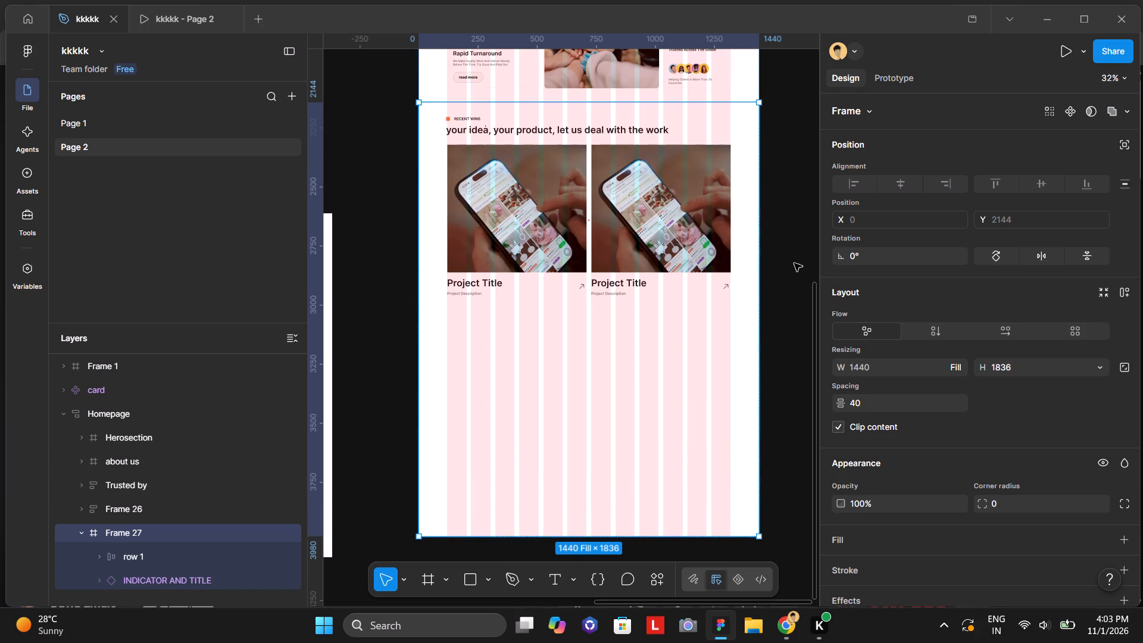
left_click(794, 263)
Duplicate the two-card row 1 directly below itself at X 120, Y 858, leaving a 40 gap between rows.
double_click(700, 244)
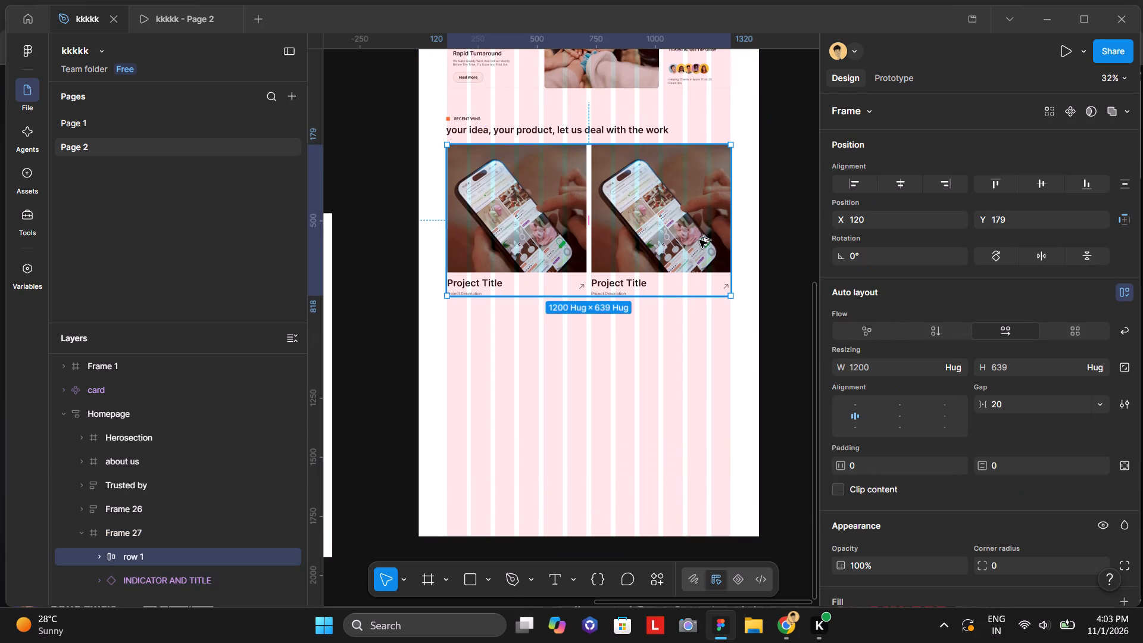
left_click_drag(699, 240, 701, 394, "alt")
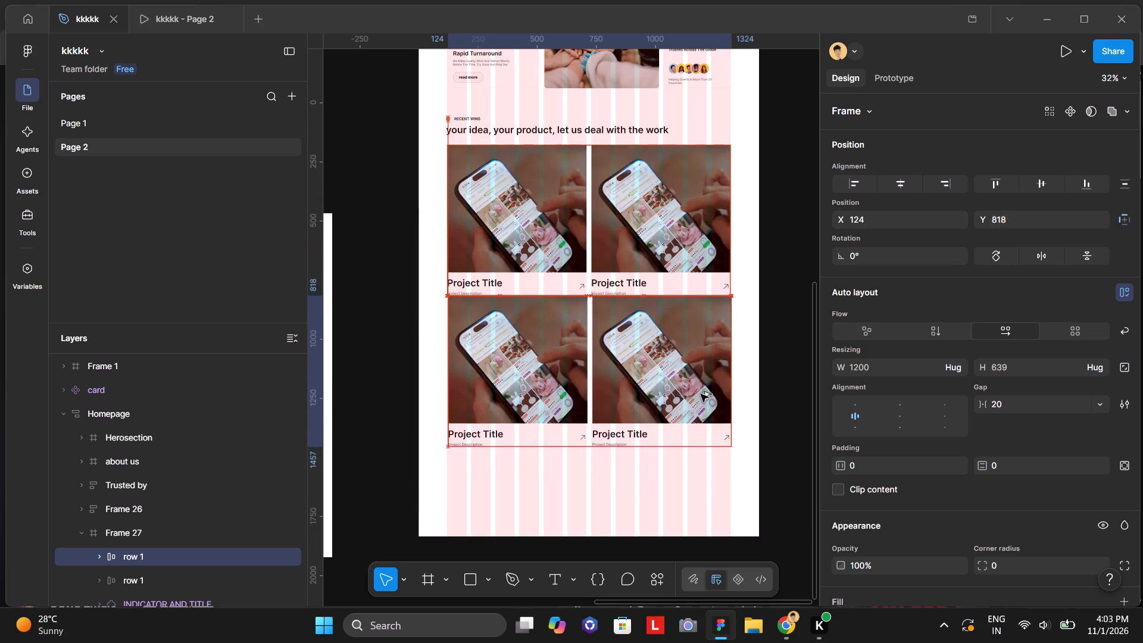
left_click_drag(701, 394, 700, 403, "alt")
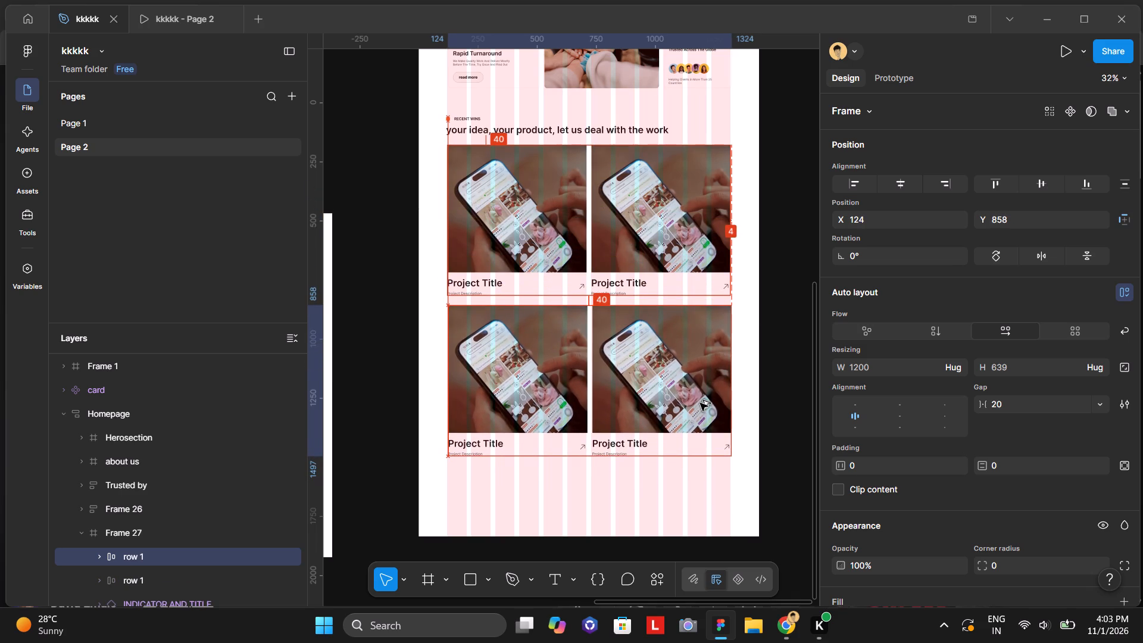
left_click_drag(700, 403, 700, 404, "alt")
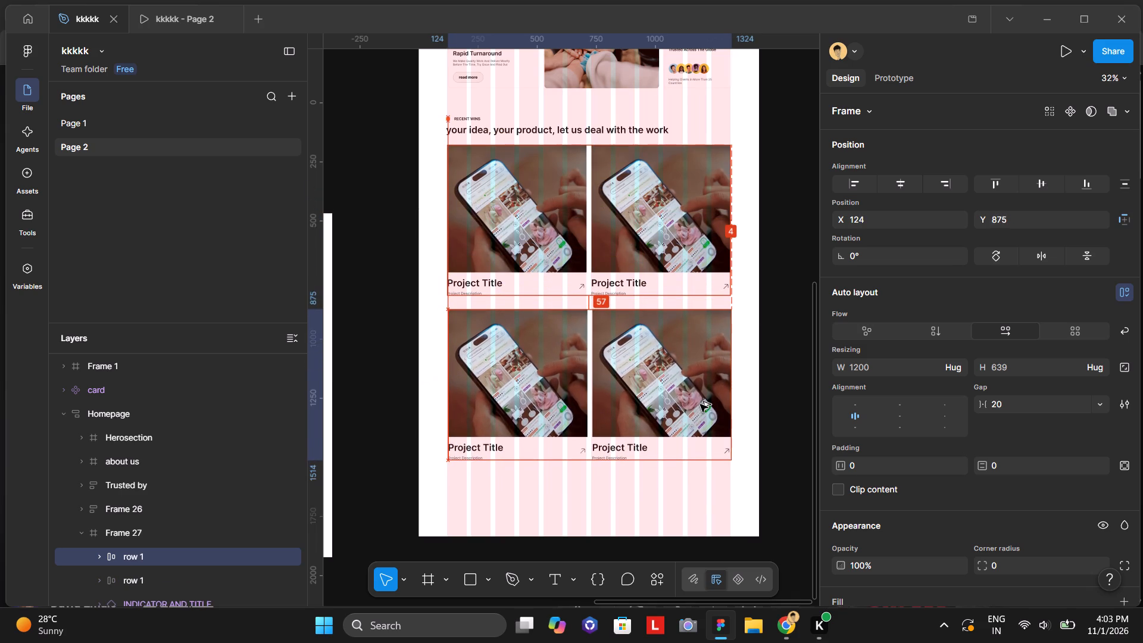
left_click_drag(700, 404, 700, 402, "alt")
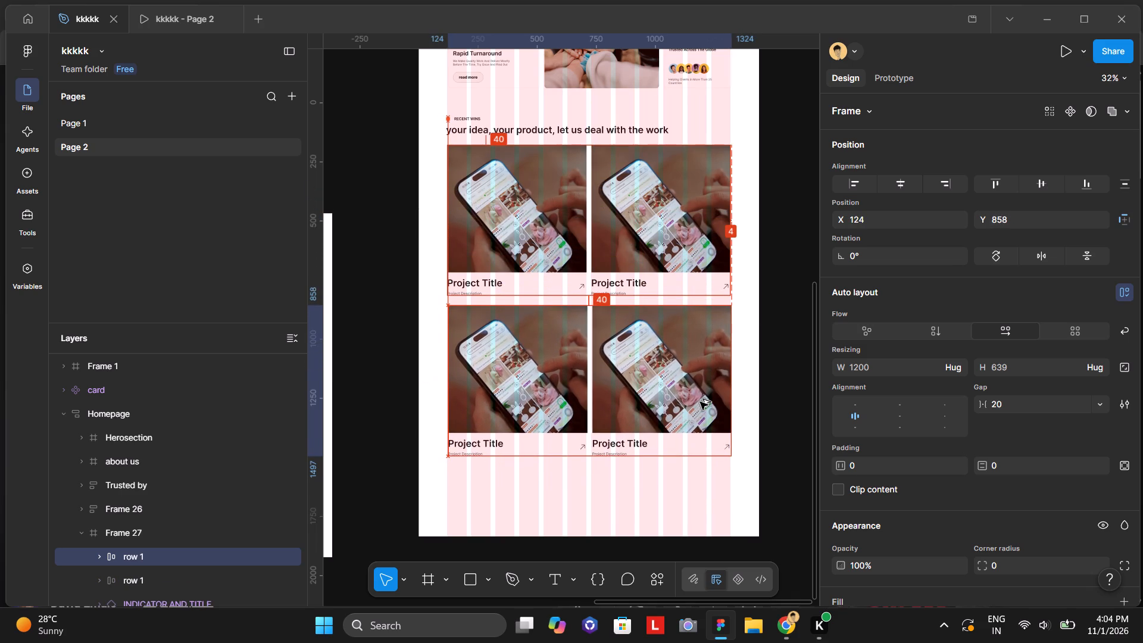
left_click_drag(700, 402, 699, 402, "alt")
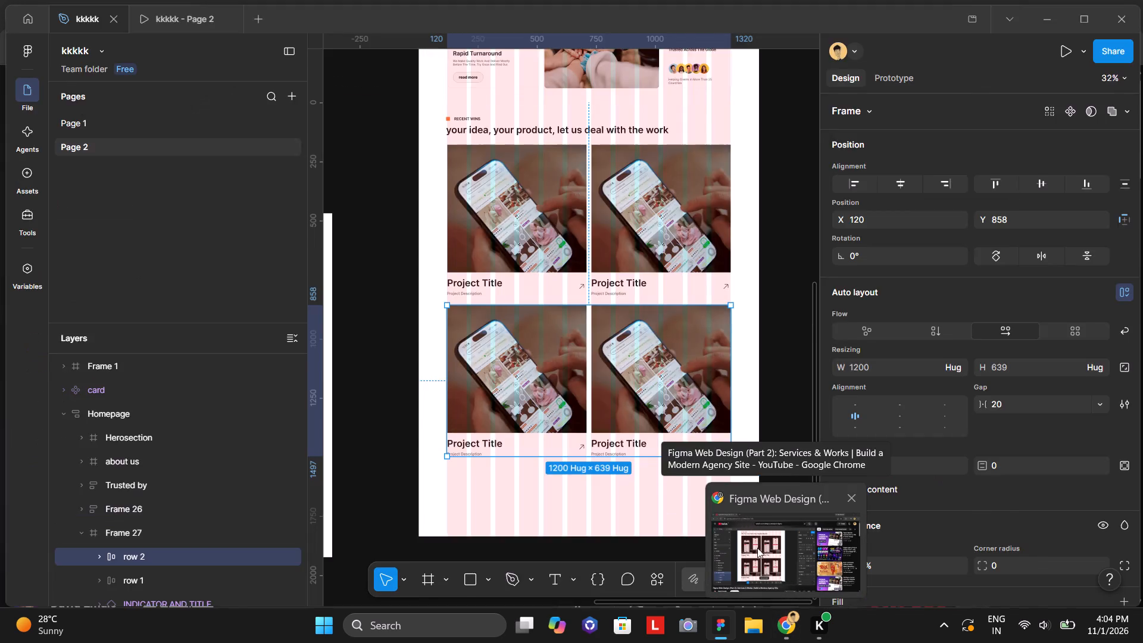
Switch to the tutorial video in Chrome and rewatch how the Recent Works section gets its auto layout.
left_click(739, 544)
left_click(605, 408)
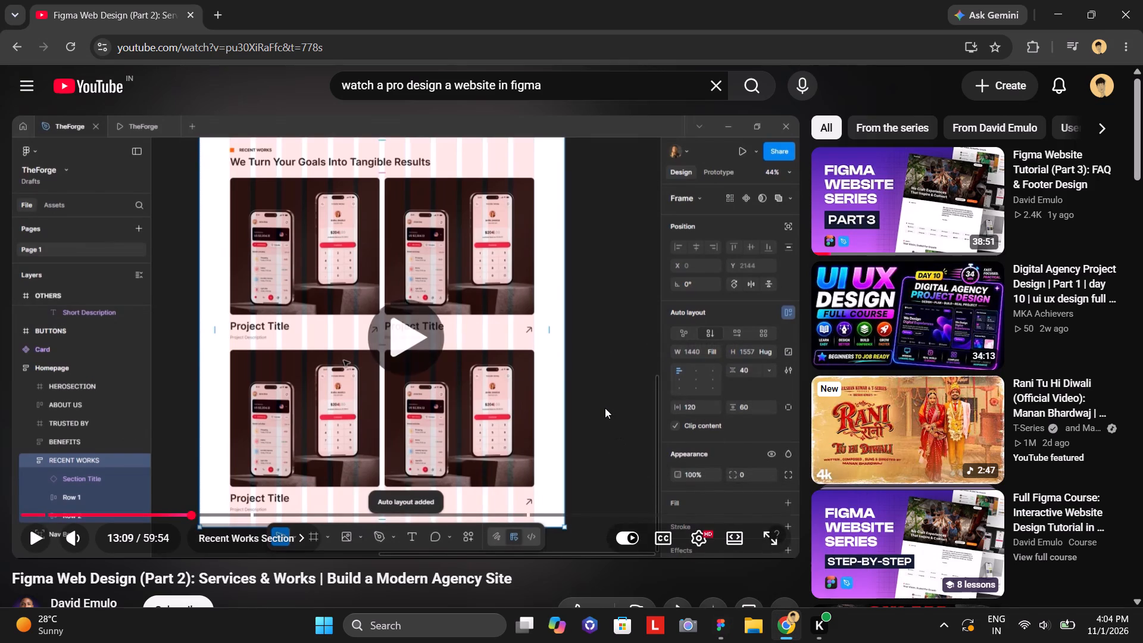
key("Left")
key("Left")
key("Left")
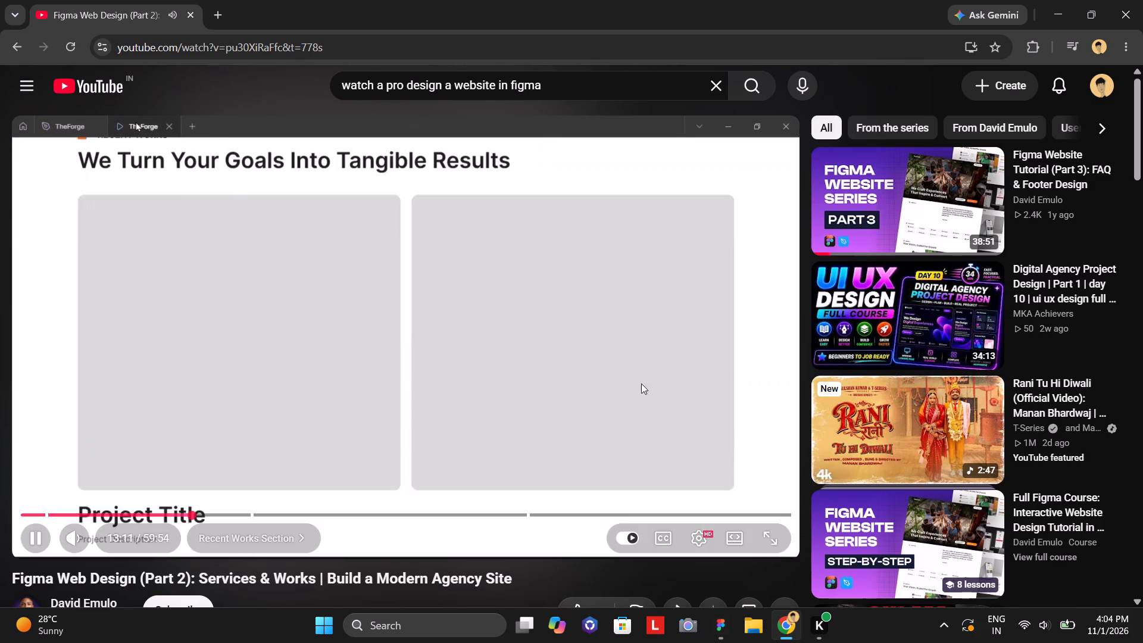
left_click(636, 247)
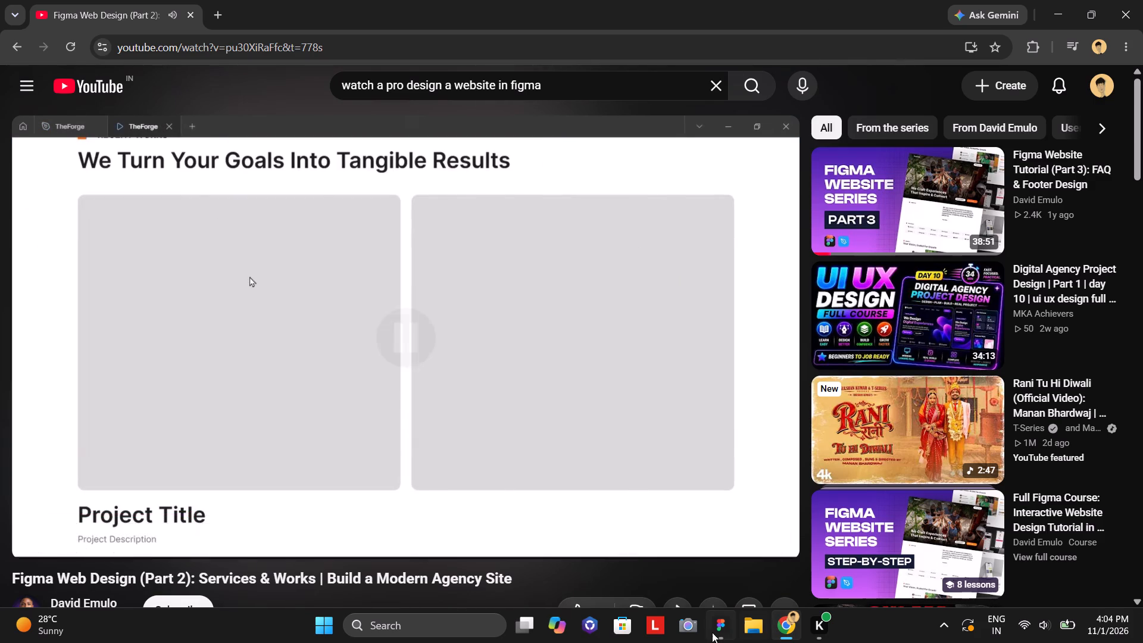
Switch to Figma and apply auto layout to Frame 27, the recent wins section containing the title and both rows.
left_click(712, 632)
left_click(670, 114)
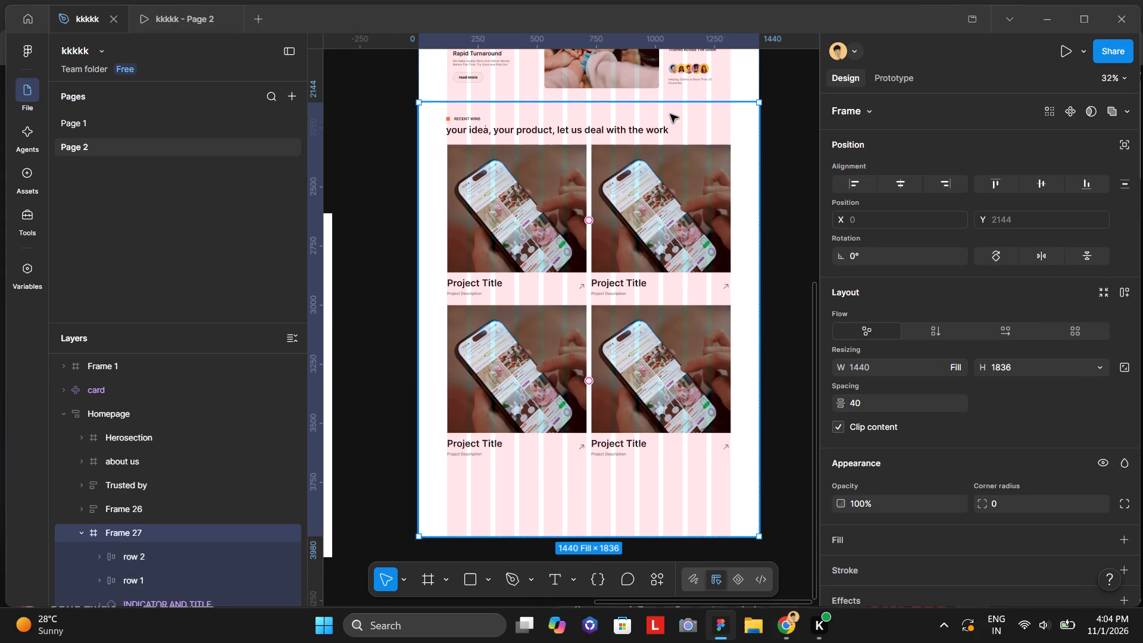
left_click(1119, 298)
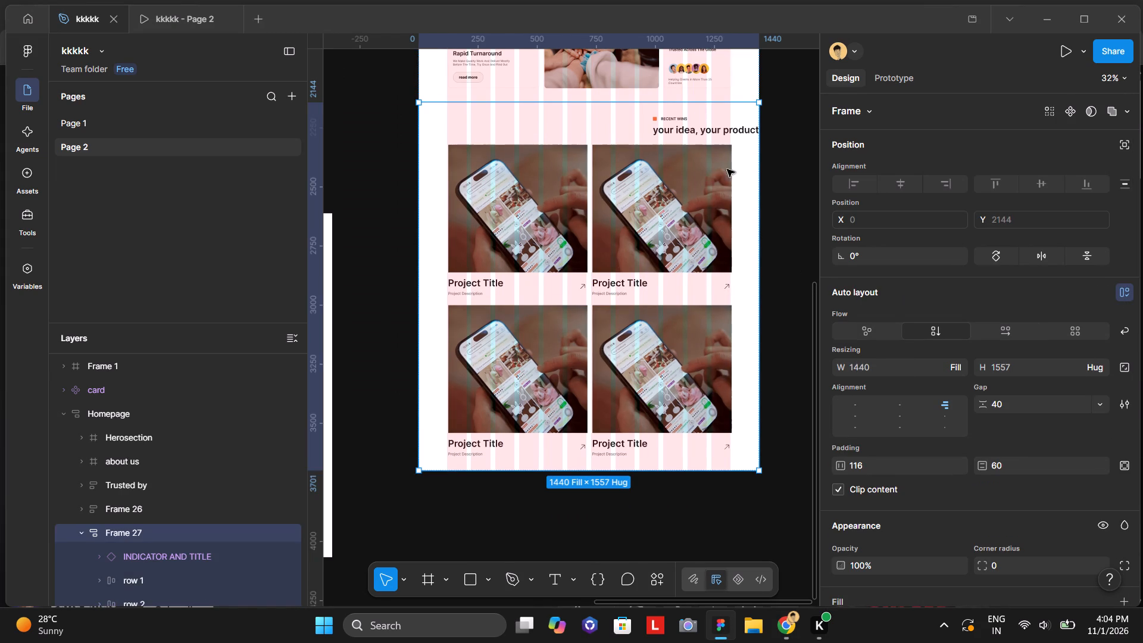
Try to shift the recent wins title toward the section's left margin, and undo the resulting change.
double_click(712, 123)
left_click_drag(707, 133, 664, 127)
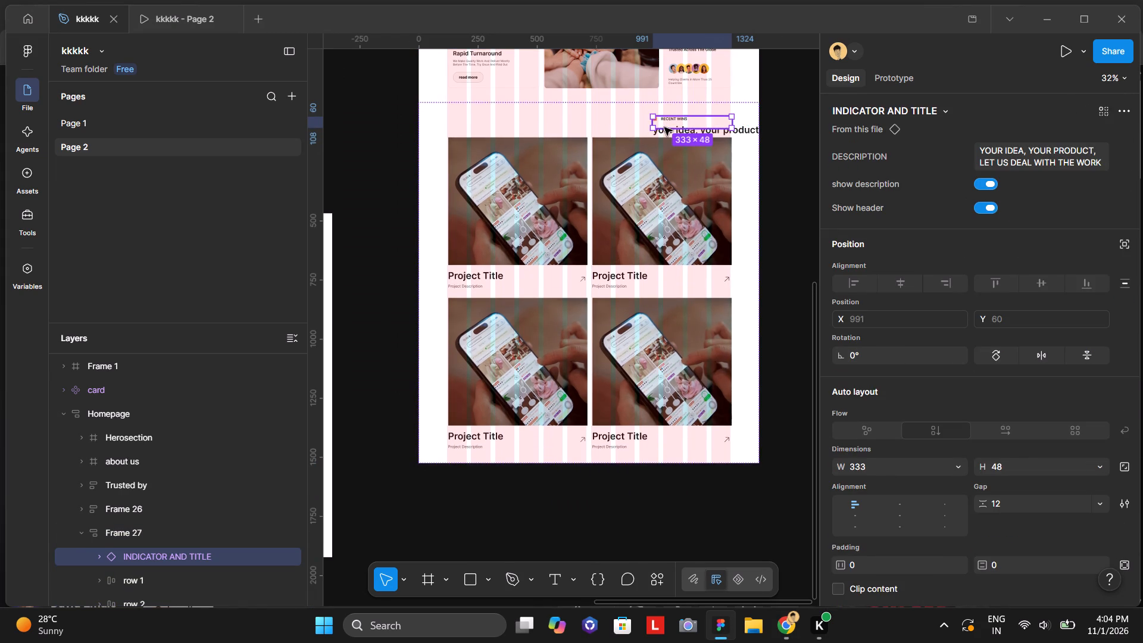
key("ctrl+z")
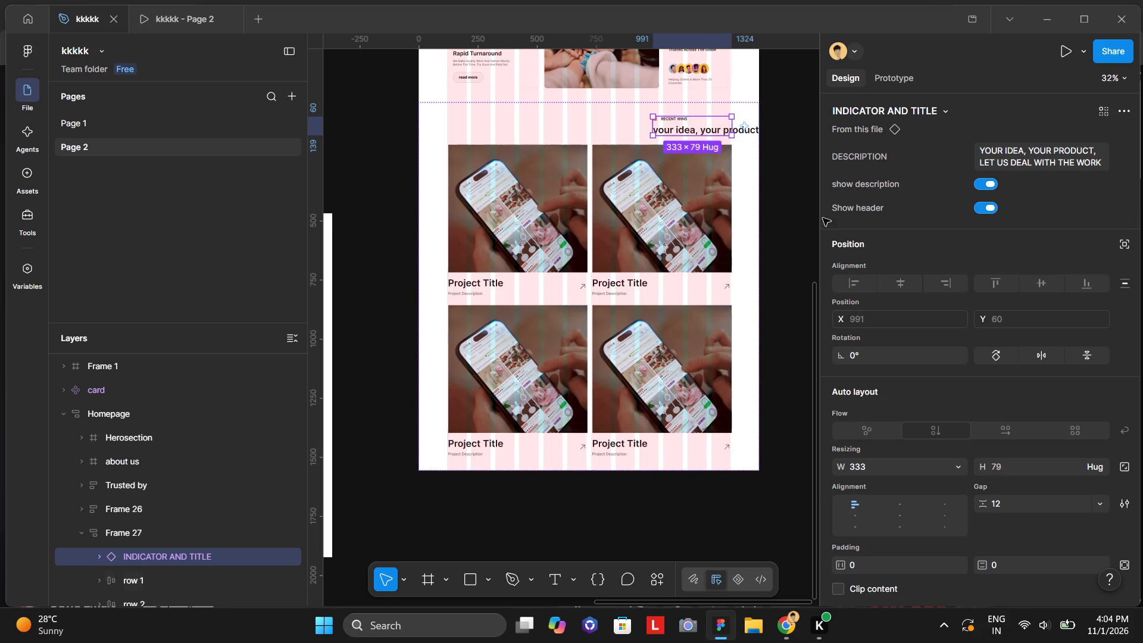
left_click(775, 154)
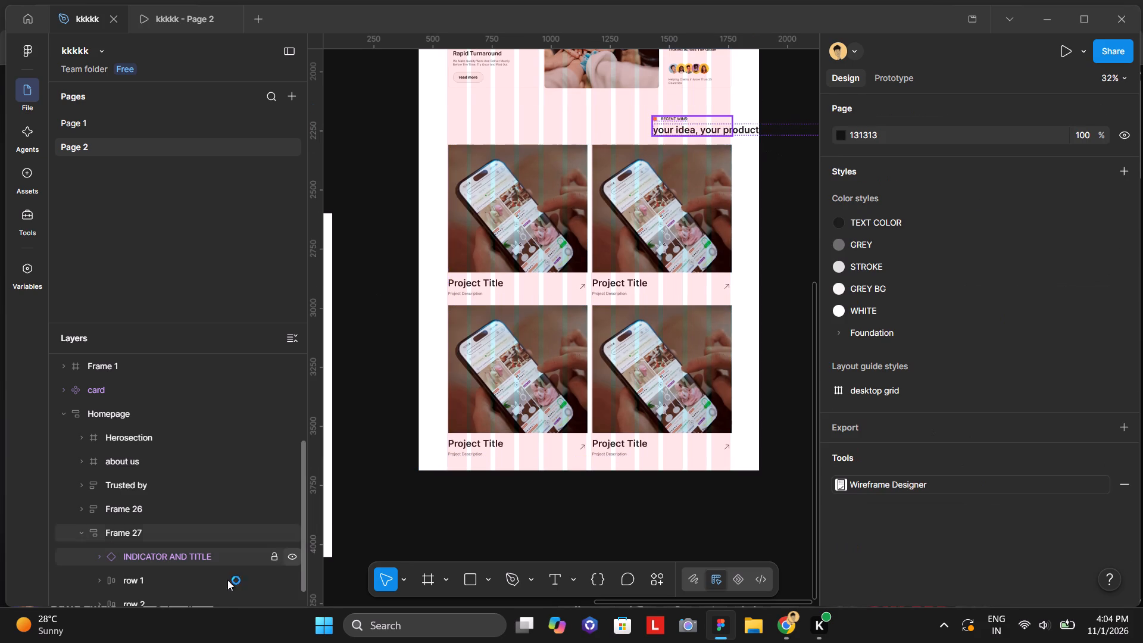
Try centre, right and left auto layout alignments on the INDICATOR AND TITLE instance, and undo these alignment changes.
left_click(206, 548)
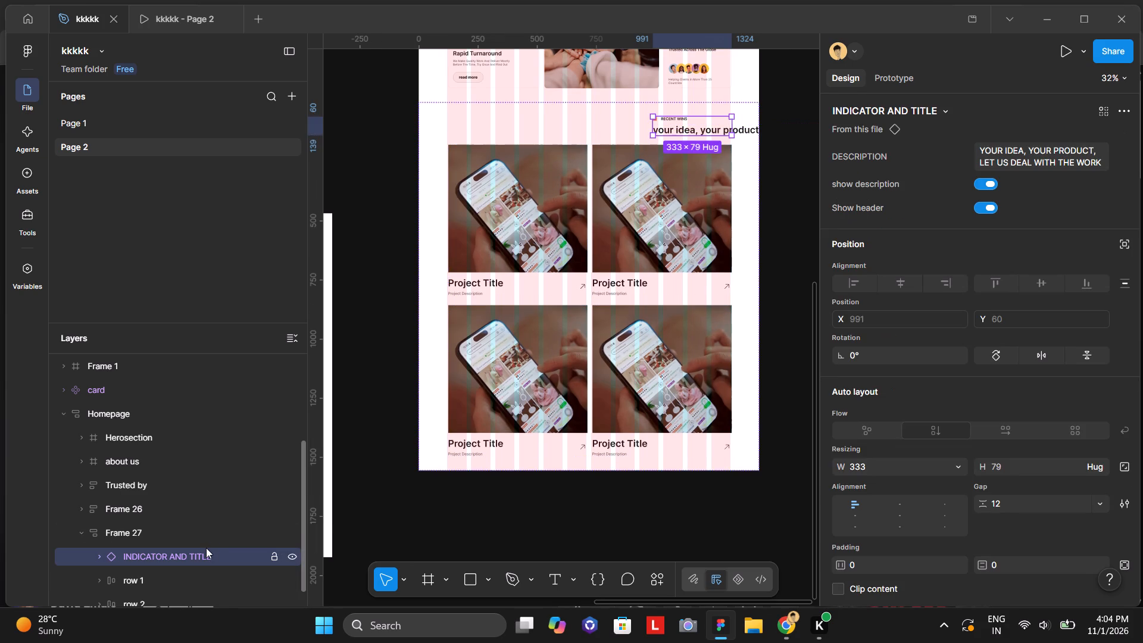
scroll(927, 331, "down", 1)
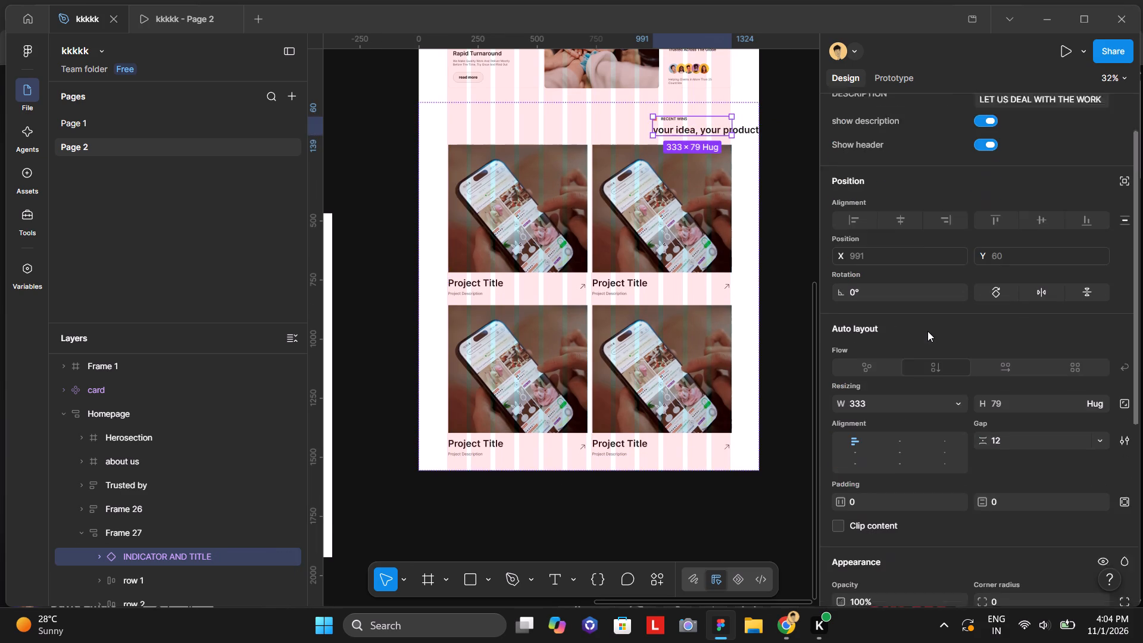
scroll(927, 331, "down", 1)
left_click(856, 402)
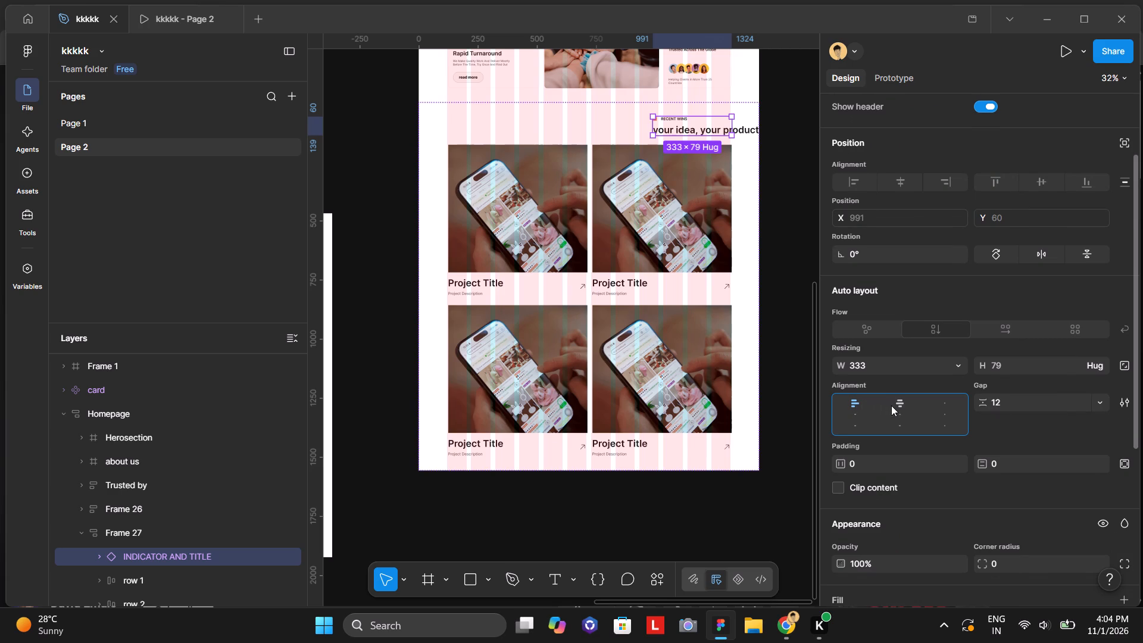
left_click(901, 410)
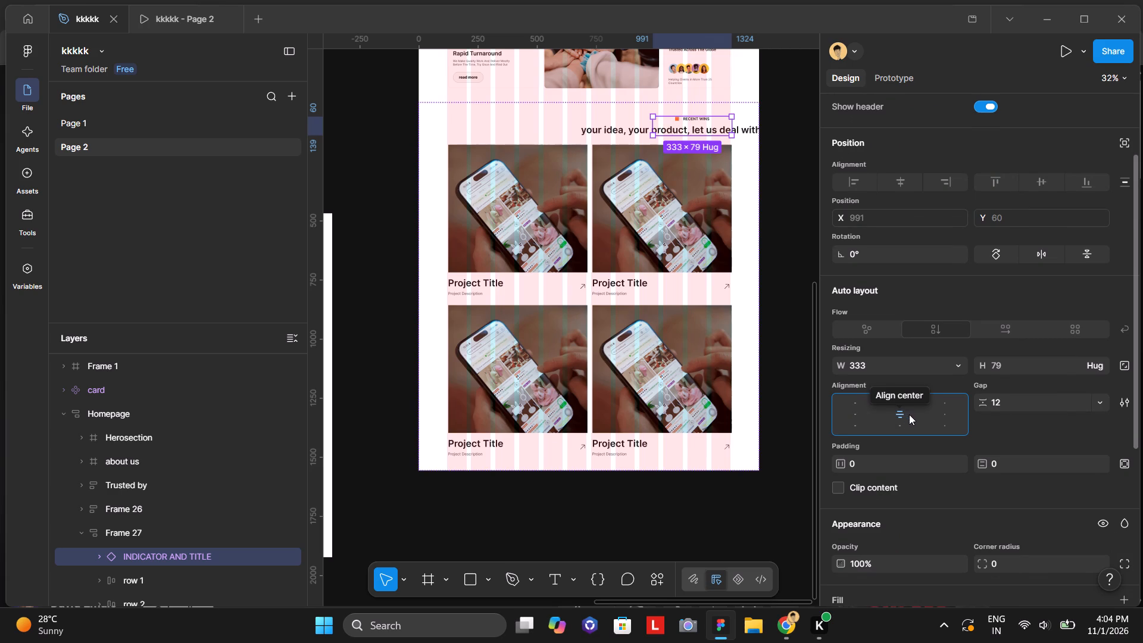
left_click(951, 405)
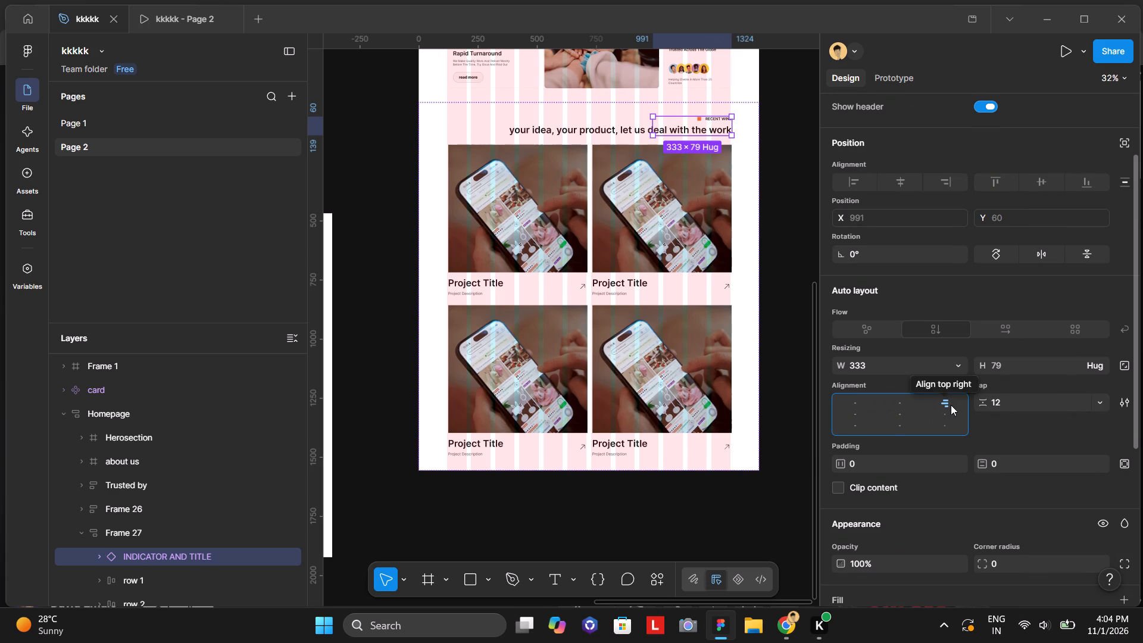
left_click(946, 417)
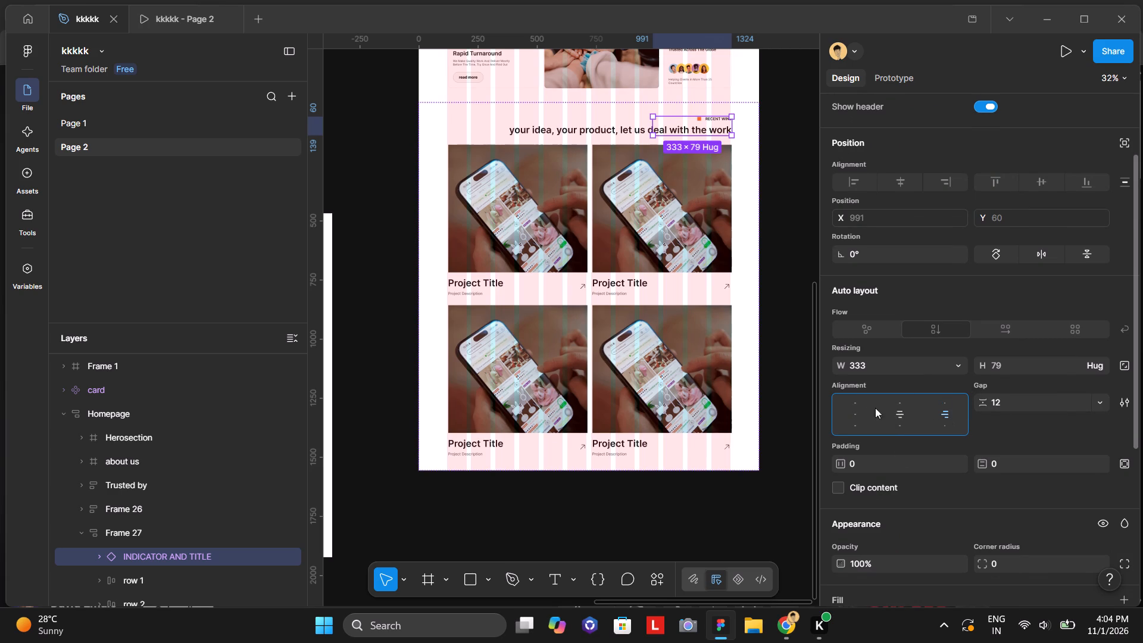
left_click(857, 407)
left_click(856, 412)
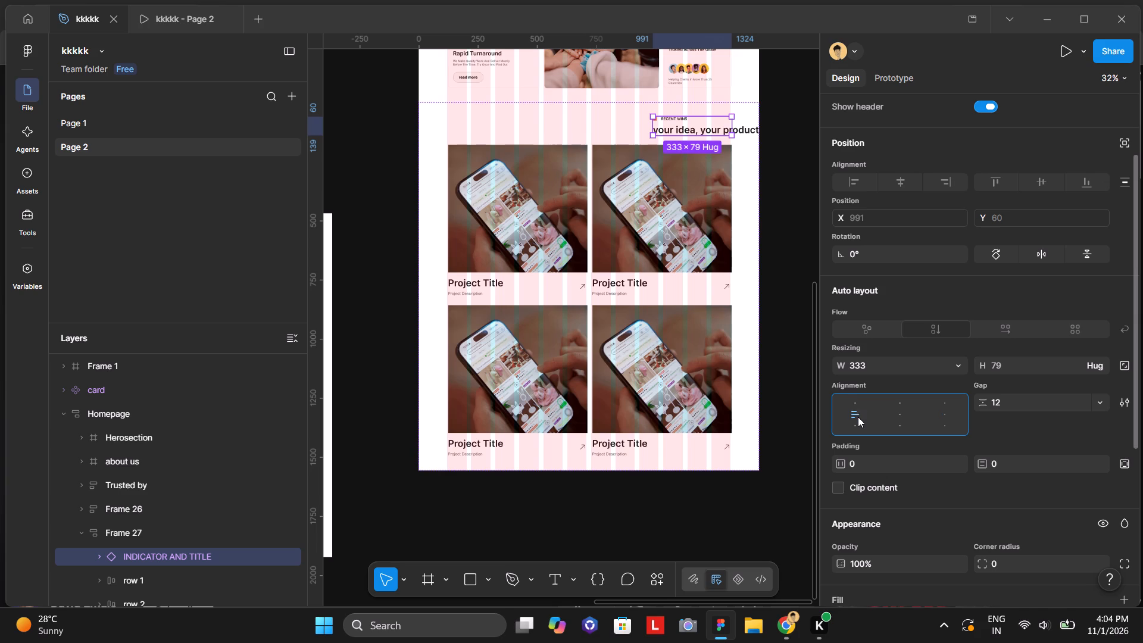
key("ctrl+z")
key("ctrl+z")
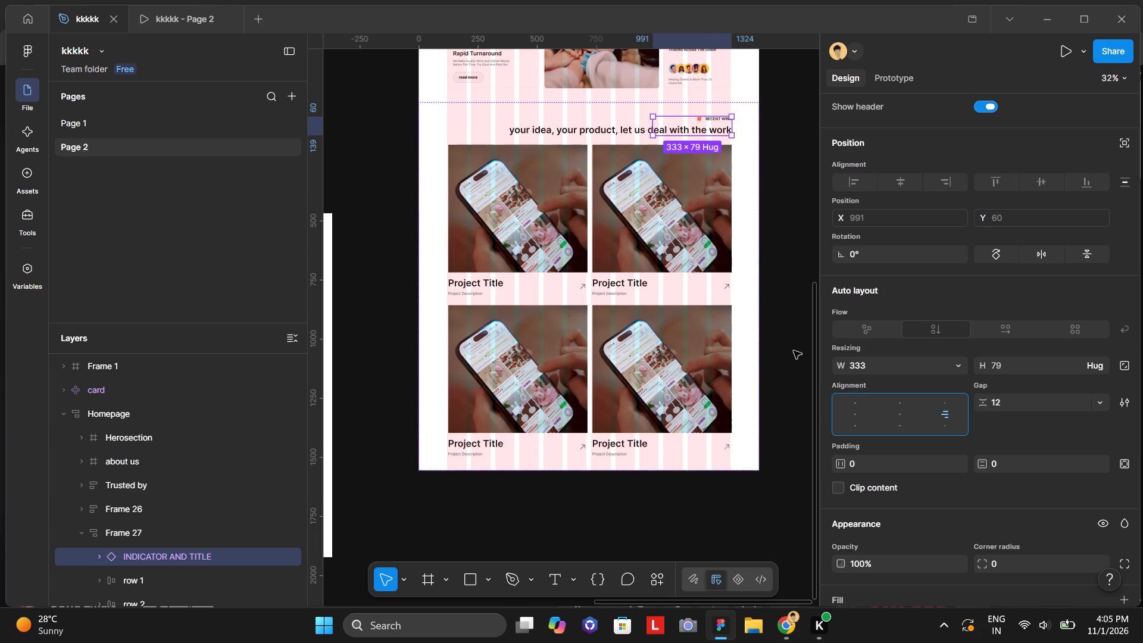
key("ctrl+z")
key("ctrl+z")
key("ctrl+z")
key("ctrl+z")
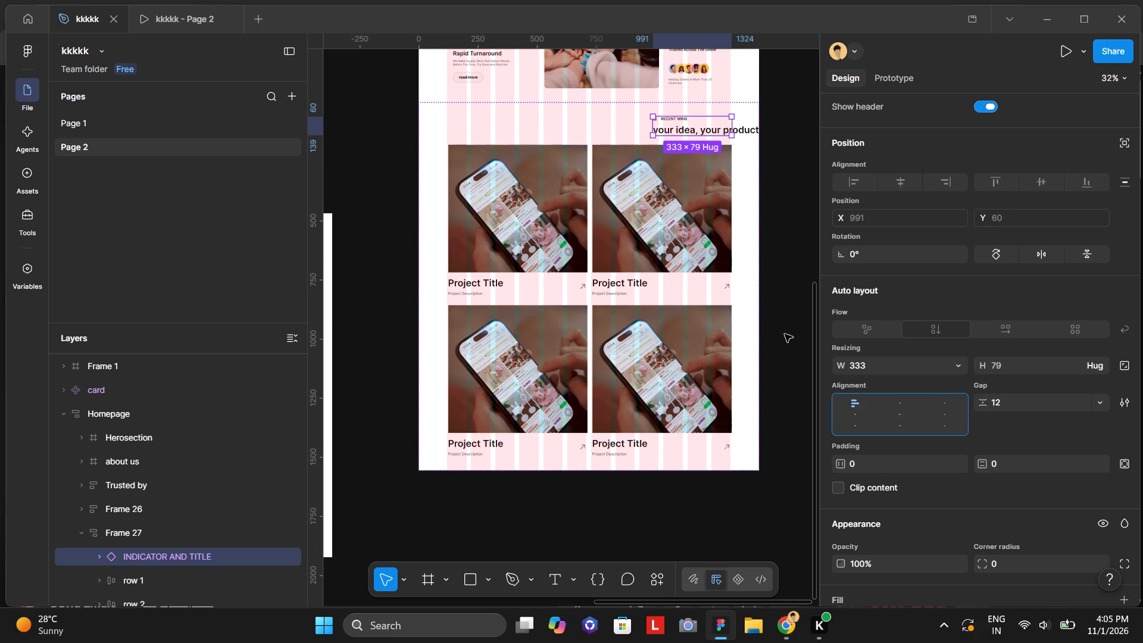
Undo the recent changes, including the auto layout applied to Frame 27.
key("ctrl+z")
key("ctrl+z")
key("ctrl+z")
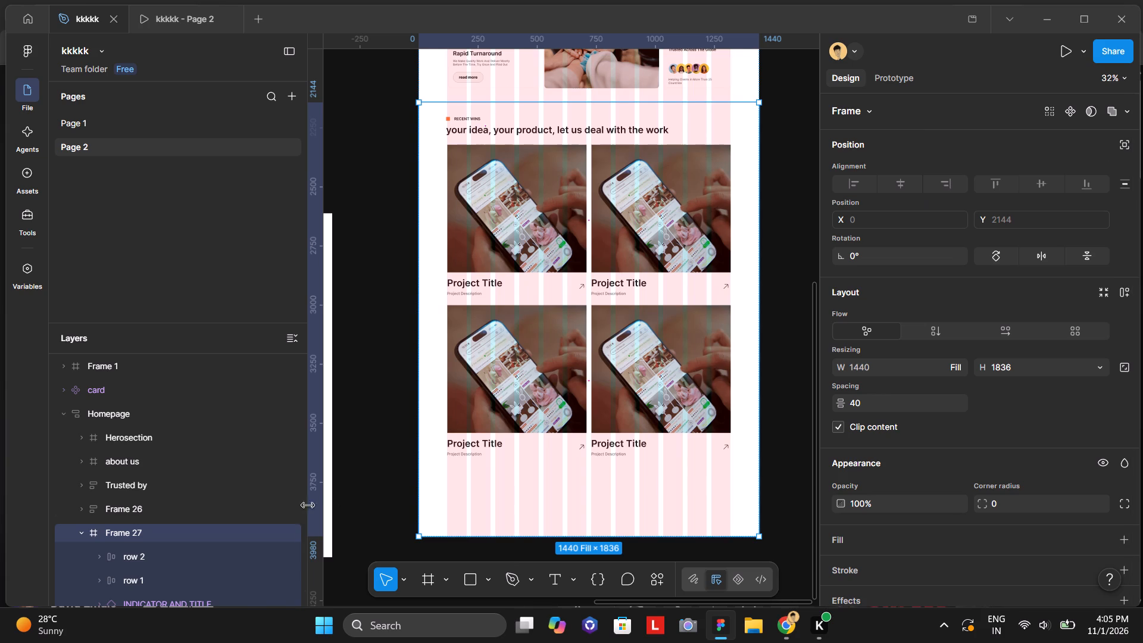
Reorder the layers so INDICATOR AND TITLE sits first inside Frame 27, above row 2 and row 1.
scroll(240, 493, "down", 1)
left_click(341, 507)
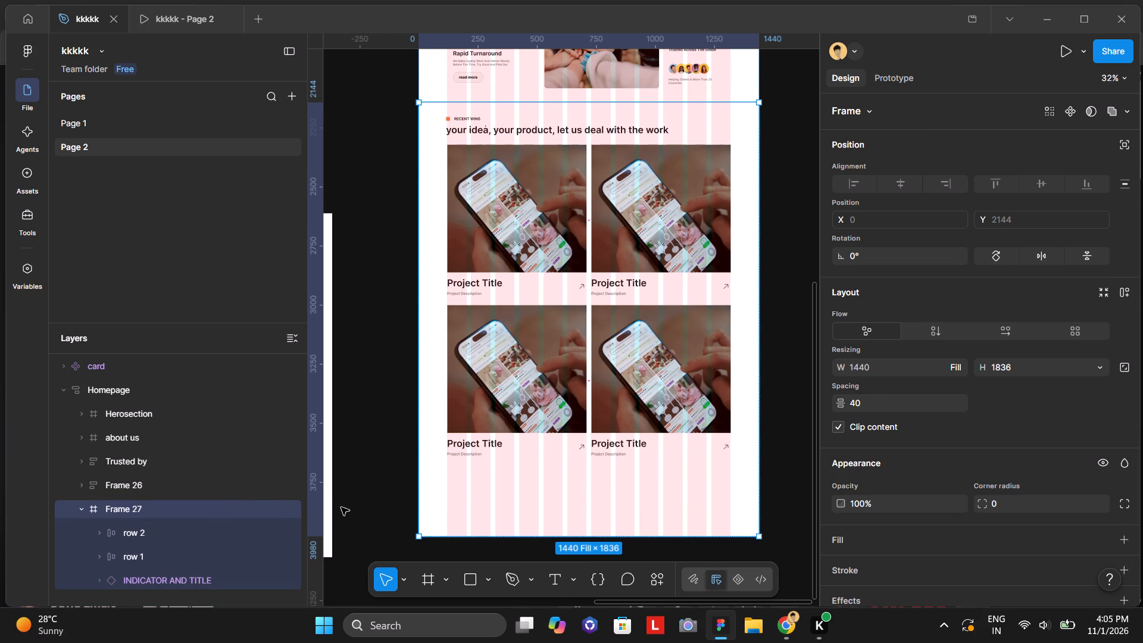
left_click_drag(190, 578, 189, 498)
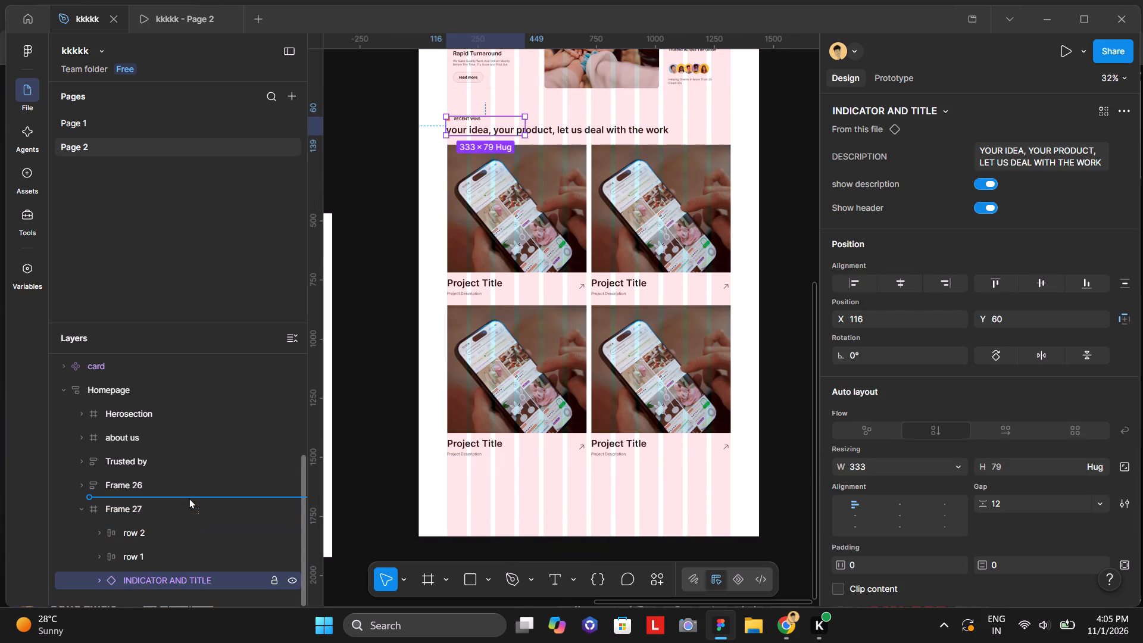
left_click_drag(189, 498, 176, 521)
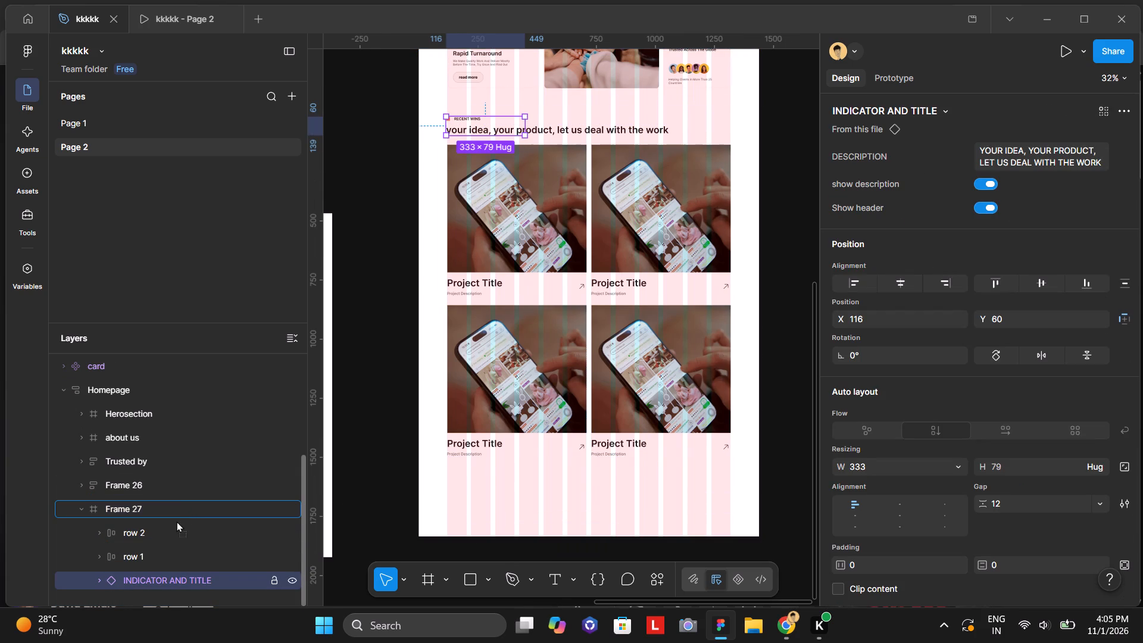
left_click_drag(176, 521, 177, 525)
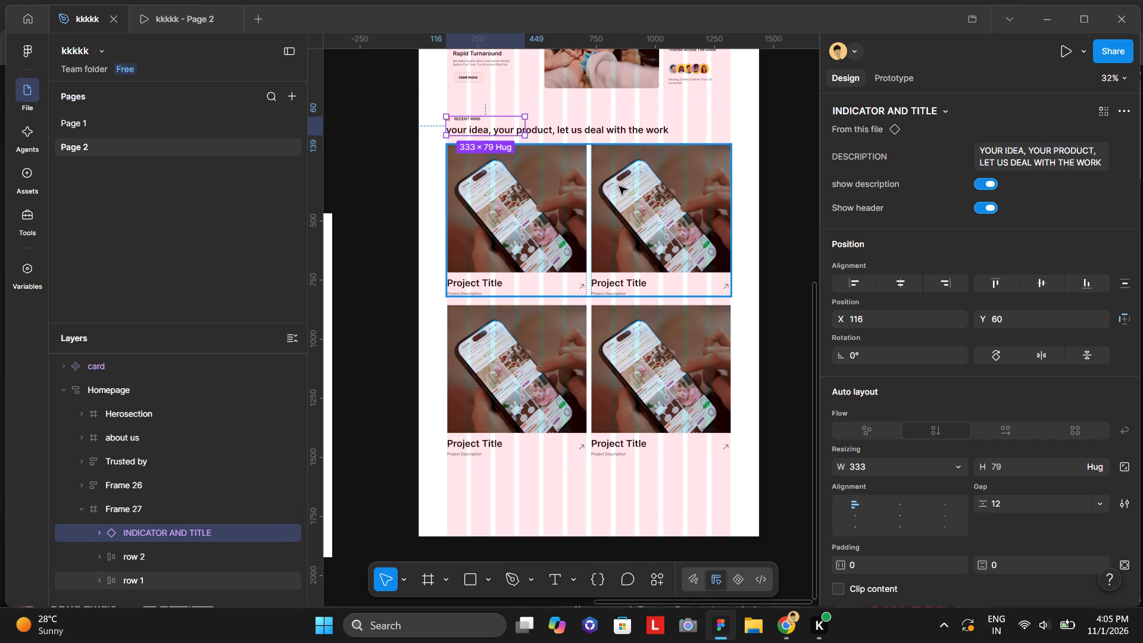
Examine the position, resizing and auto layout settings of the INDICATOR AND TITLE instance.
left_click(782, 204)
left_click(534, 118)
double_click(457, 127)
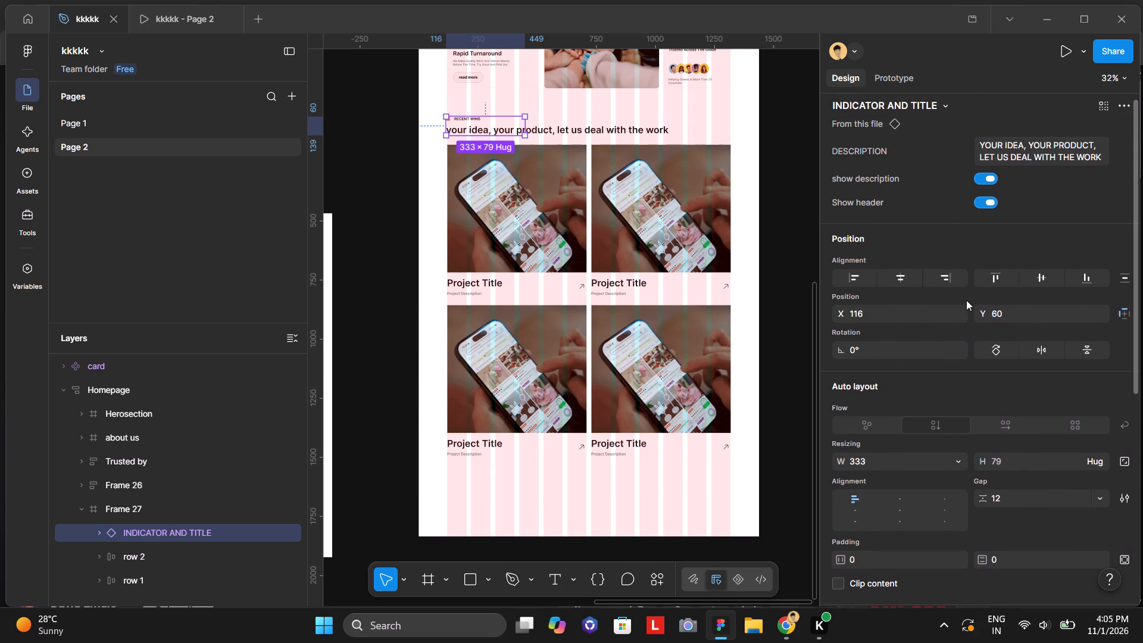
right_click(1104, 452)
scroll(1107, 455, "down", 1)
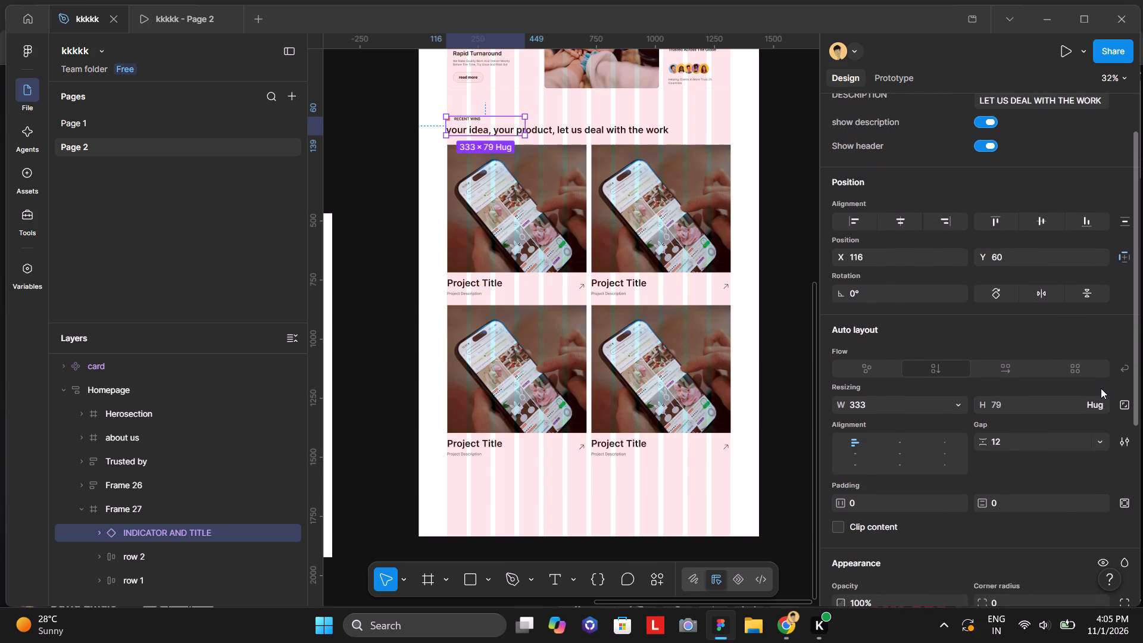
scroll(1100, 387, "up", 1)
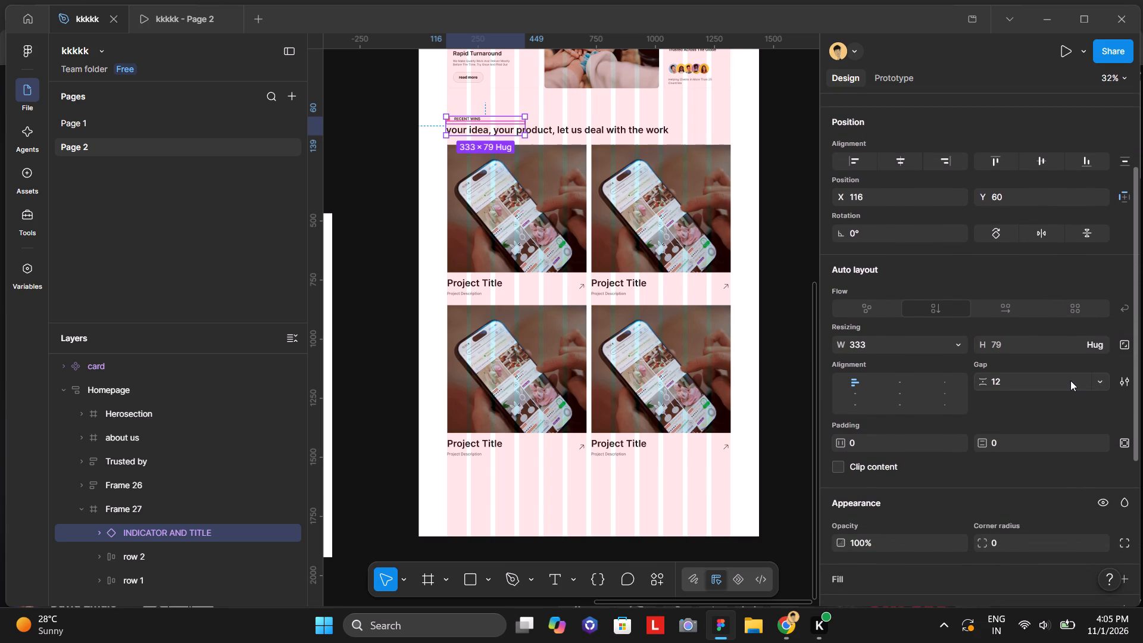
scroll(907, 277, "up", 1)
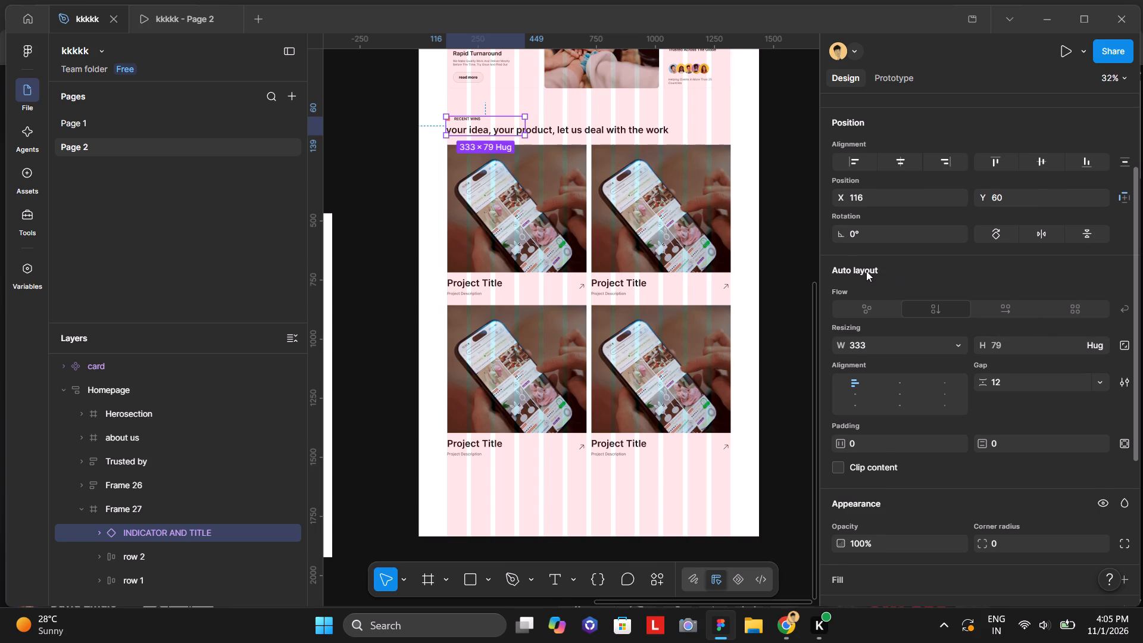
scroll(848, 269, "up", 1)
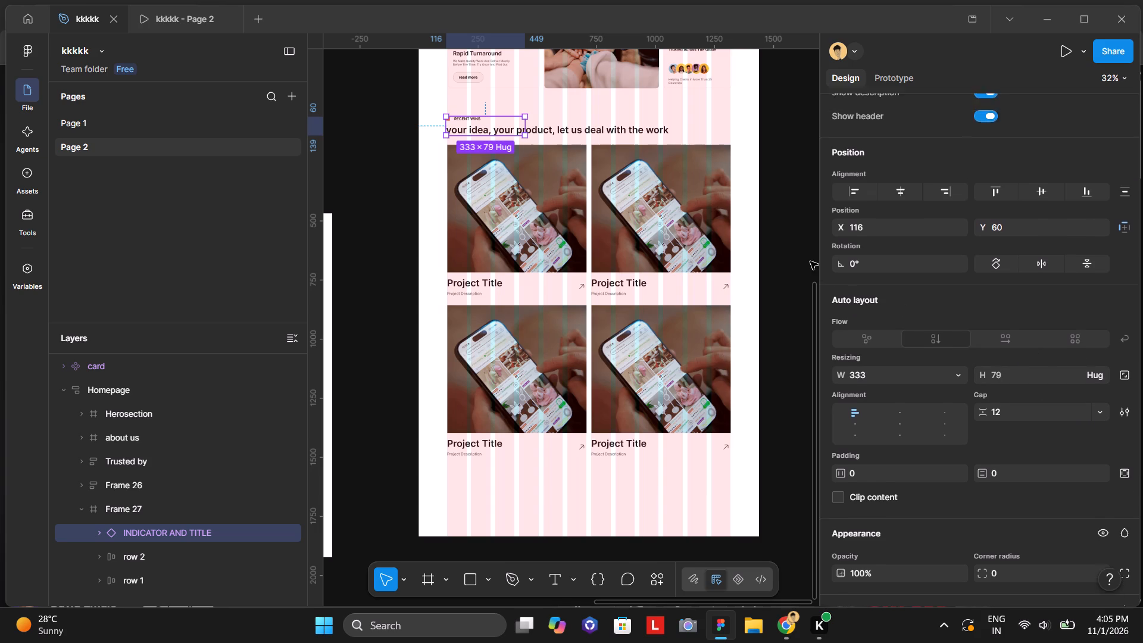
scroll(810, 261, "up", 1)
left_click(766, 229)
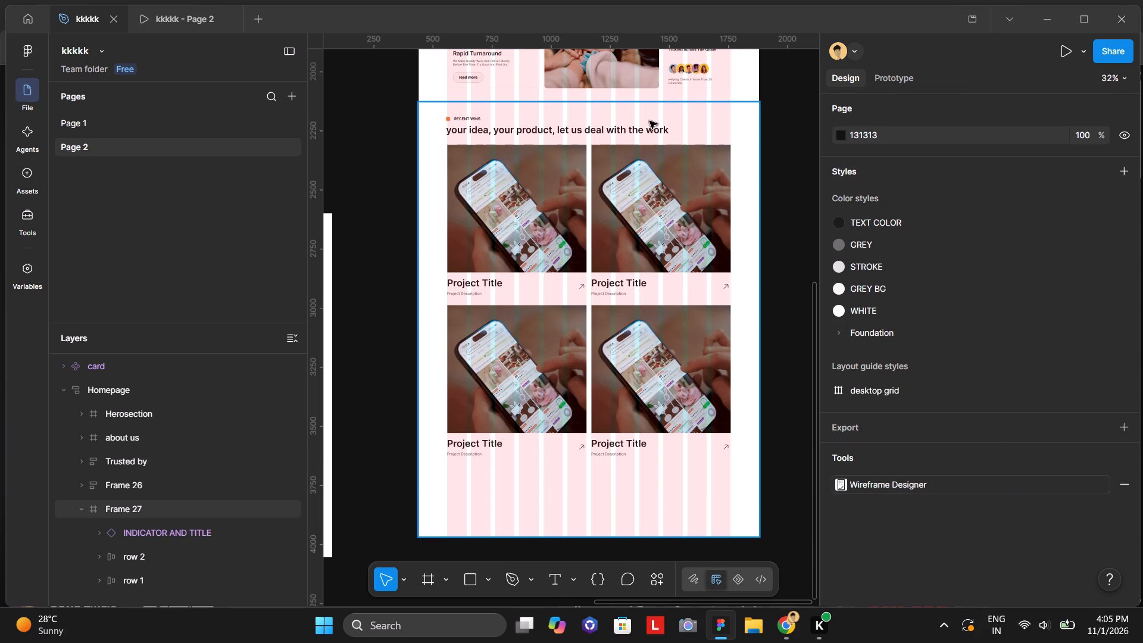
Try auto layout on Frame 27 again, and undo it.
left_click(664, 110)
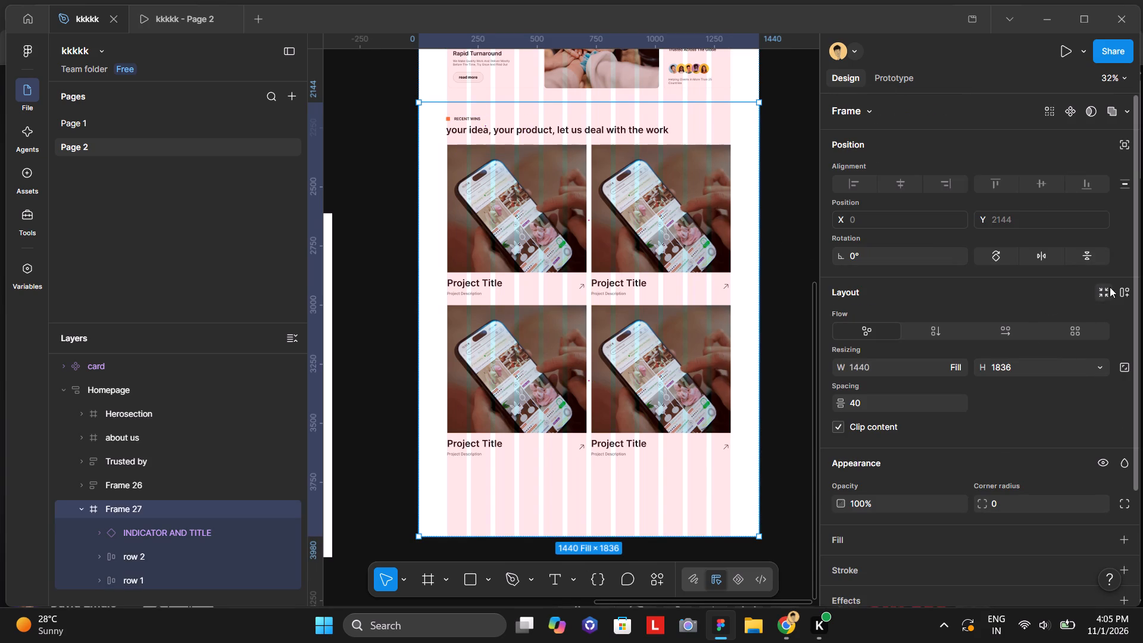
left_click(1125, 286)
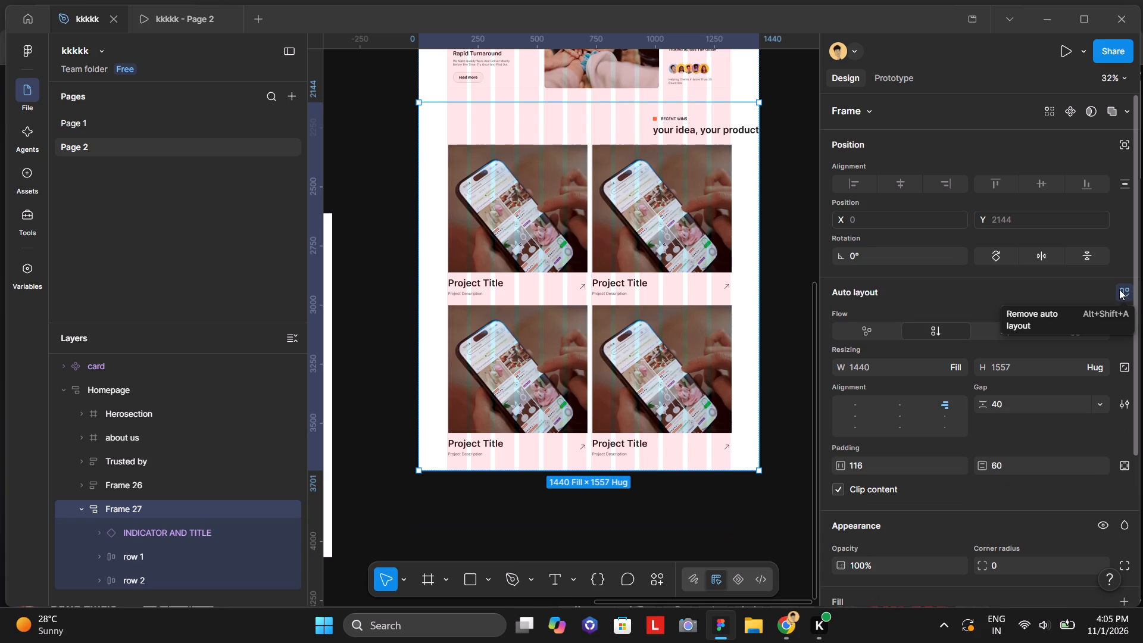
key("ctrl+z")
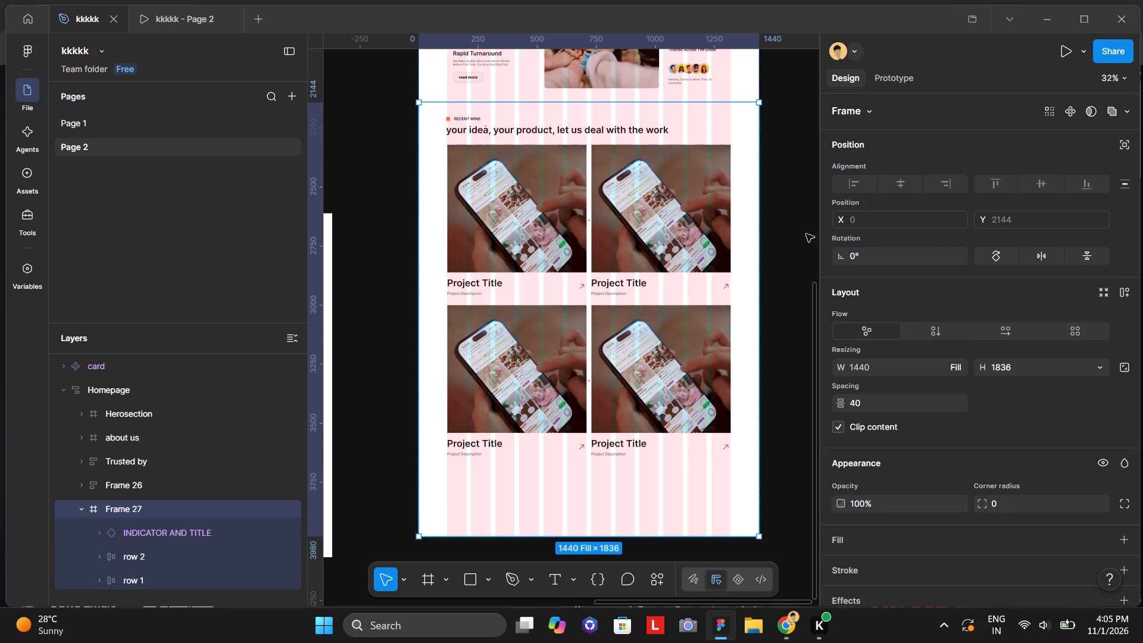
Examine the layout, resizing and typography settings of the SHORT dESCRIPTION text in the recent wins title.
left_click(795, 237)
double_click(533, 123)
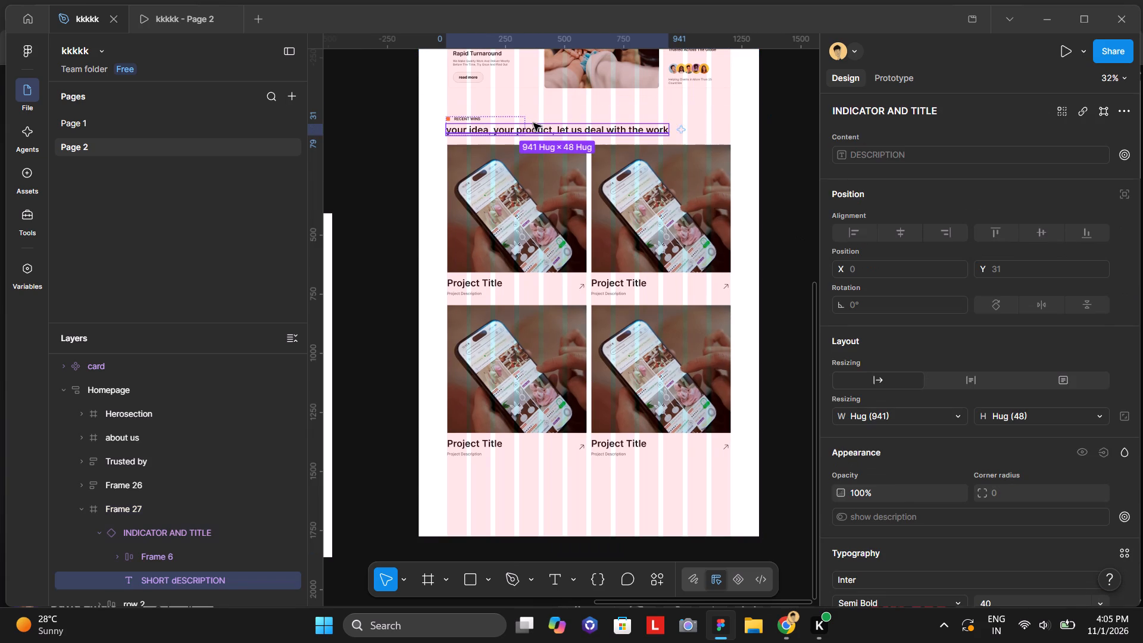
scroll(917, 258, "down", 2)
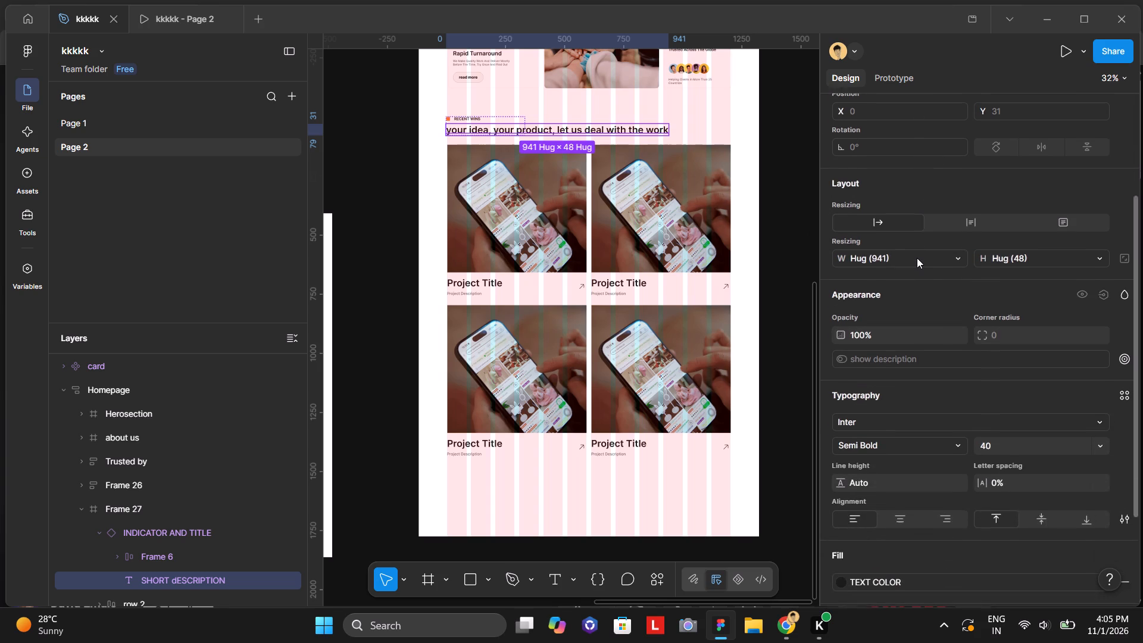
scroll(917, 258, "down", 3)
scroll(917, 258, "up", 5)
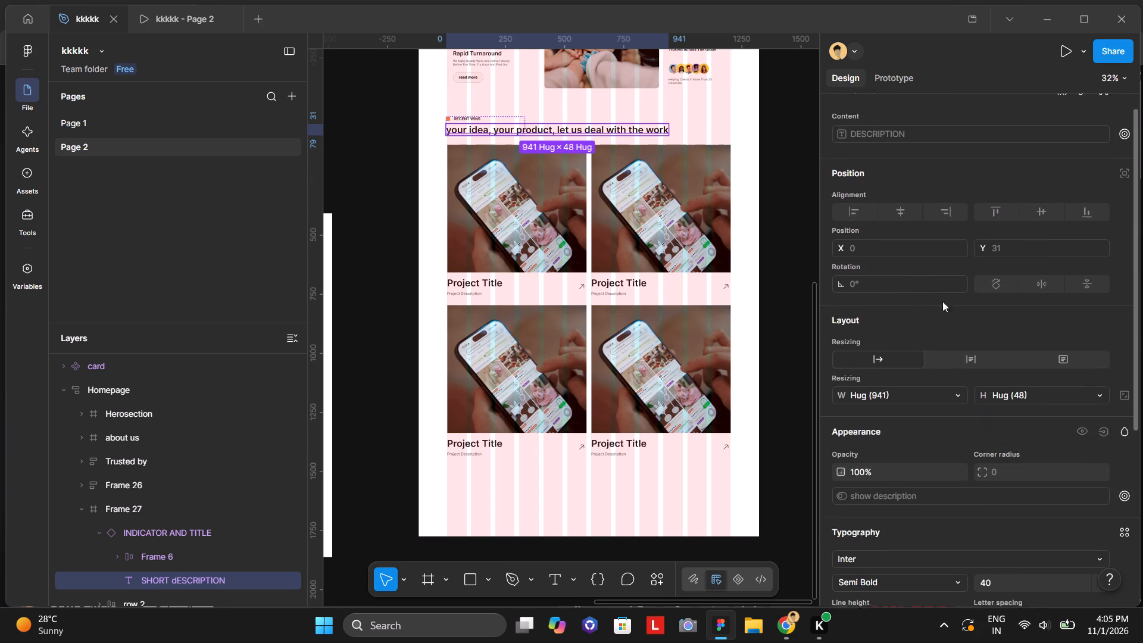
scroll(988, 337, "down", 2)
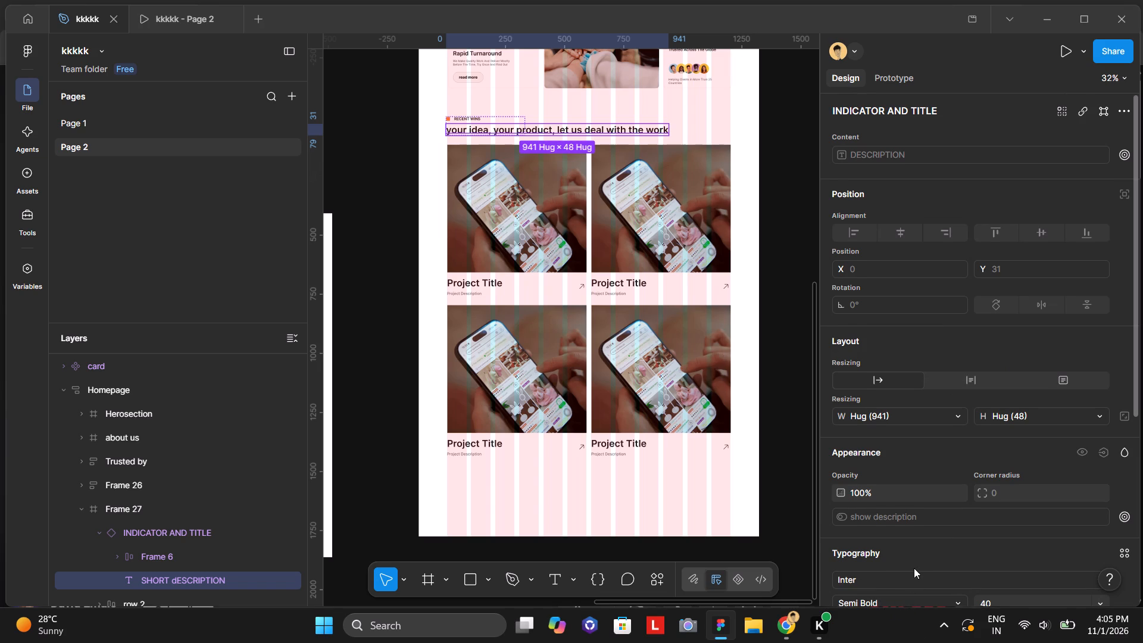
scroll(914, 568, "down", 2)
scroll(914, 568, "up", 3)
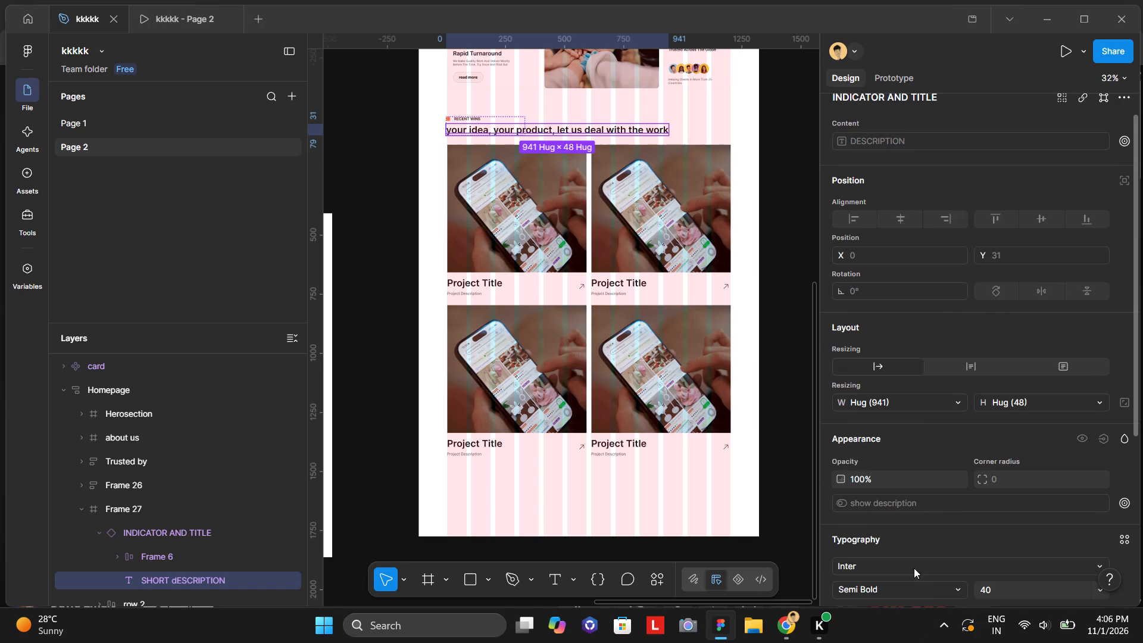
Switch to the tutorial video in Chrome to check the Recent Works section, and return to Figma.
left_click(1052, 17)
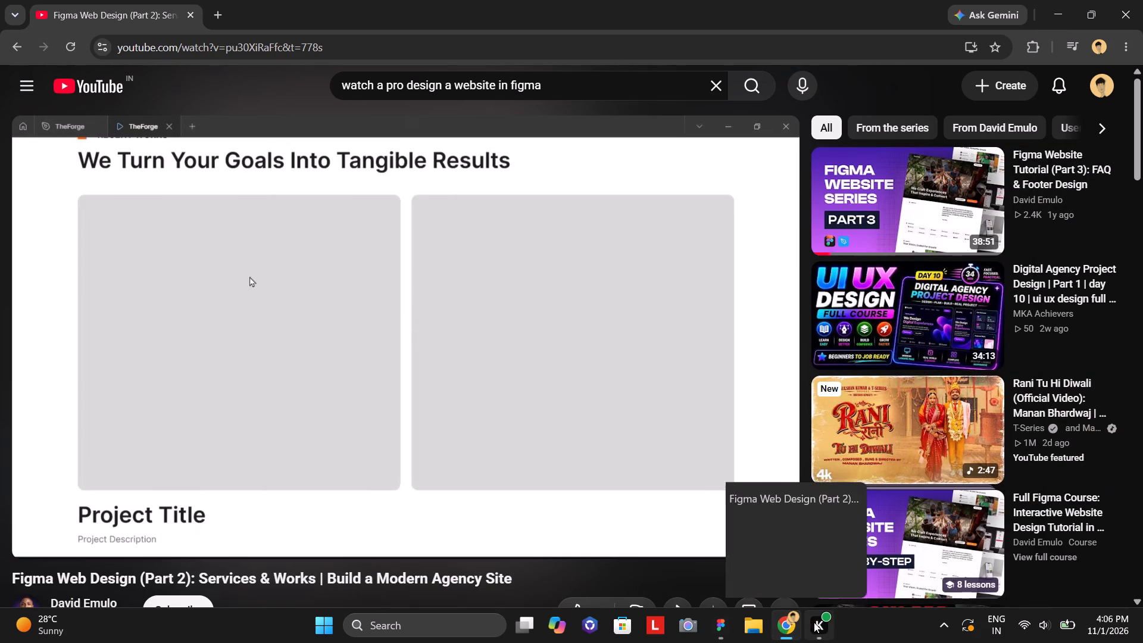
left_click(730, 628)
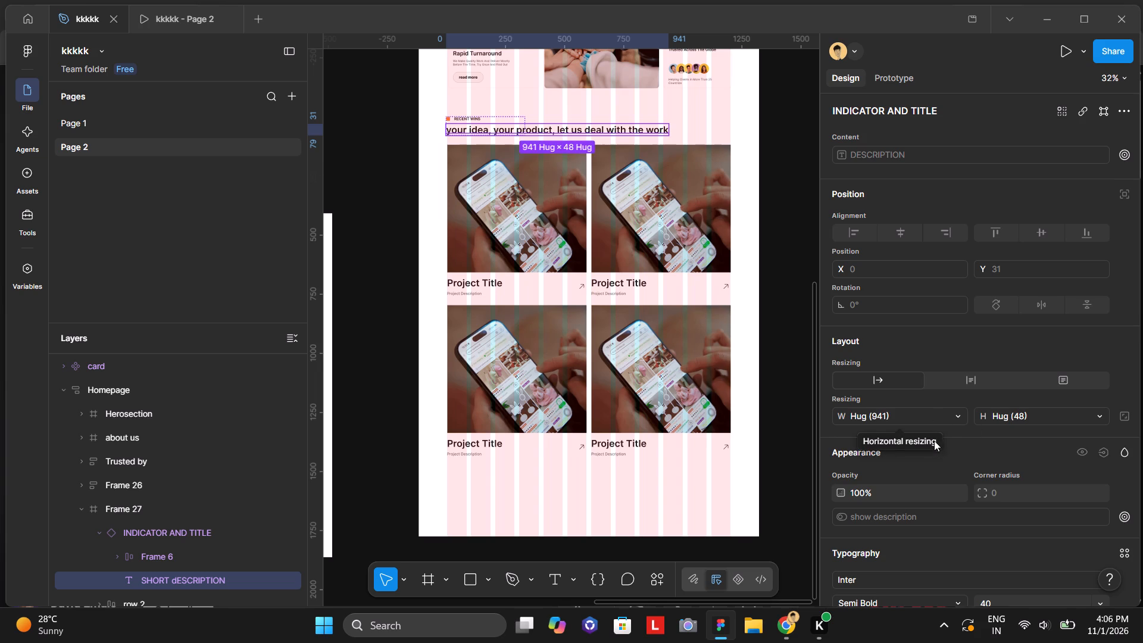
left_click(816, 330)
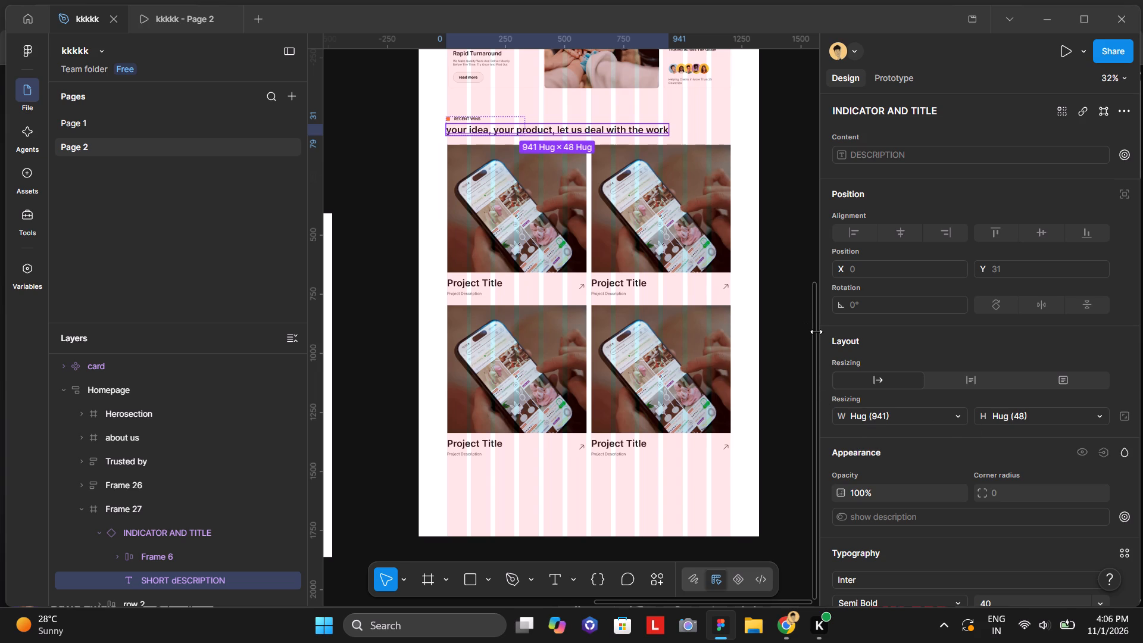
left_click(816, 332)
Compare the settings of Frame 6 and the SHORT dESCRIPTION text inside INDICATOR AND TITLE.
scroll(885, 344, "down", 1)
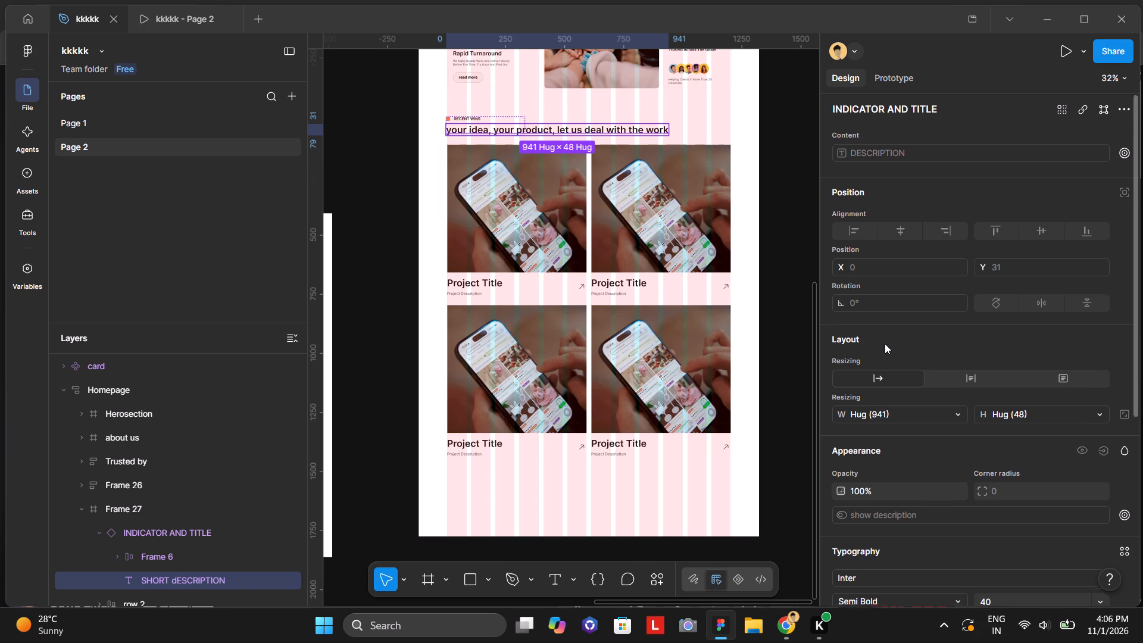
scroll(885, 344, "down", 3)
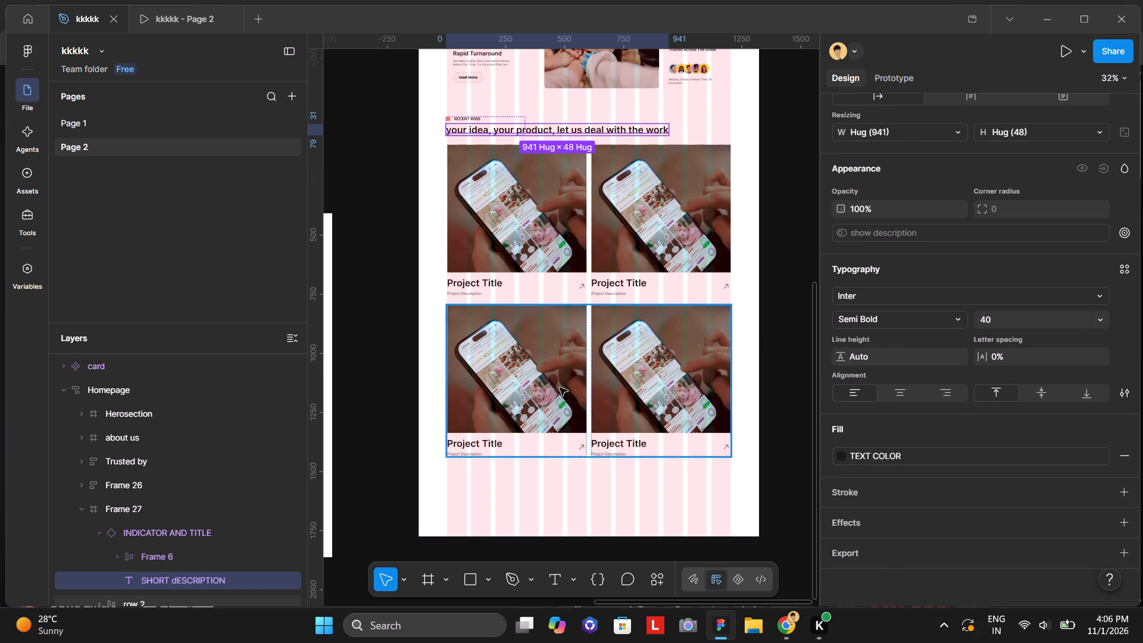
scroll(202, 540, "down", 1)
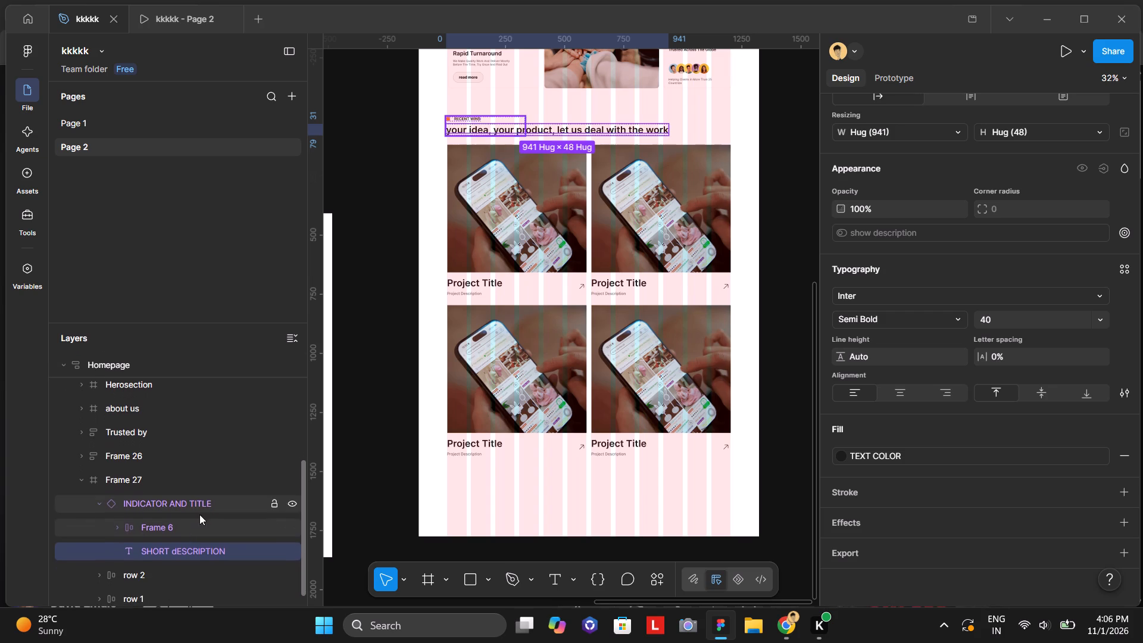
left_click(202, 524)
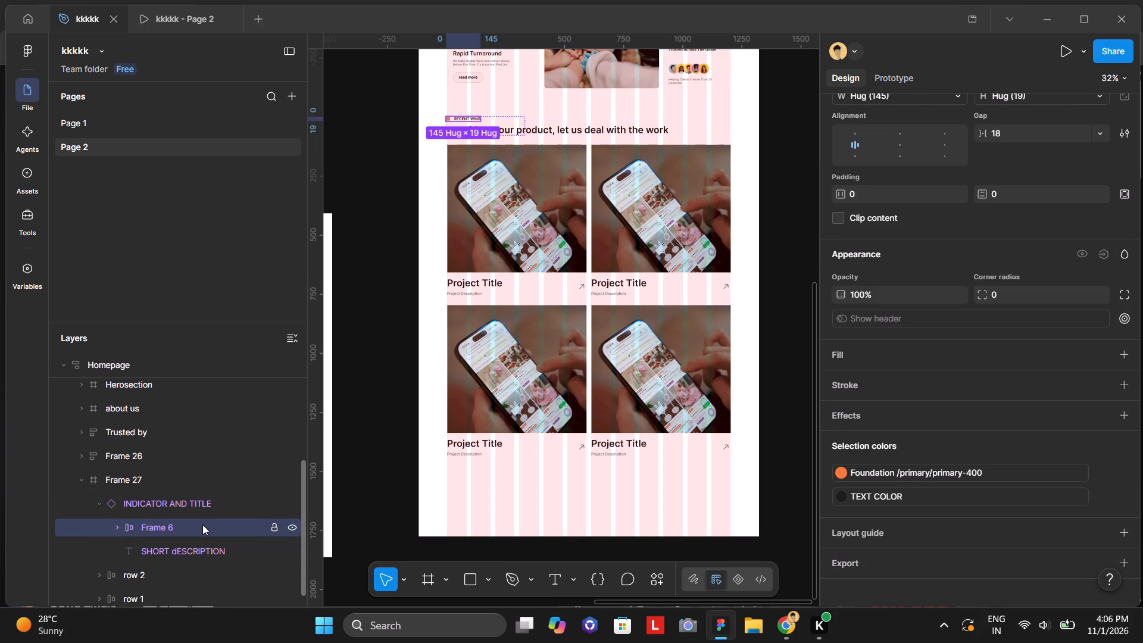
left_click(206, 549)
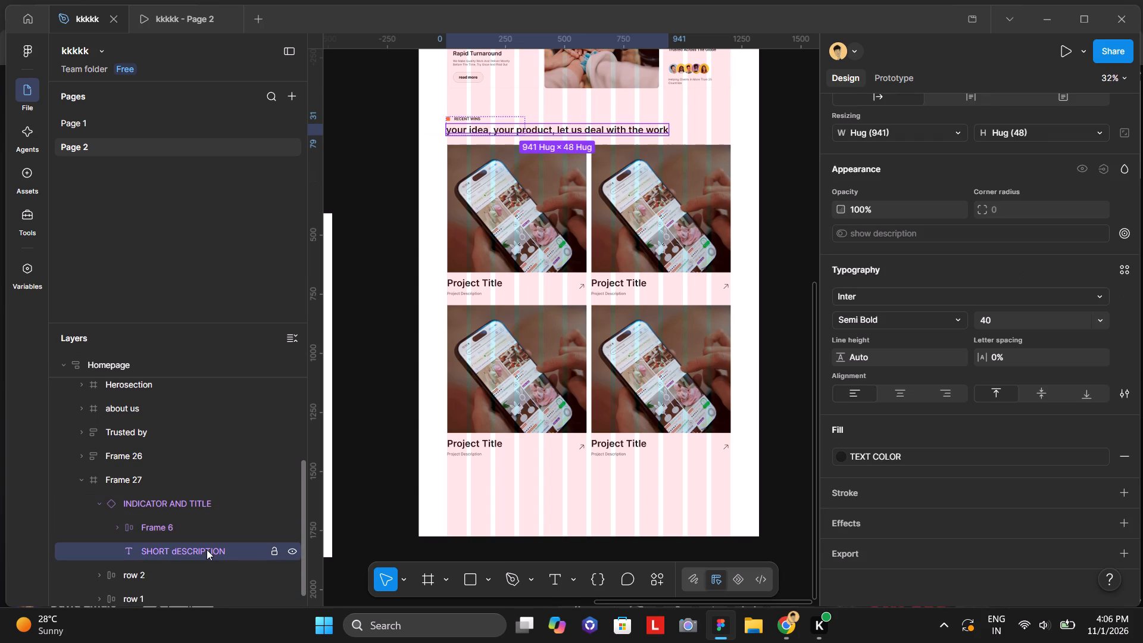
scroll(896, 299, "up", 3)
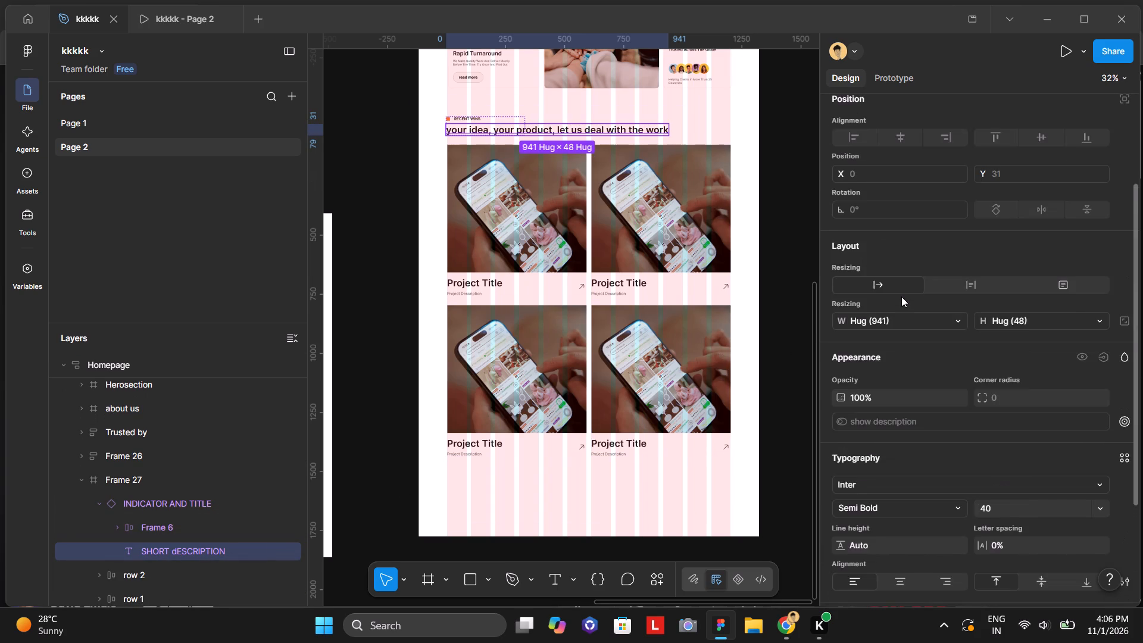
scroll(901, 296, "up", 1)
scroll(901, 296, "down", 4)
scroll(901, 296, "up", 1)
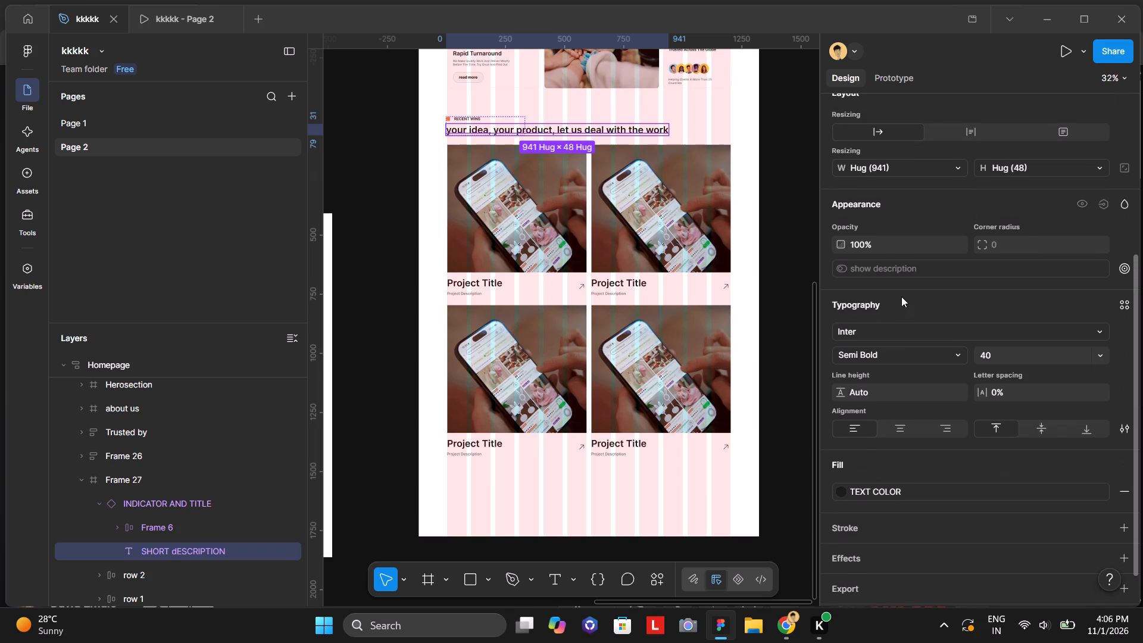
scroll(855, 316, "up", 1)
Examine the component properties, position and auto layout settings of the INDICATOR AND TITLE instance again.
left_click(228, 496)
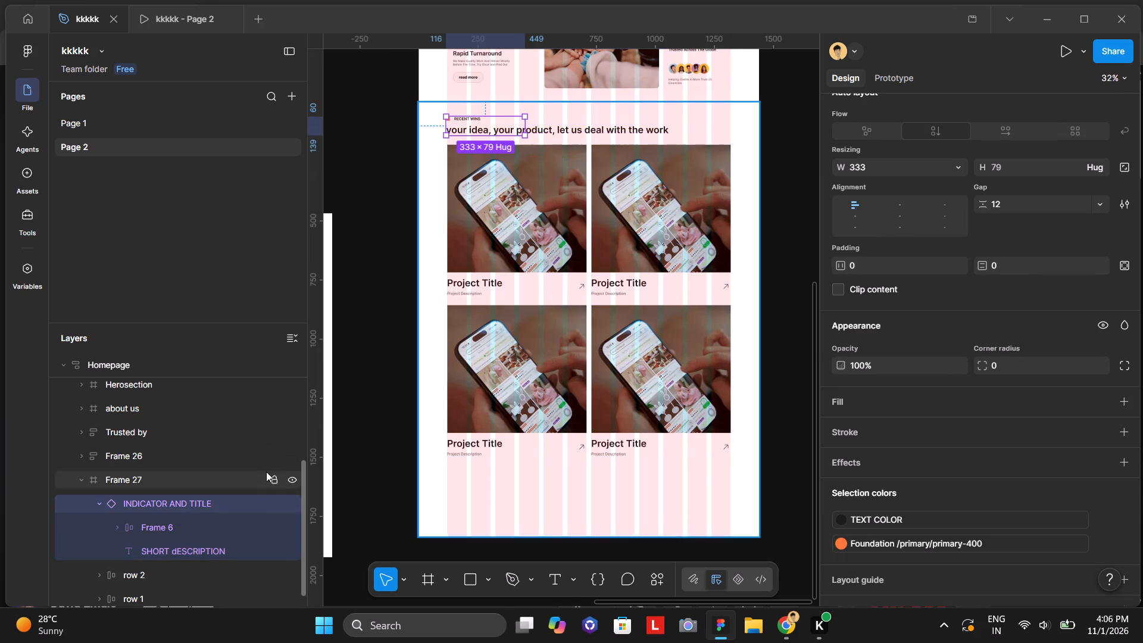
scroll(558, 301, "up", 1)
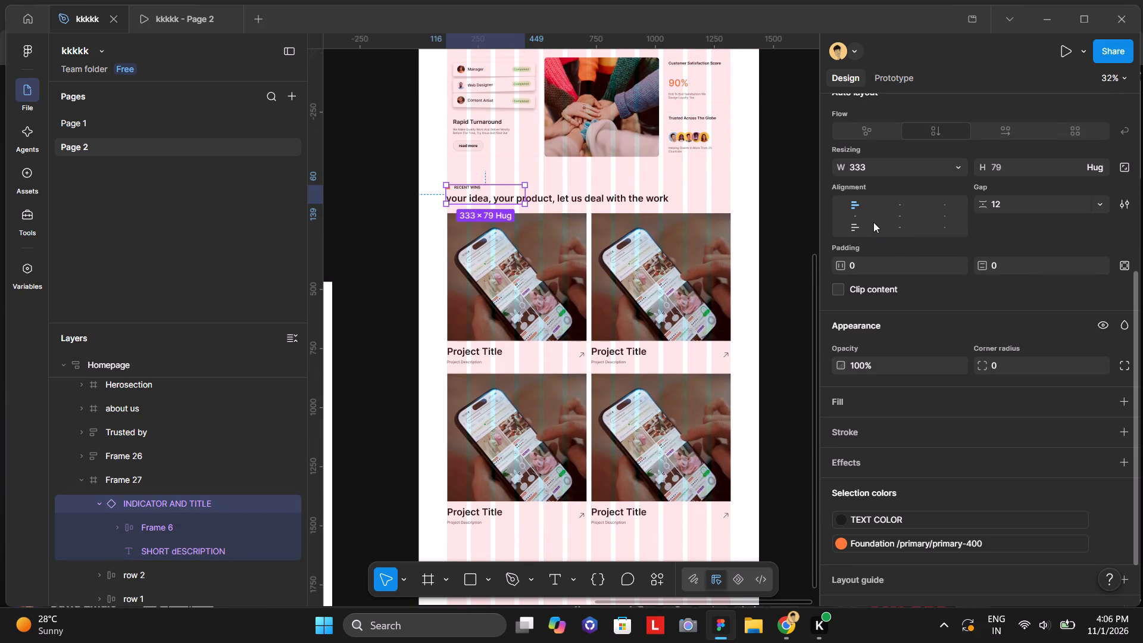
scroll(873, 222, "up", 3)
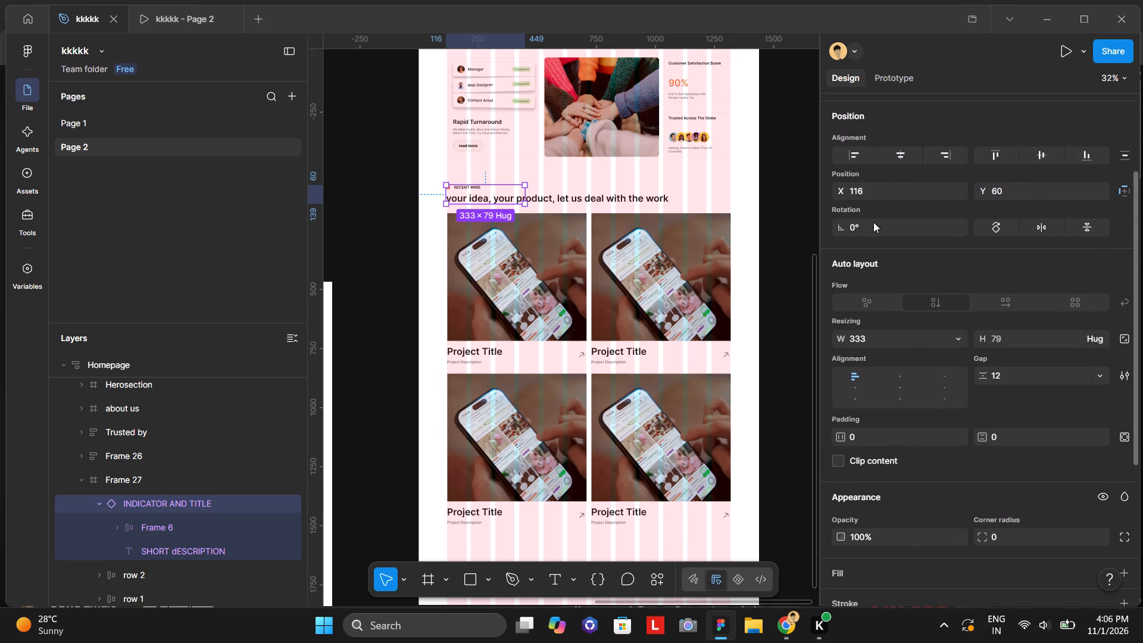
scroll(873, 222, "up", 4)
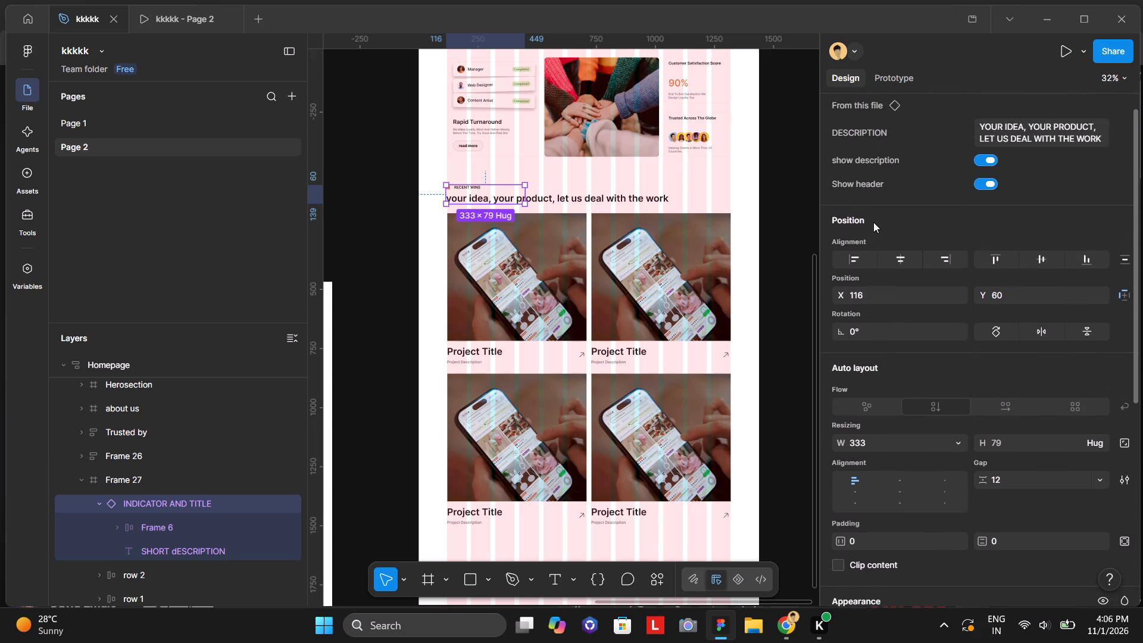
scroll(873, 222, "up", 1)
scroll(873, 221, "down", 5)
scroll(825, 249, "down", 1)
scroll(761, 282, "up", 1)
Switch to the tutorial in Chrome, replay the part where auto layout is applied to Recent Works, and return to Figma.
left_click(780, 631)
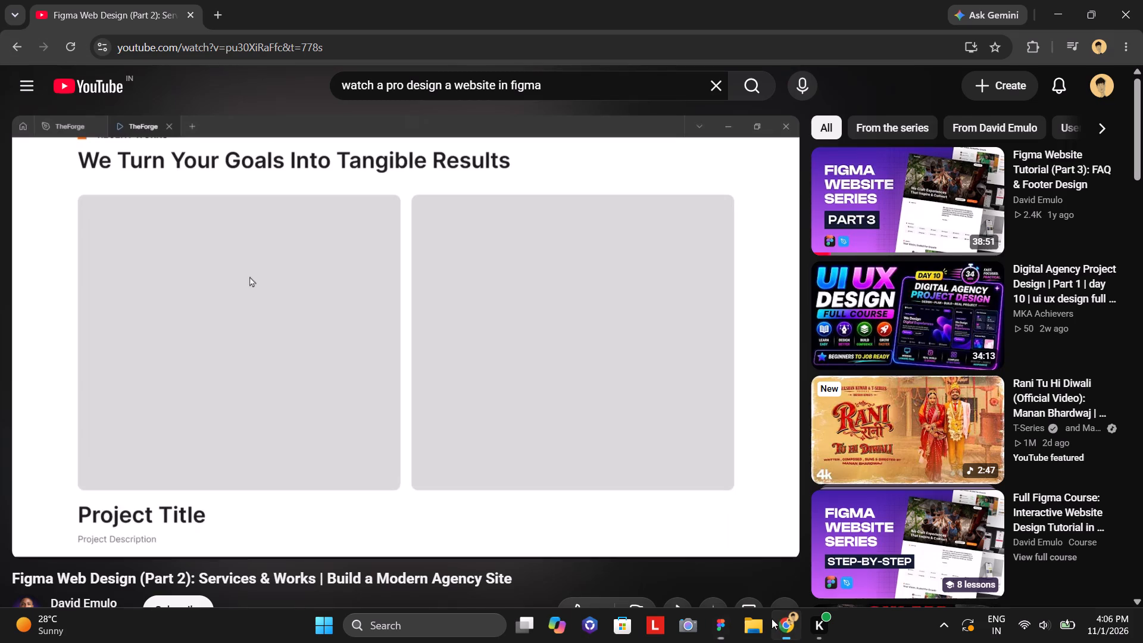
left_click(635, 359)
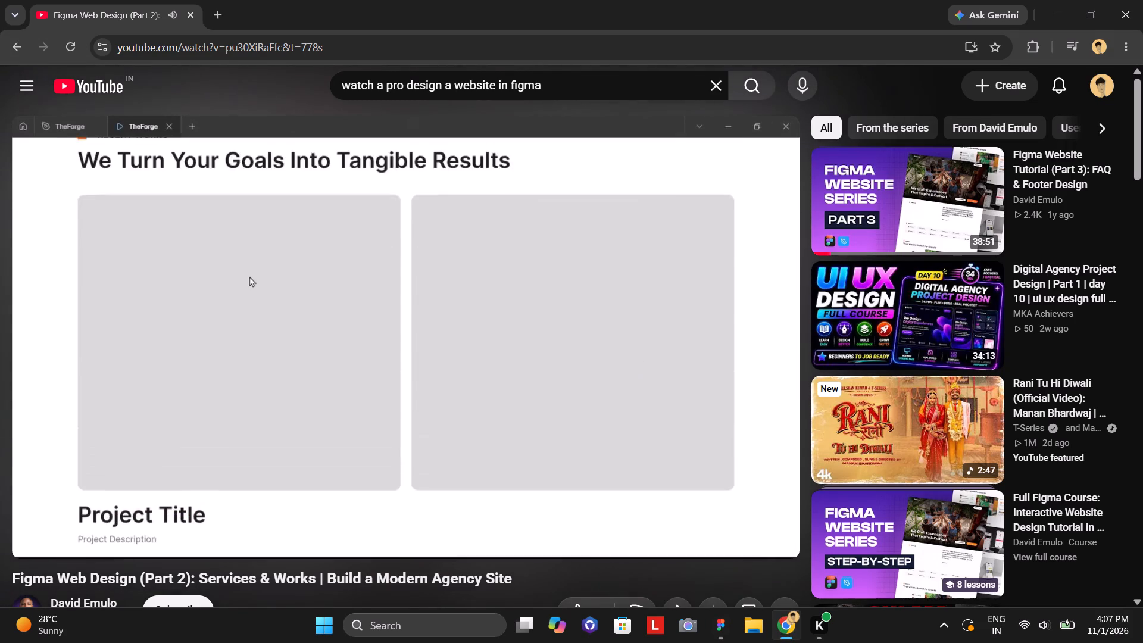
key("Left")
key("Left")
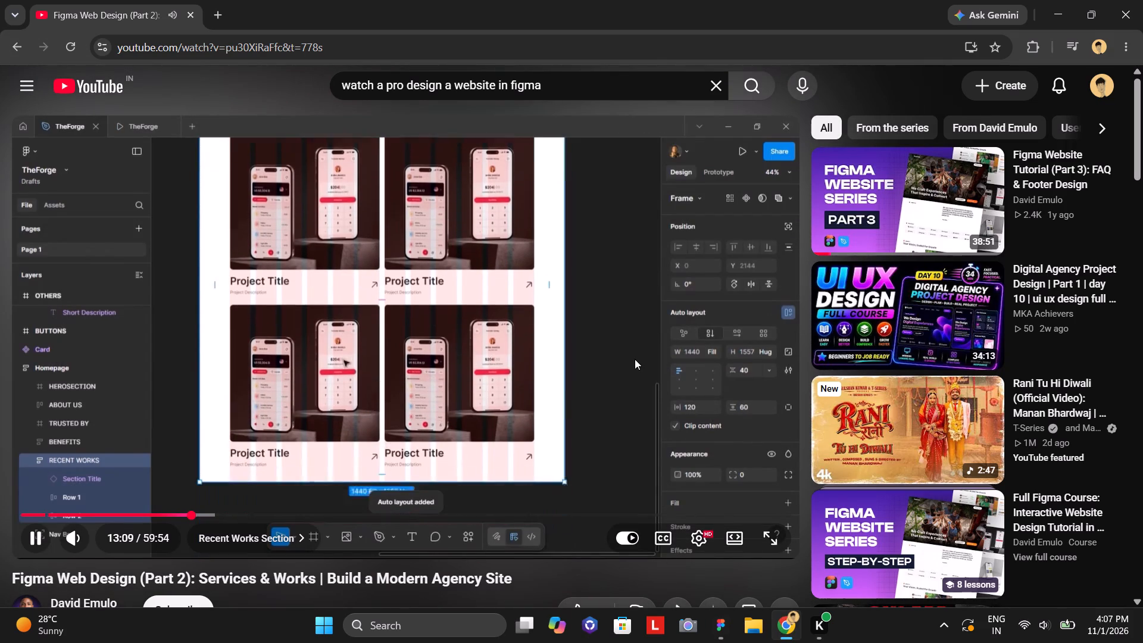
key("Left")
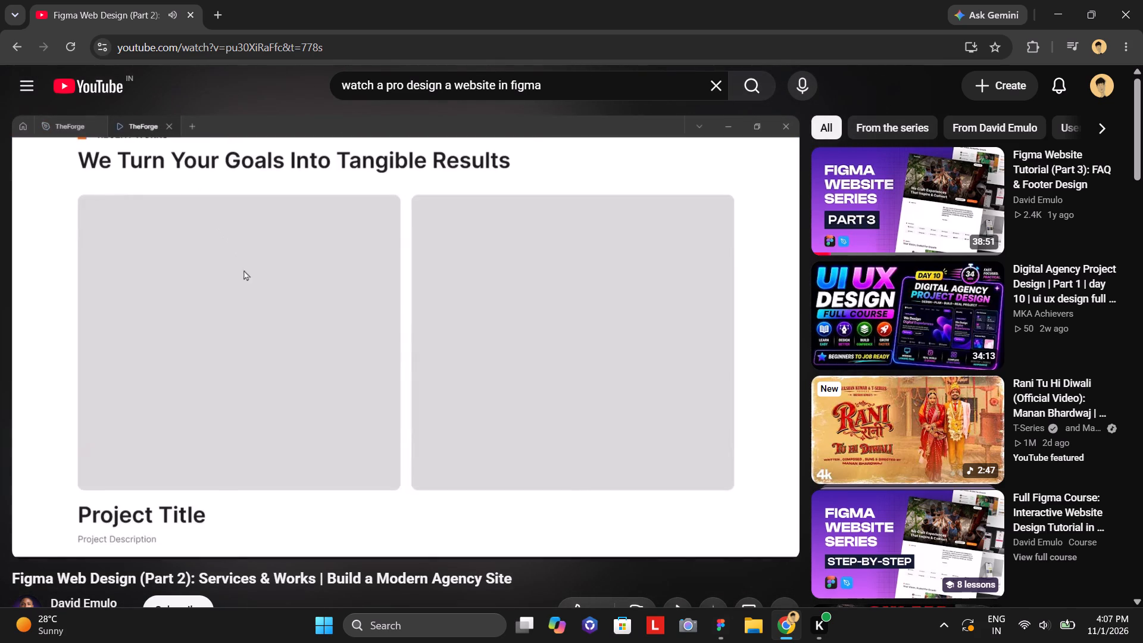
key("Right")
key("Right")
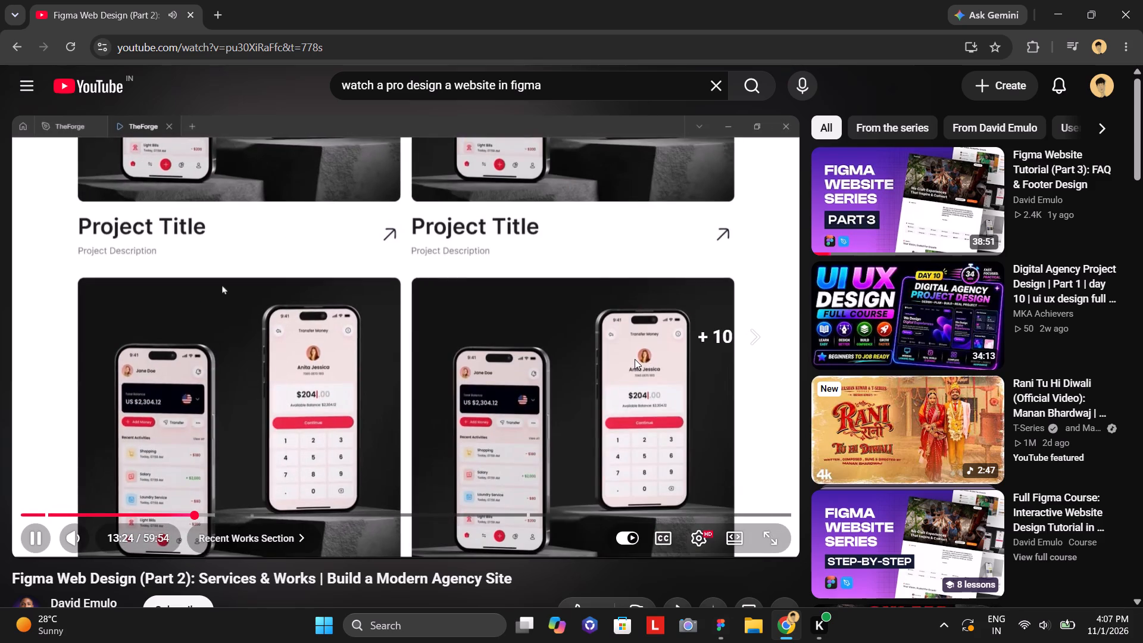
key("Right")
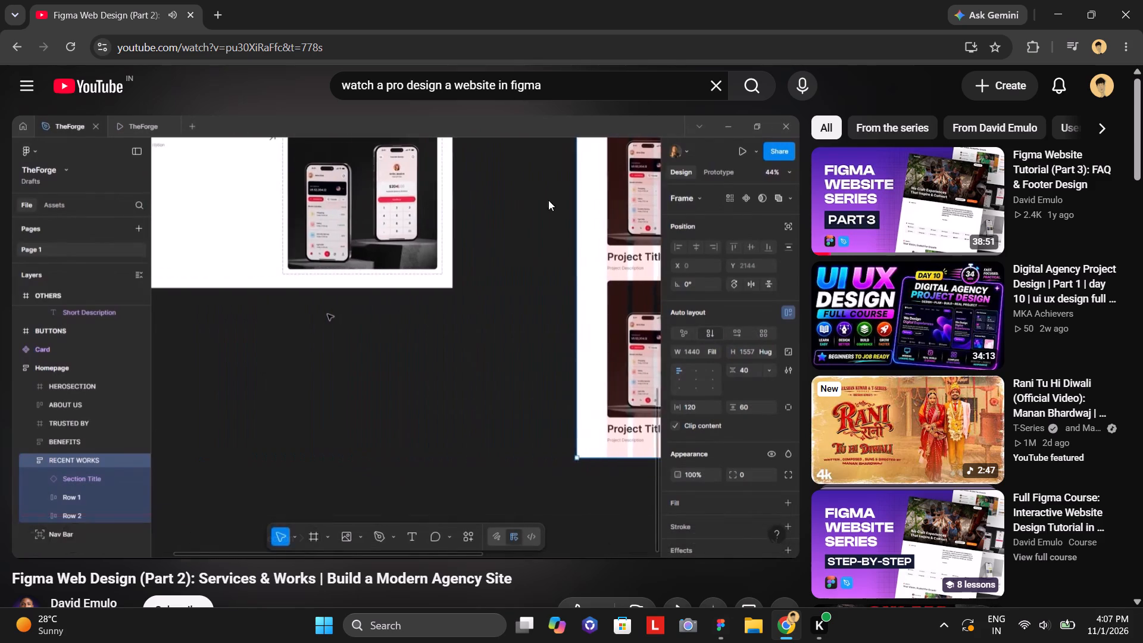
left_click(544, 303)
left_click(724, 635)
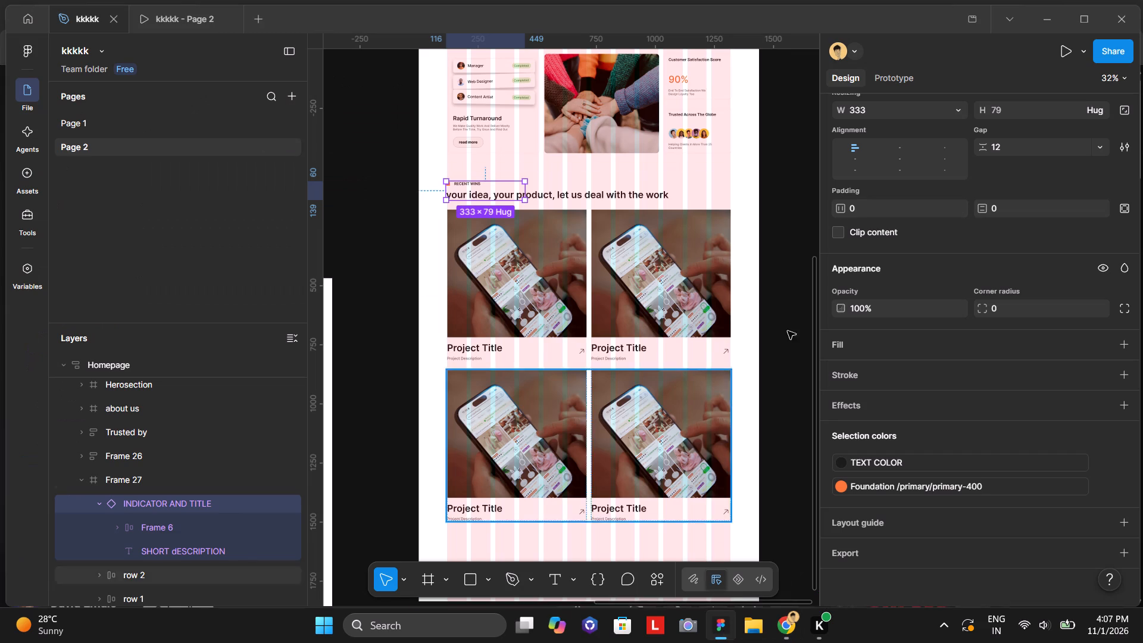
Review the recent wins section and its changing project images in the Page 2 prototype preview, and return to the design file.
left_click(794, 258)
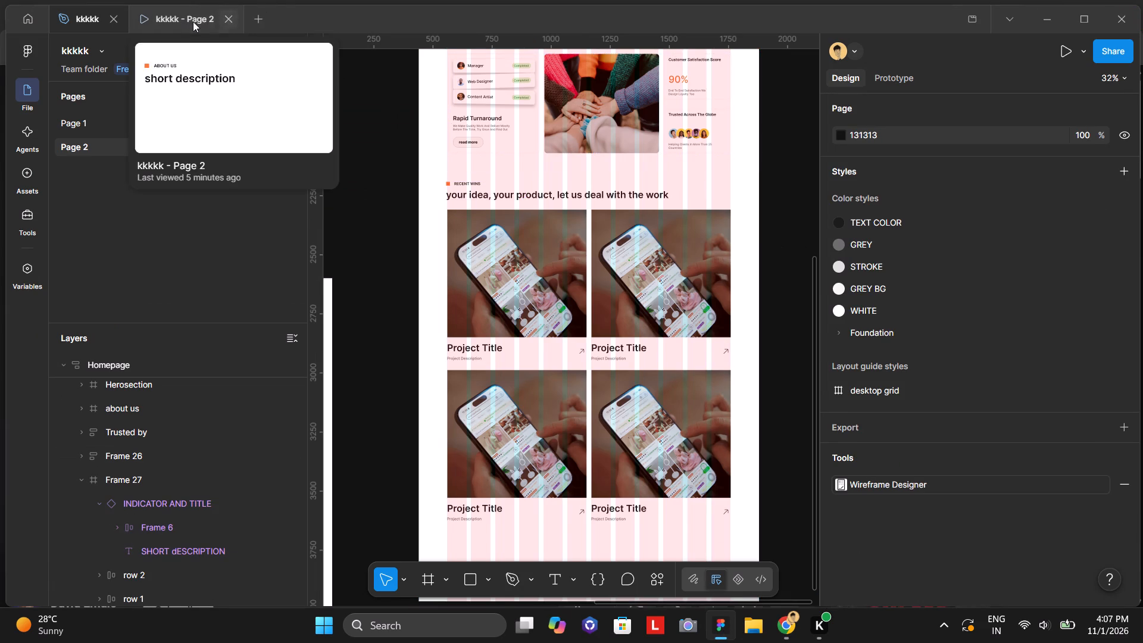
left_click(190, 21)
scroll(471, 110, "down", 8)
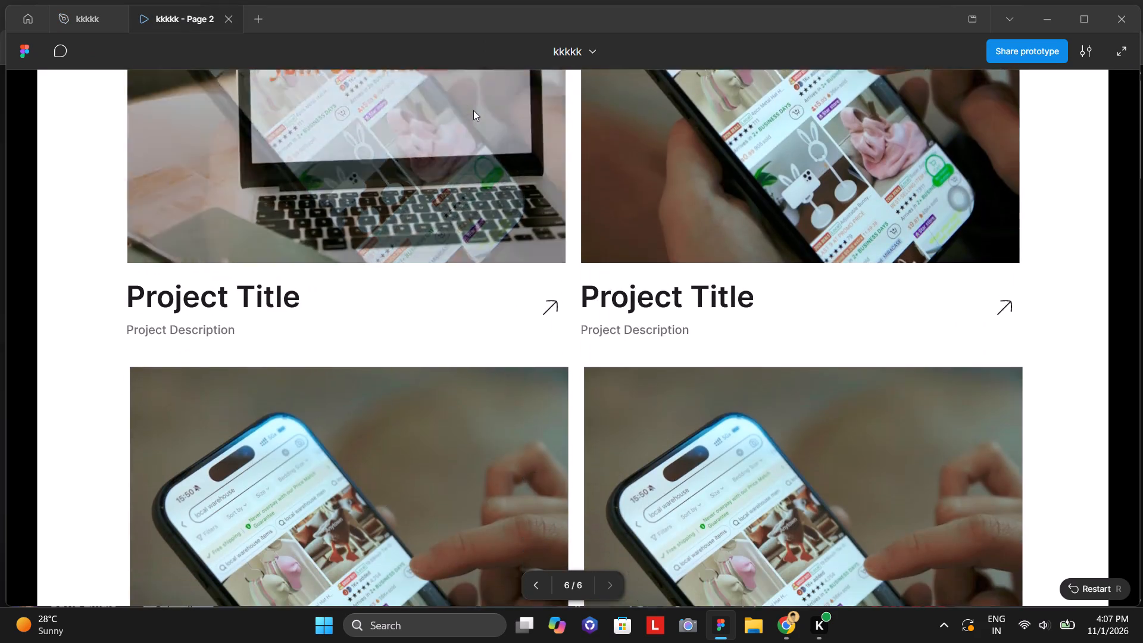
scroll(454, 148, "up", 1)
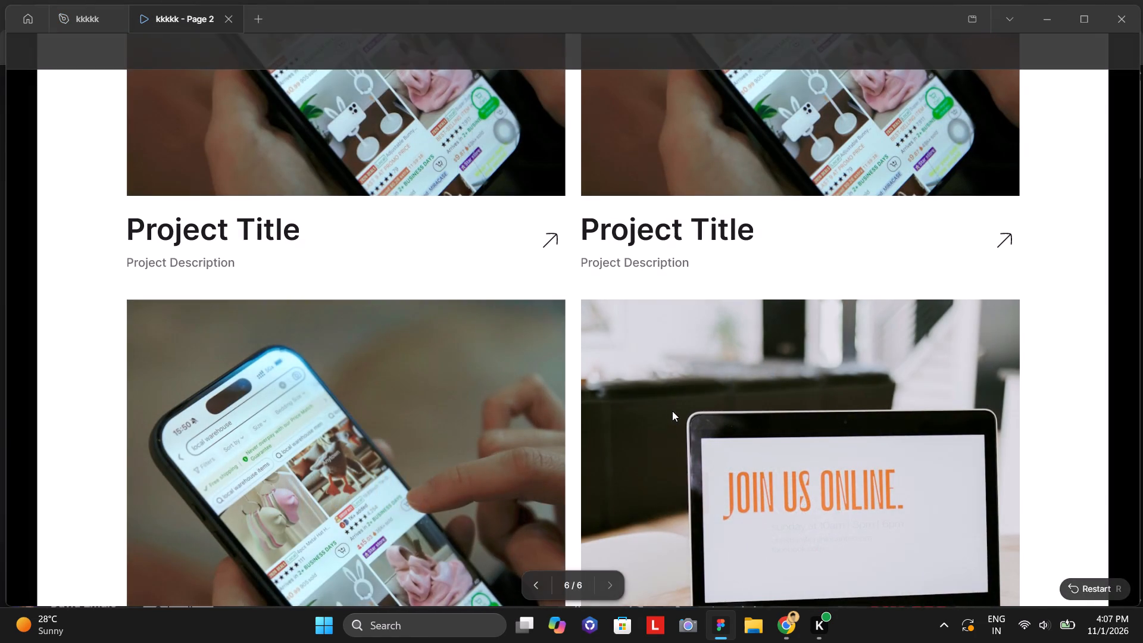
scroll(645, 288, "down", 2)
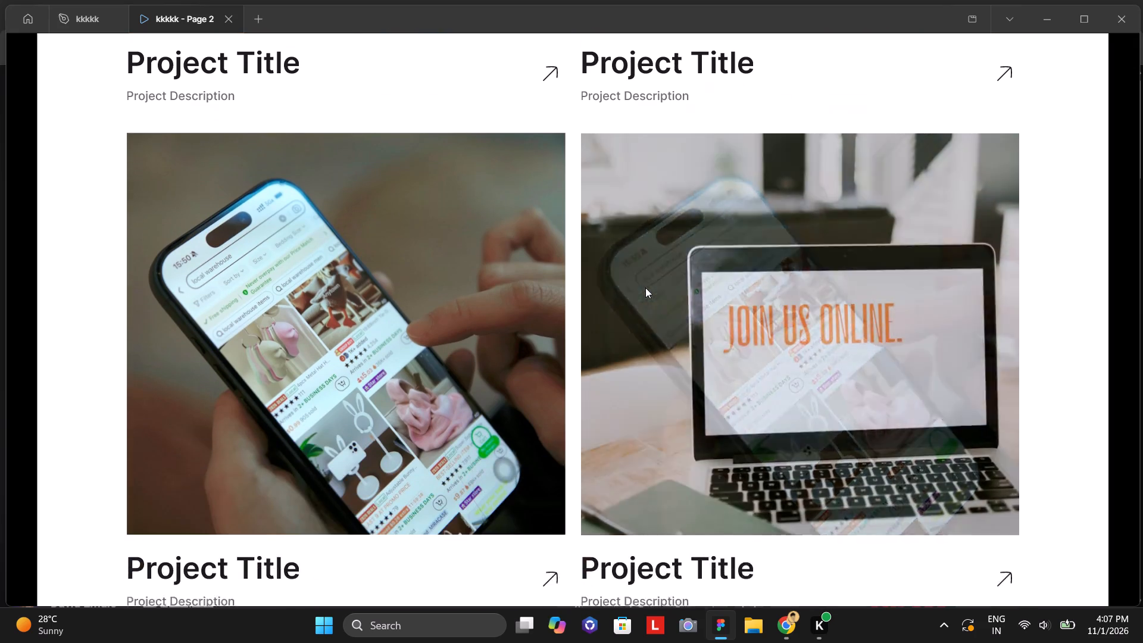
scroll(645, 288, "down", 1)
scroll(645, 288, "up", 6)
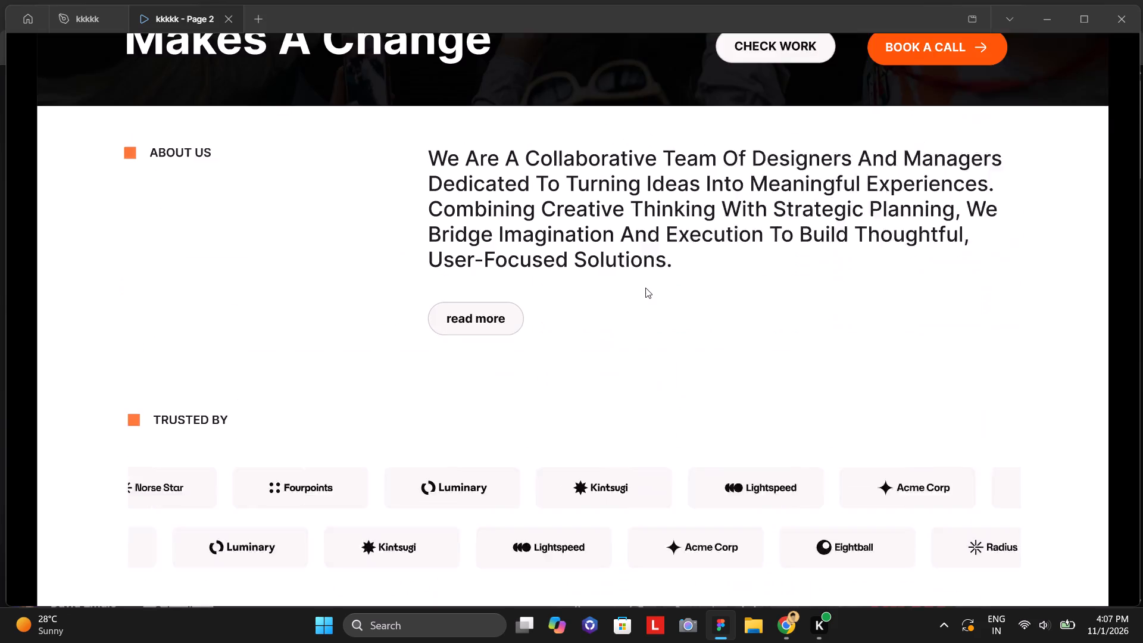
scroll(645, 288, "down", 1)
scroll(645, 288, "up", 1)
scroll(645, 288, "down", 1)
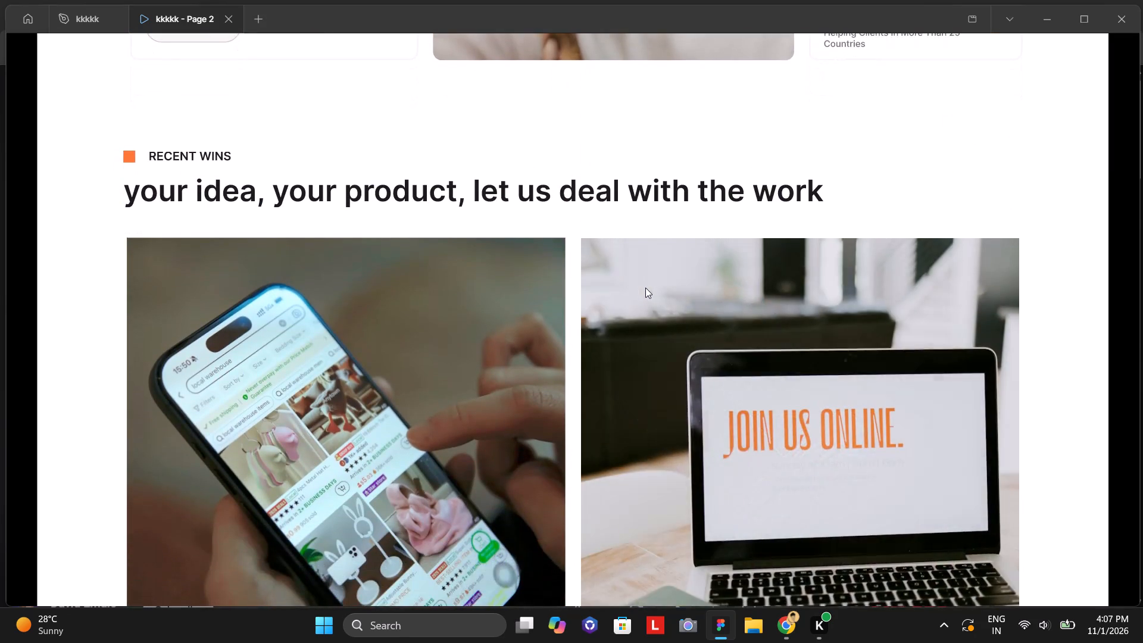
scroll(645, 288, "down", 6)
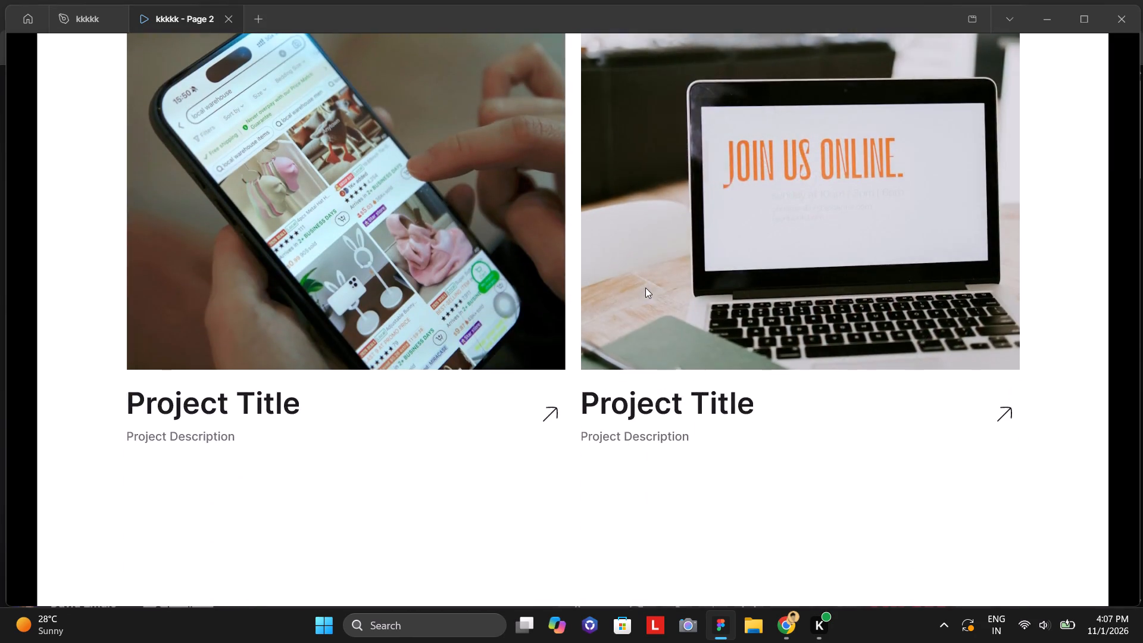
scroll(645, 288, "down", 1)
scroll(645, 288, "up", 4)
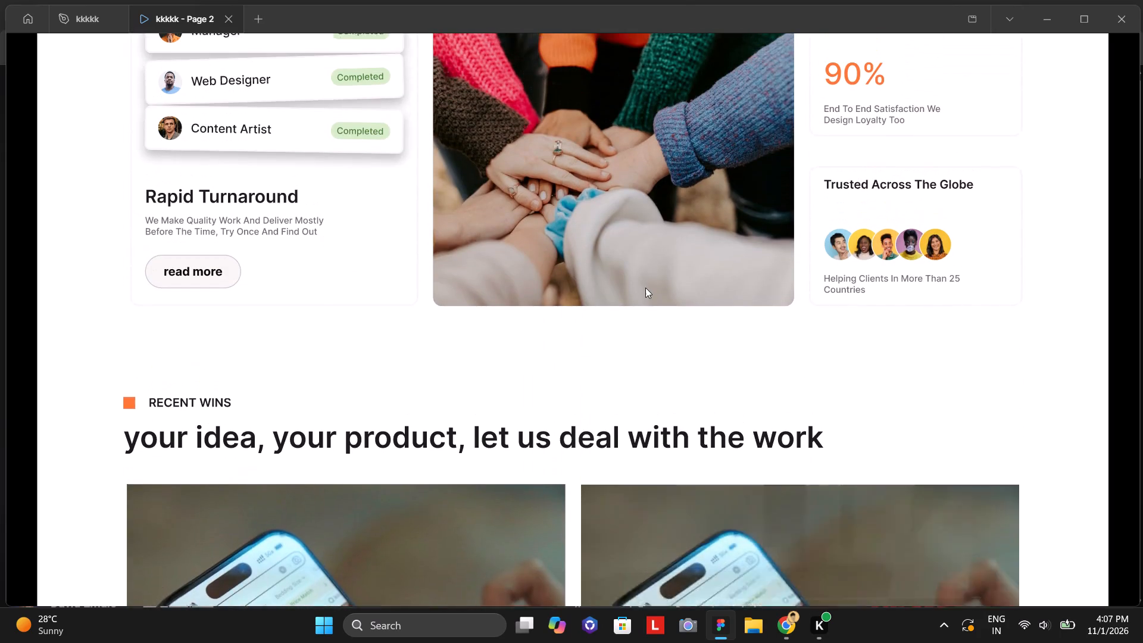
left_click(88, 17)
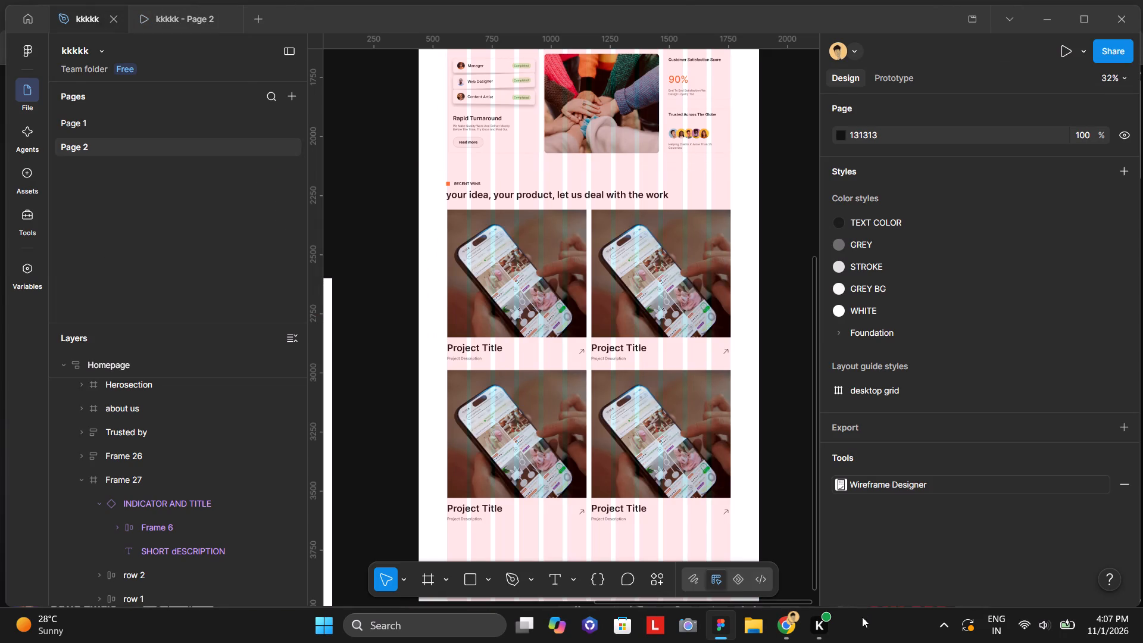
Watch the tutorial's Recent Works section full screen in Chrome up to 13:57, and return to Figma.
left_click(790, 630)
left_click(479, 382)
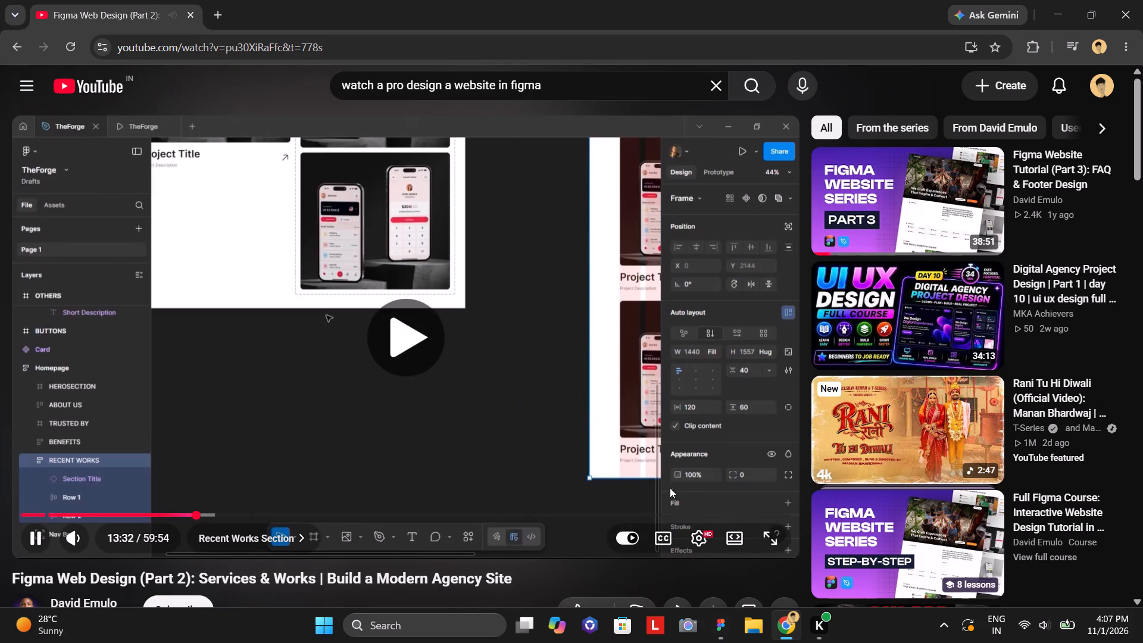
left_click(767, 533)
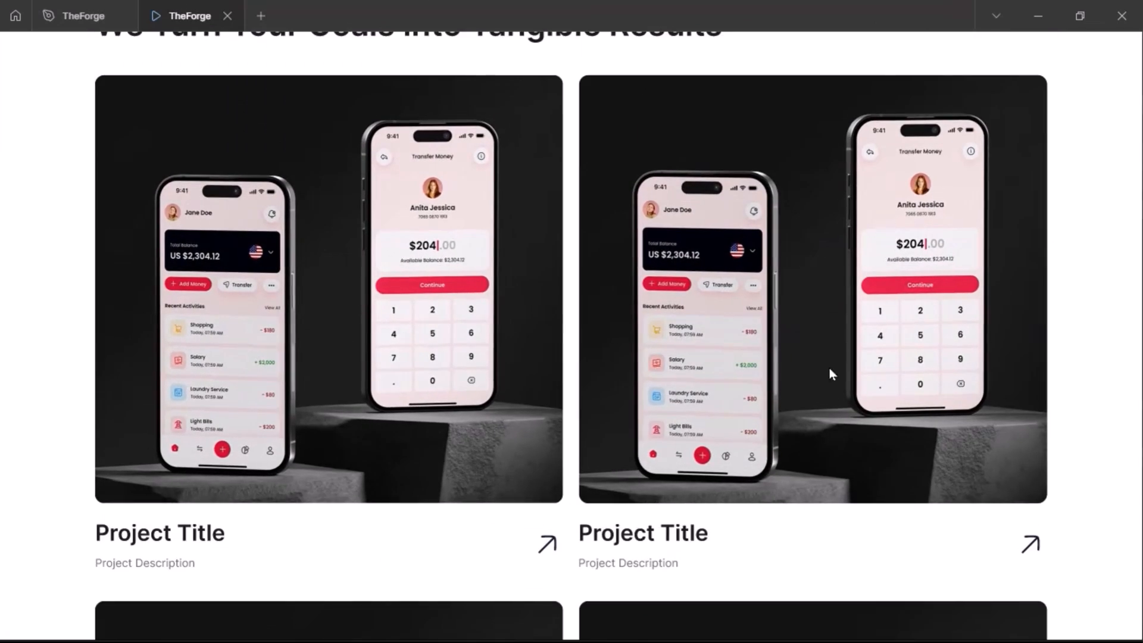
left_click(930, 216)
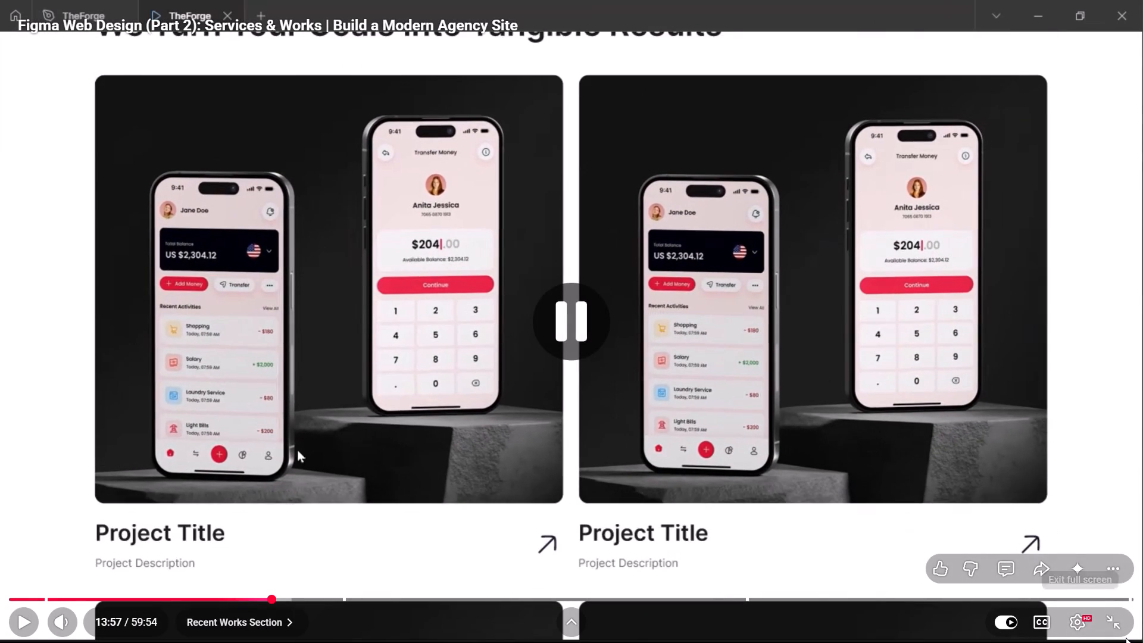
left_click(1117, 632)
left_click(728, 632)
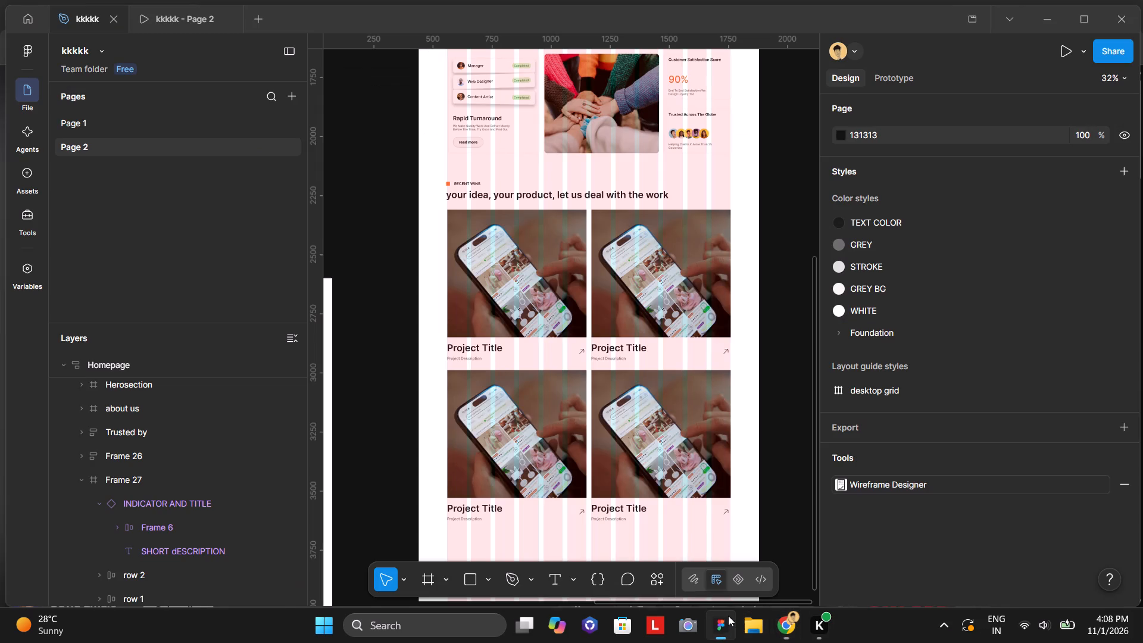
Examine the project titles, descriptions and images of the recent wins section in the Page 2 prototype preview.
left_click(185, 26)
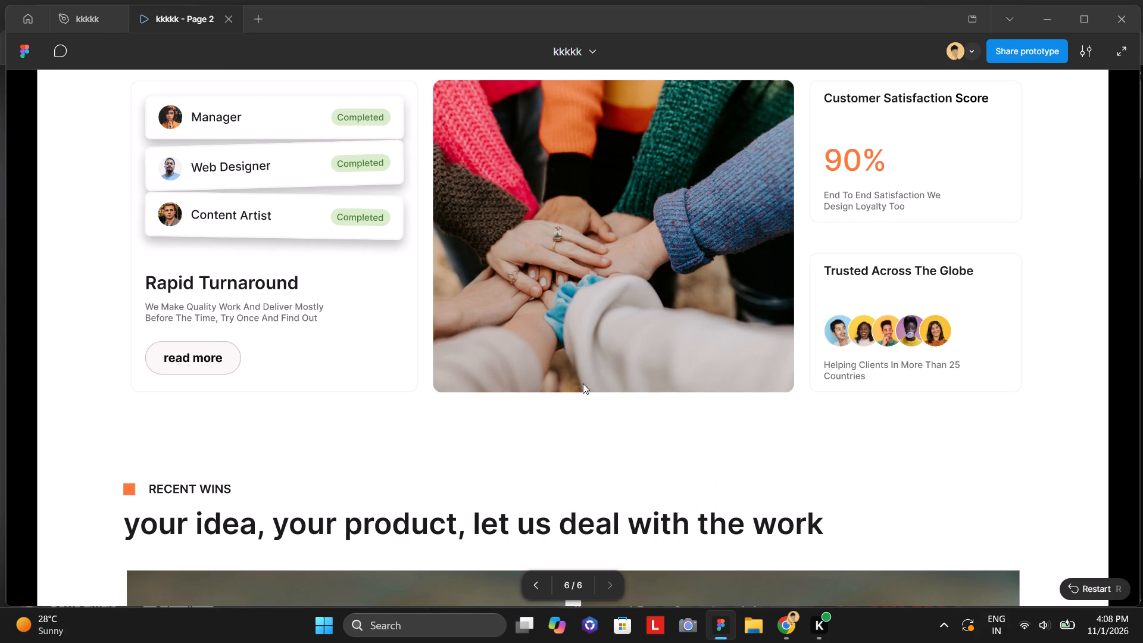
scroll(583, 383, "down", 2)
scroll(551, 348, "down", 3)
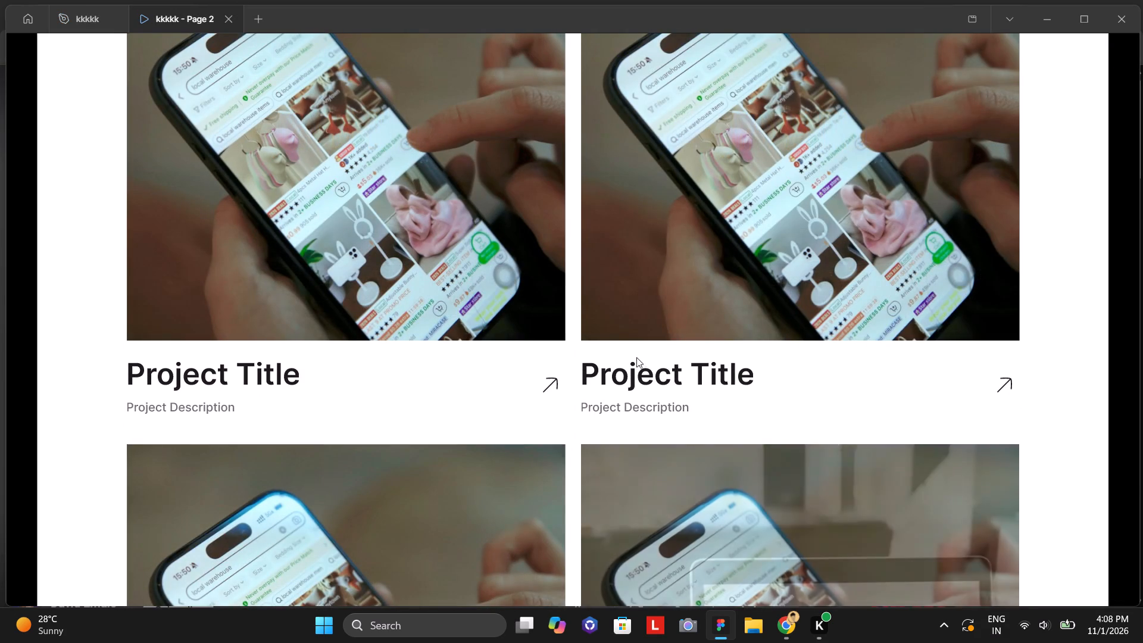
scroll(552, 331, "up", 3)
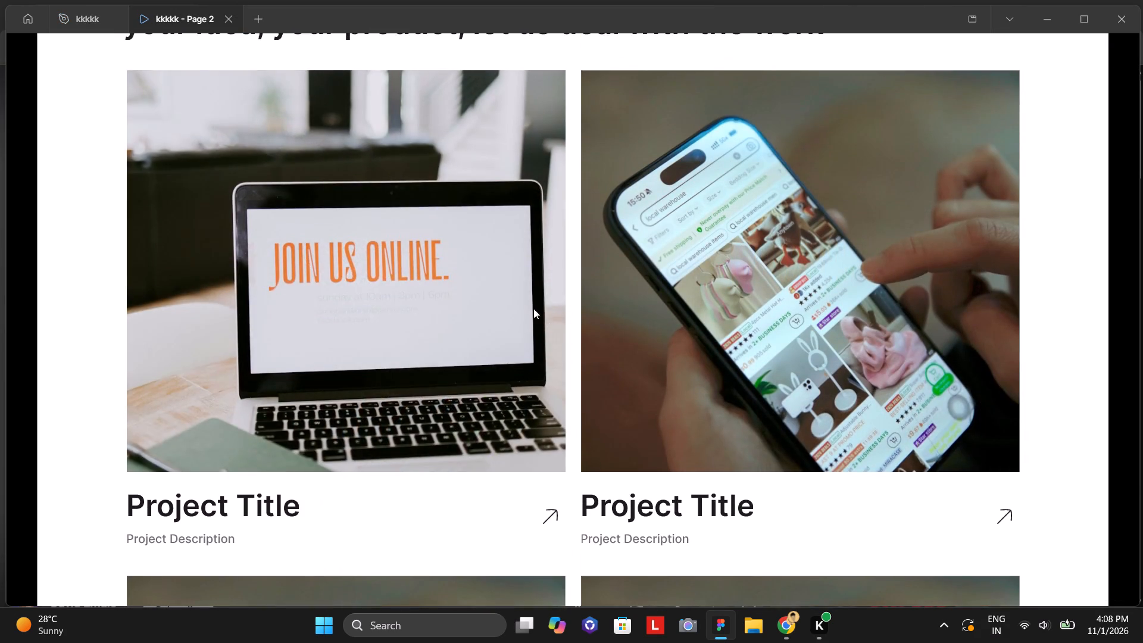
scroll(533, 308, "up", 1)
scroll(542, 179, "up", 2)
scroll(528, 179, "down", 2)
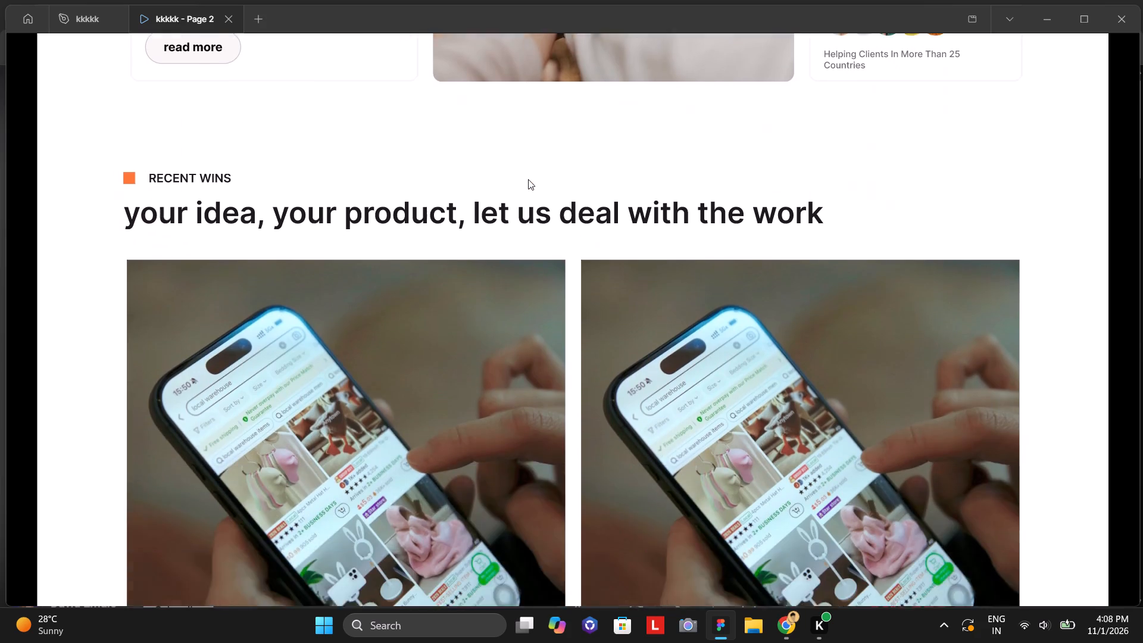
scroll(528, 179, "down", 2)
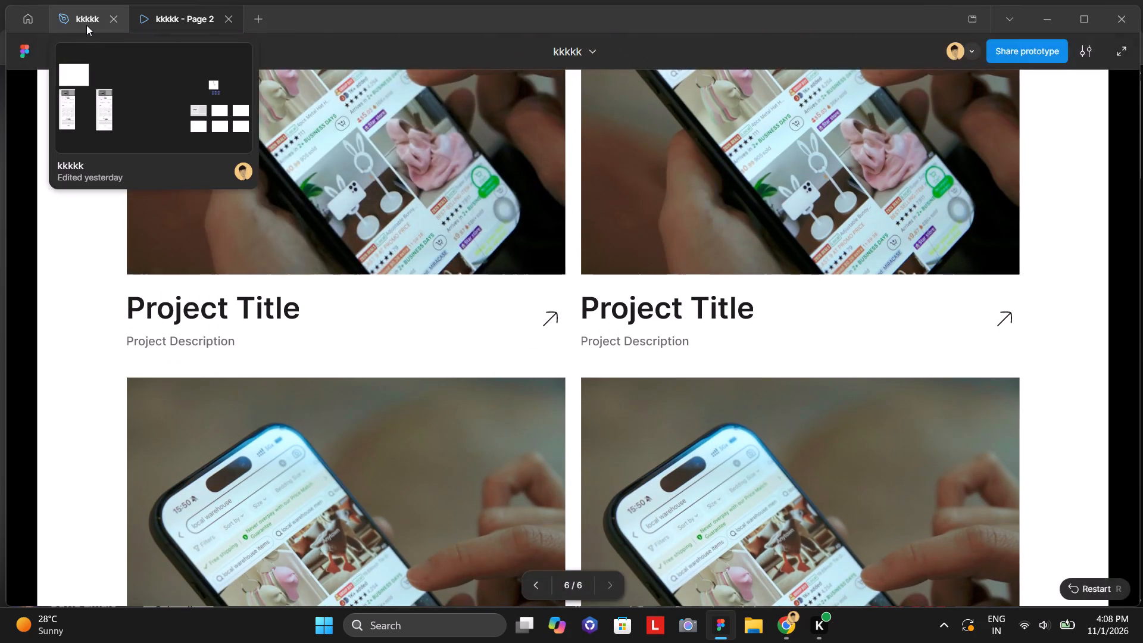
In the design file, set the font size of the project title text in Frame 37's work card component to 28.
left_click(86, 25)
scroll(535, 356, "right", 5)
scroll(561, 398, "down", 2)
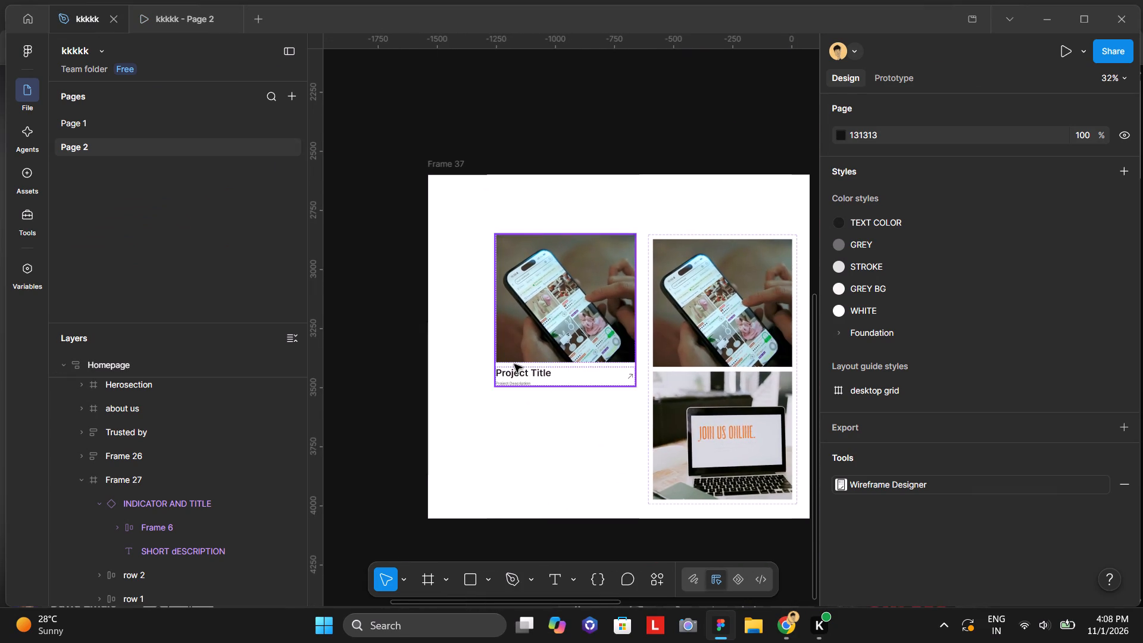
double_click(548, 383)
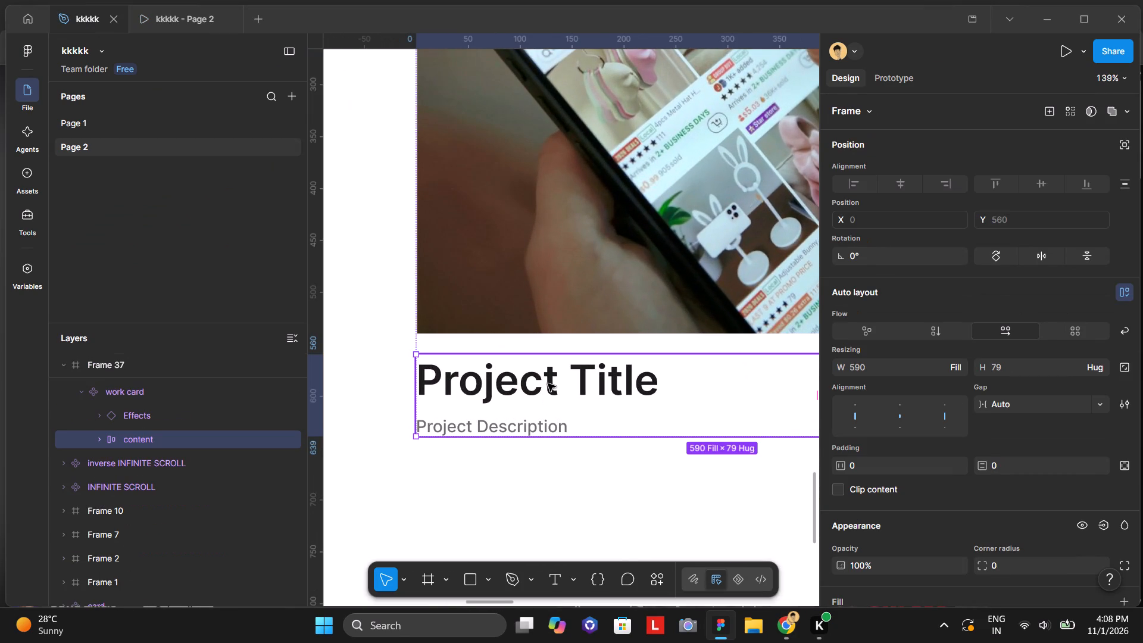
double_click(560, 382)
double_click(582, 379)
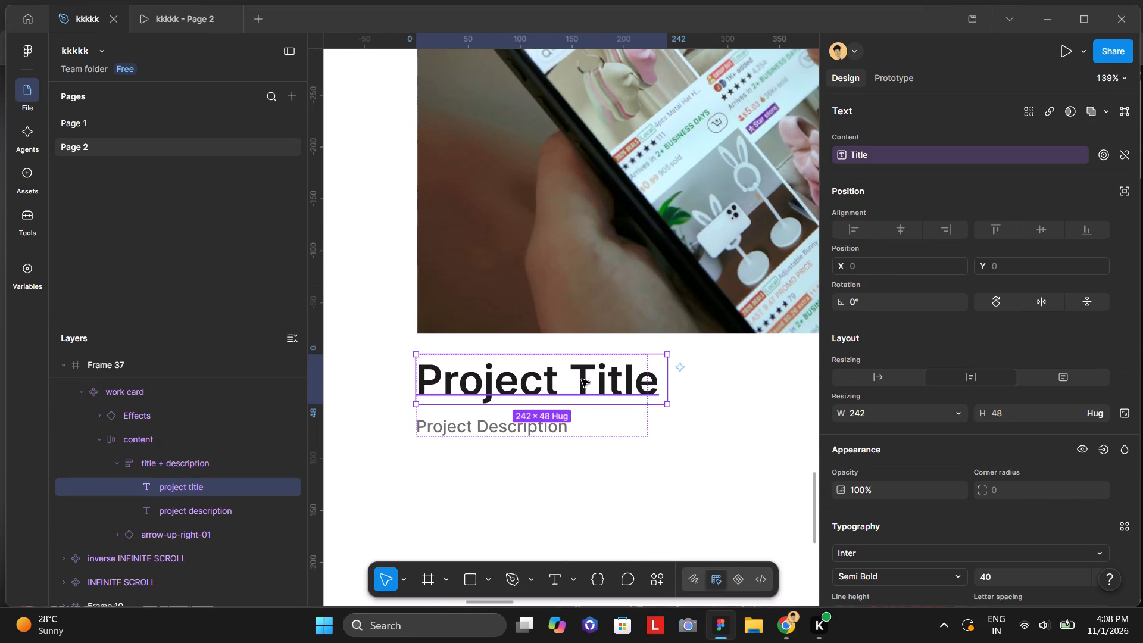
scroll(945, 491, "down", 3)
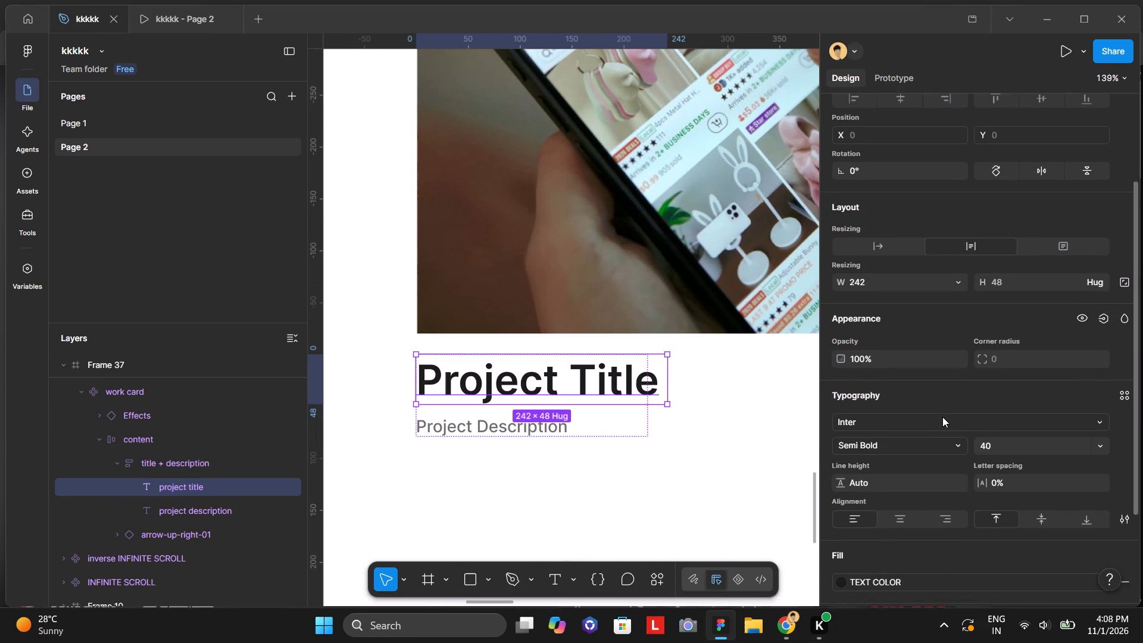
scroll(942, 411, "down", 5)
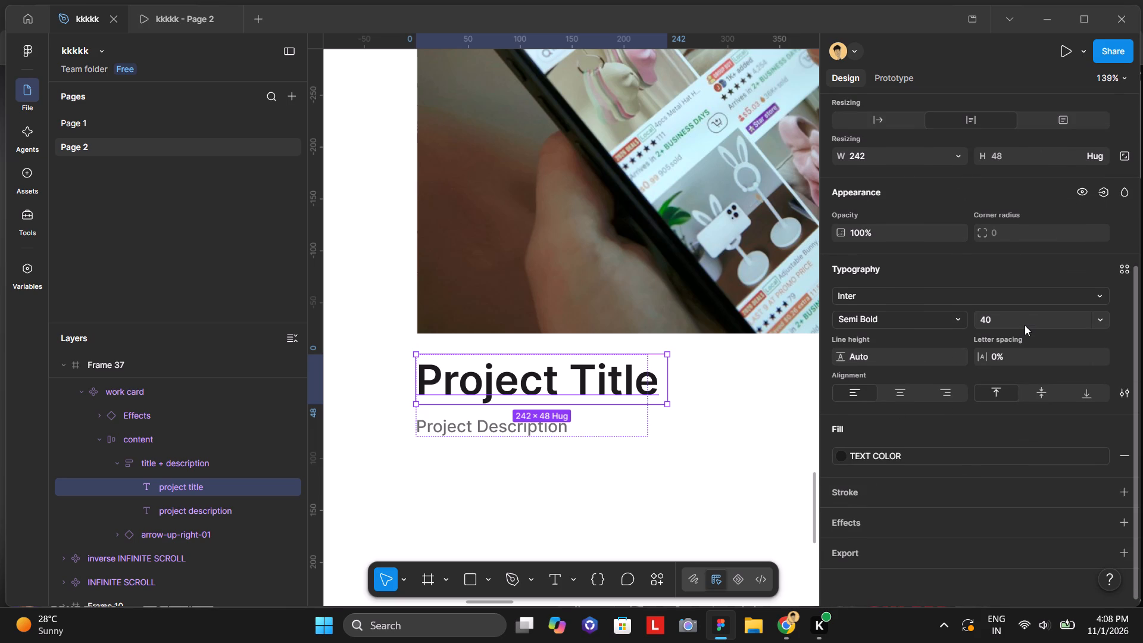
left_click(1042, 319)
type("28")
key("Return")
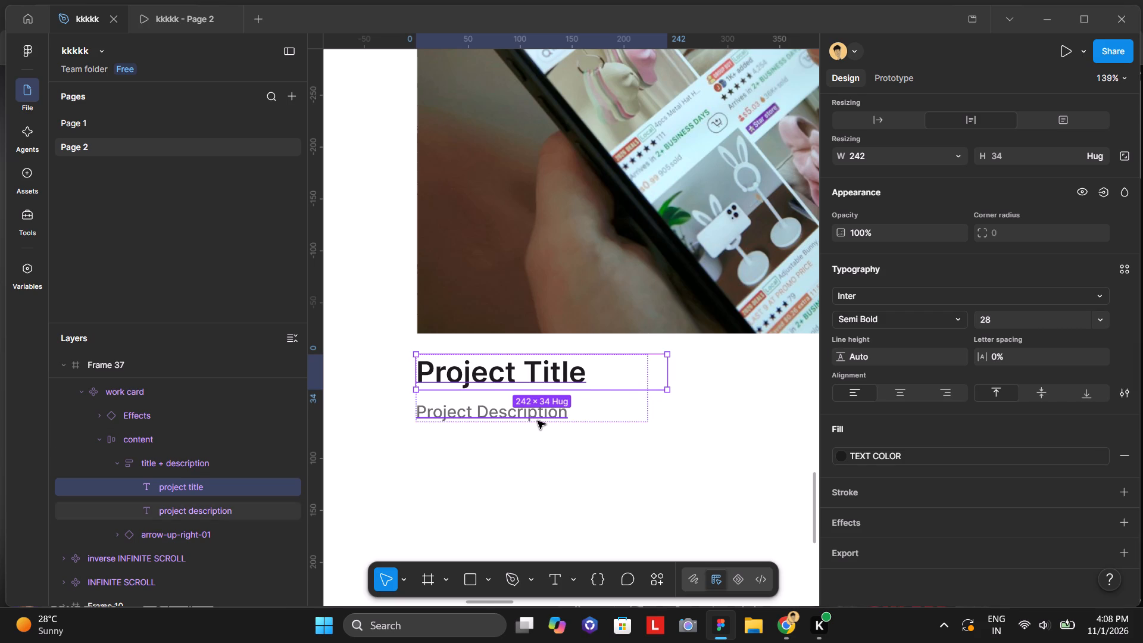
scroll(537, 421, "left", 1)
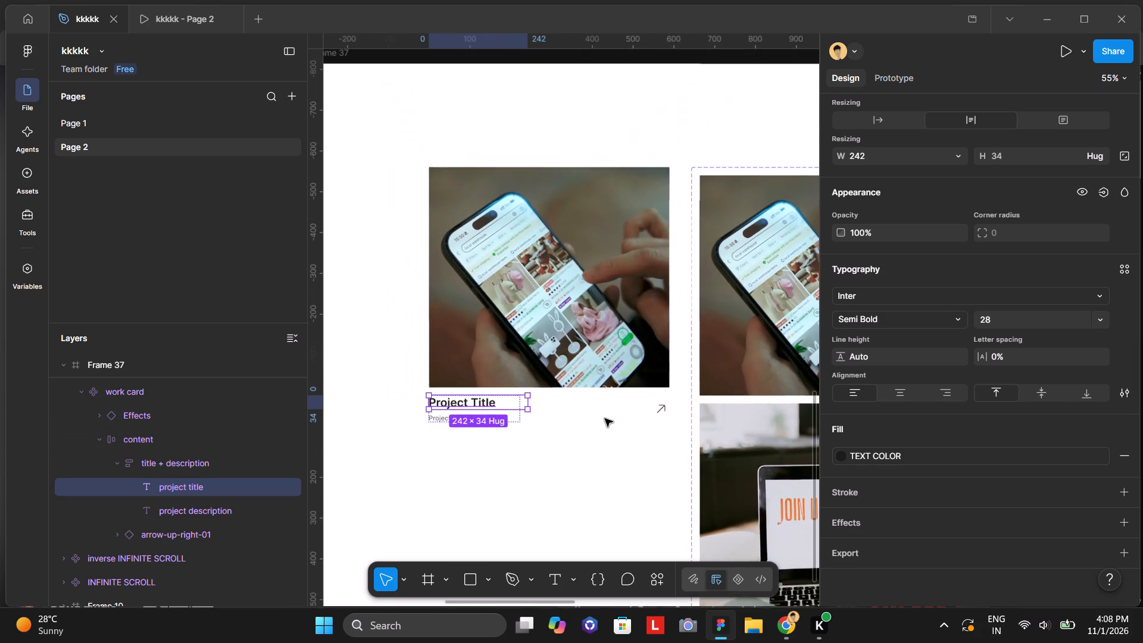
Switch to Chrome and replay the tutorial's Recent Works segment on the project title and description font sizes, pausing around 13:48.
left_click(776, 624)
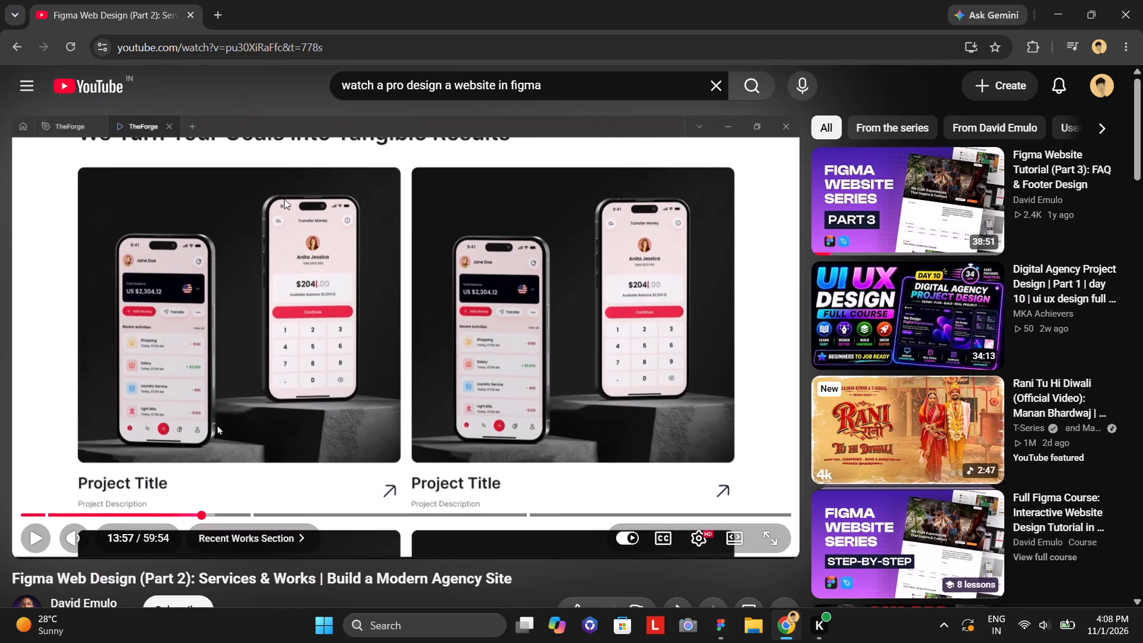
key("Left")
key("Left")
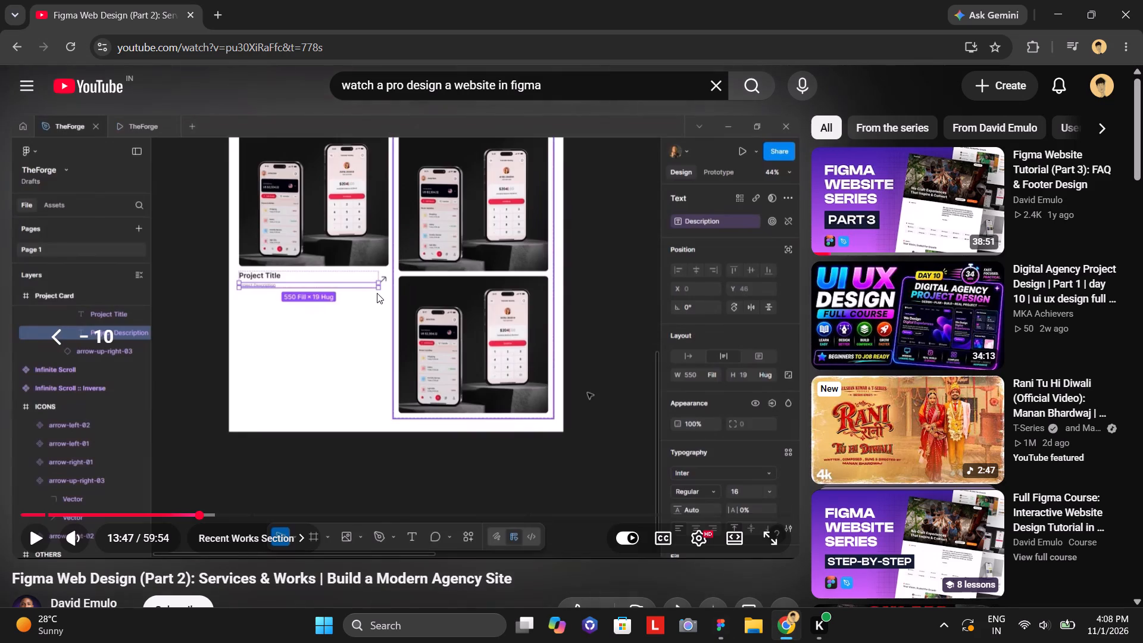
key("Left")
key("space")
key("Left")
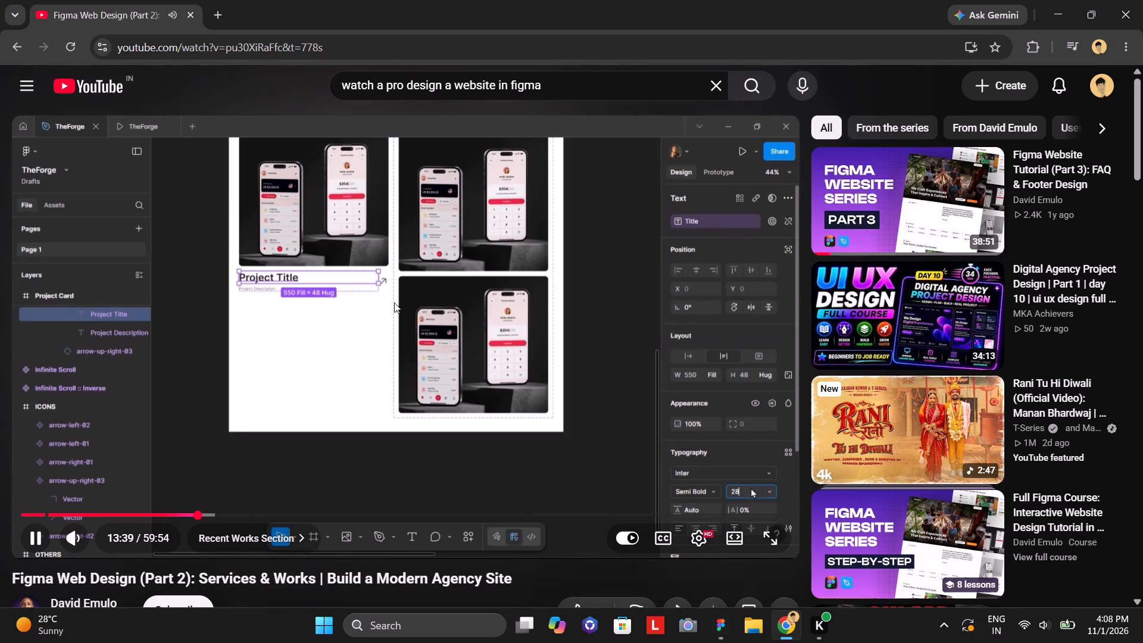
key("Left")
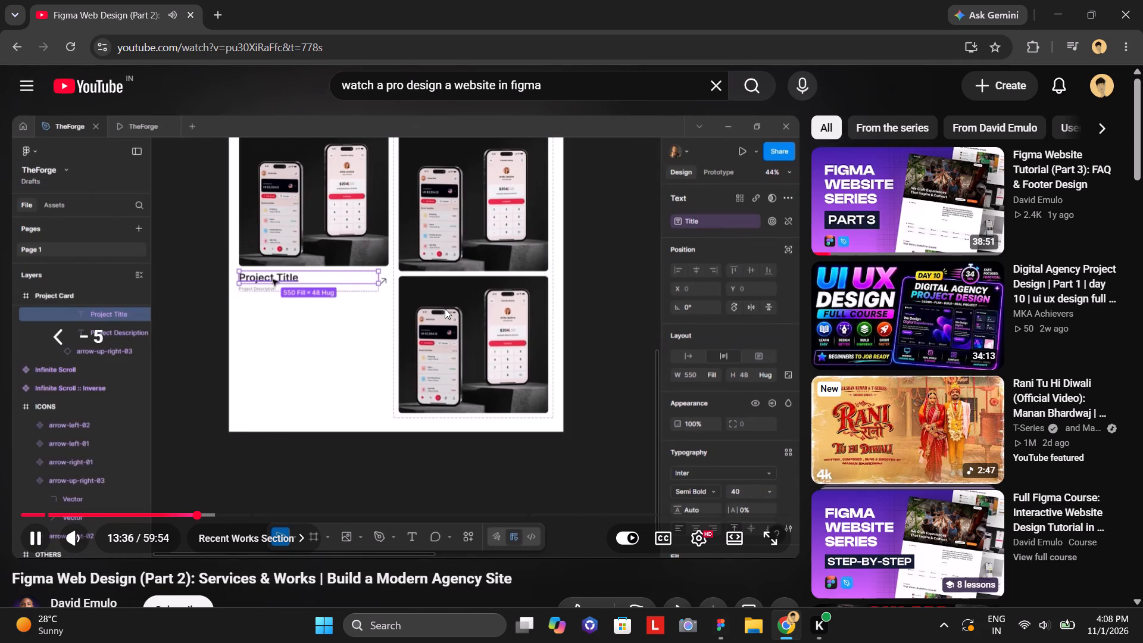
left_click(474, 295)
left_click(547, 364)
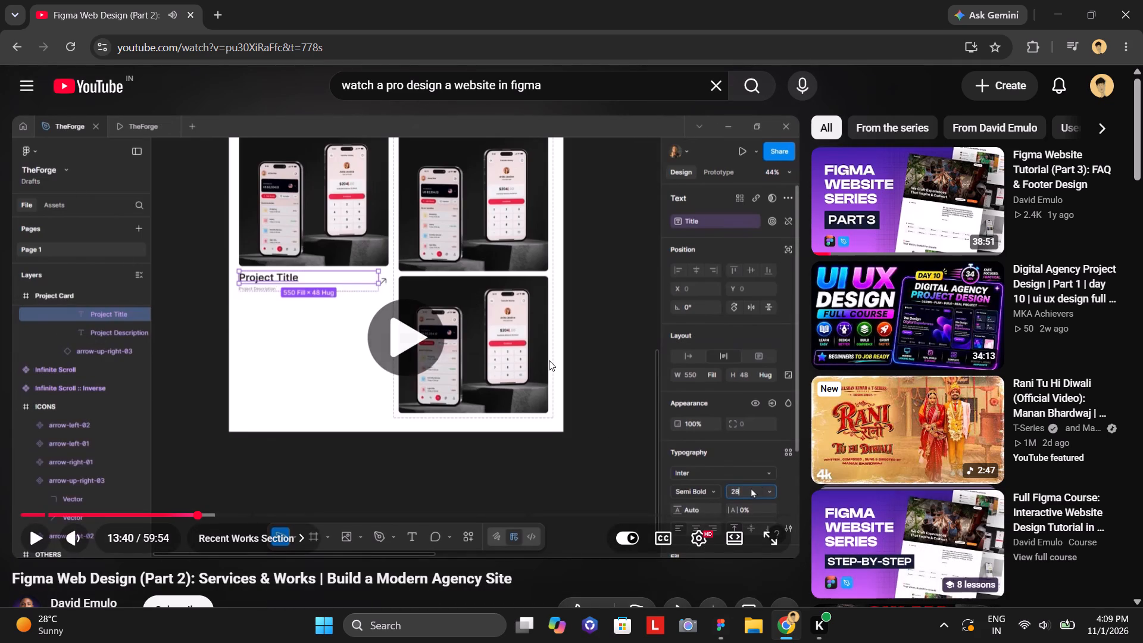
key("Right")
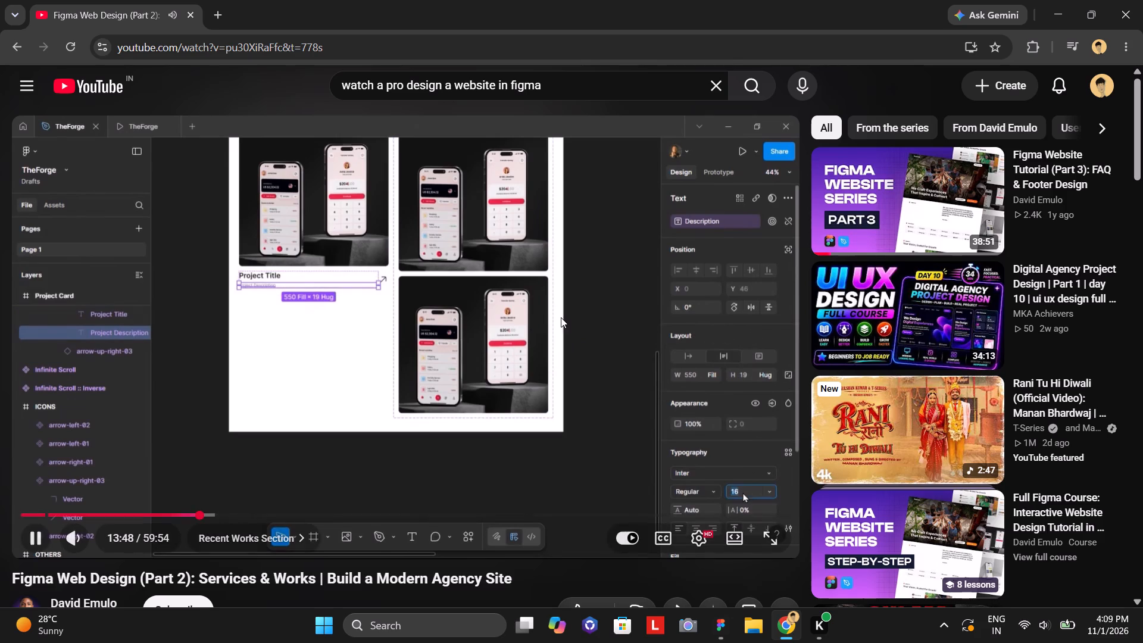
left_click(532, 283)
Back in Figma, set the font size of the project description text in Frame 37's work card component to 14.
left_click(723, 626)
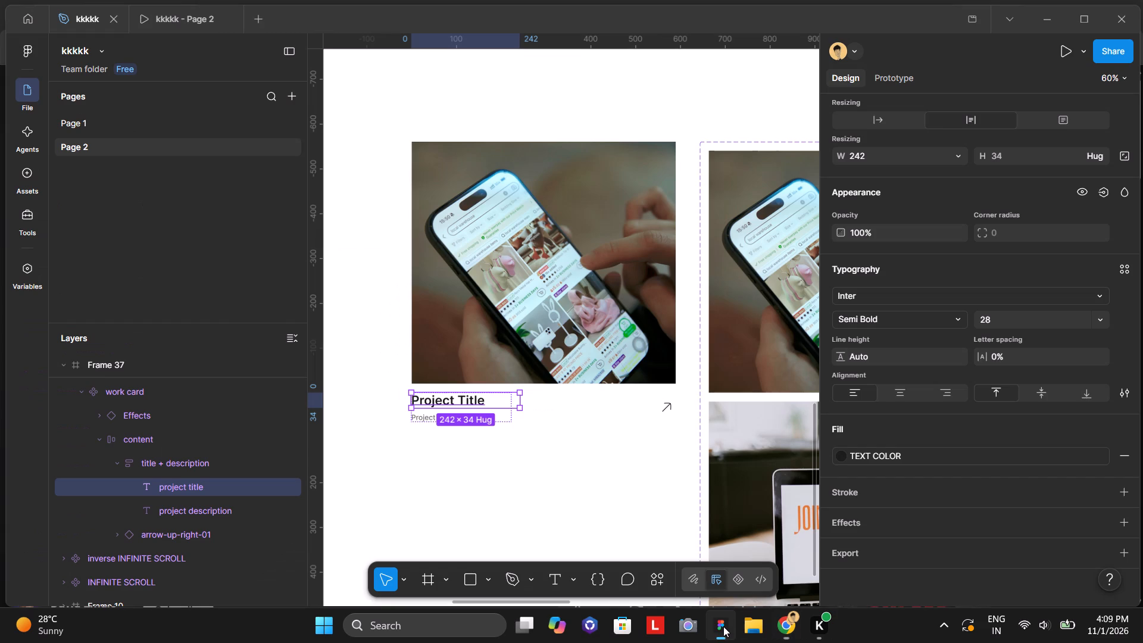
left_click(478, 454)
double_click(445, 420)
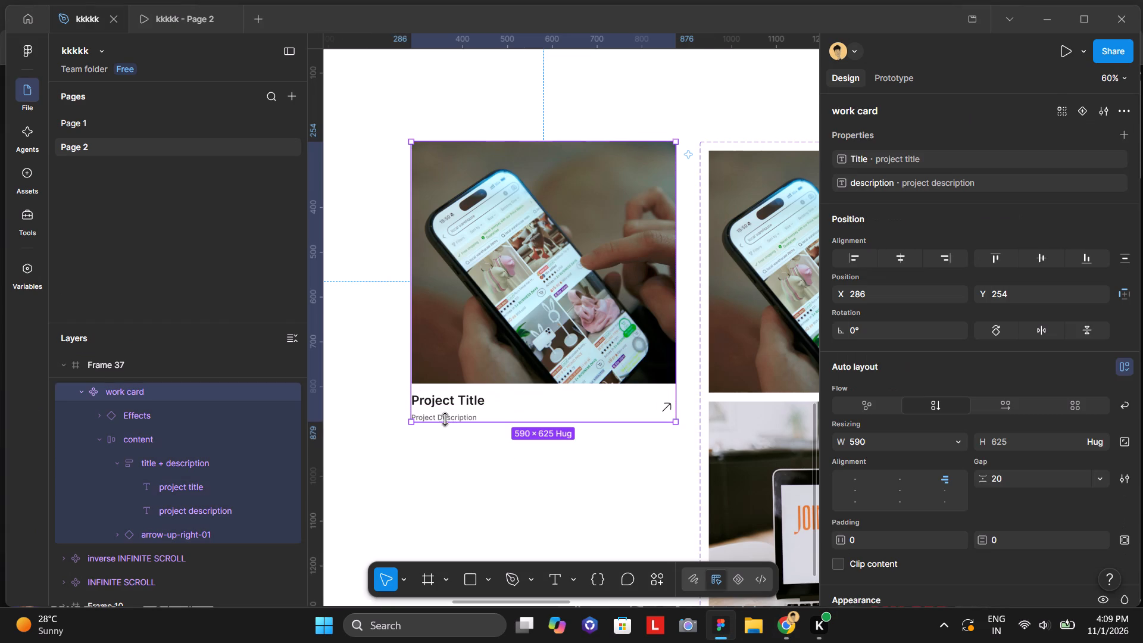
left_click(461, 412)
triple_click(460, 416)
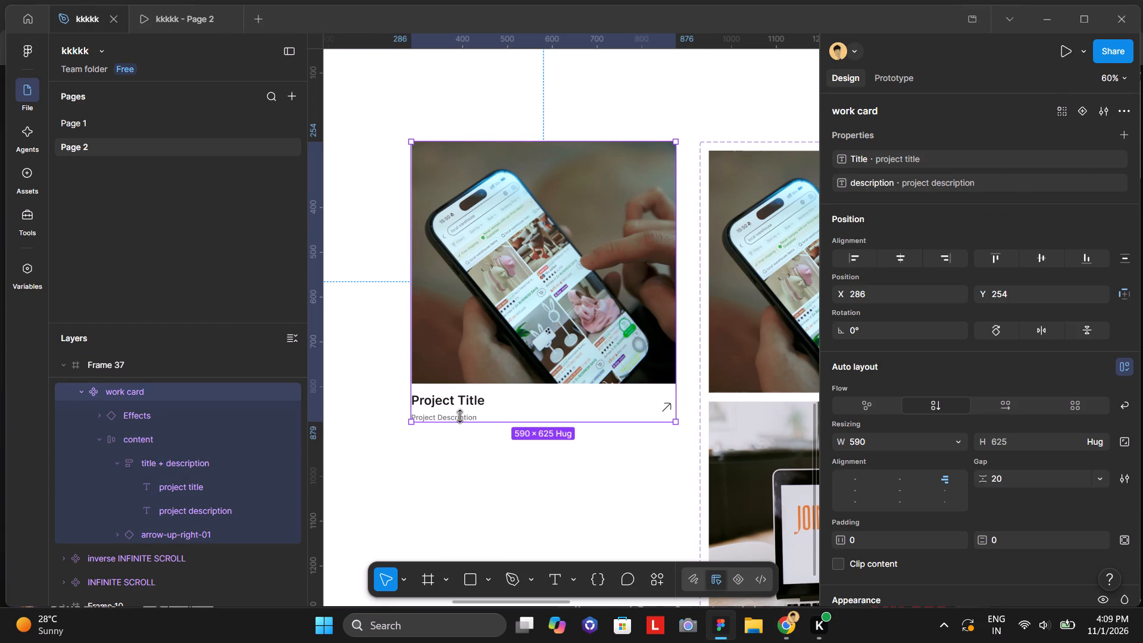
triple_click(460, 416)
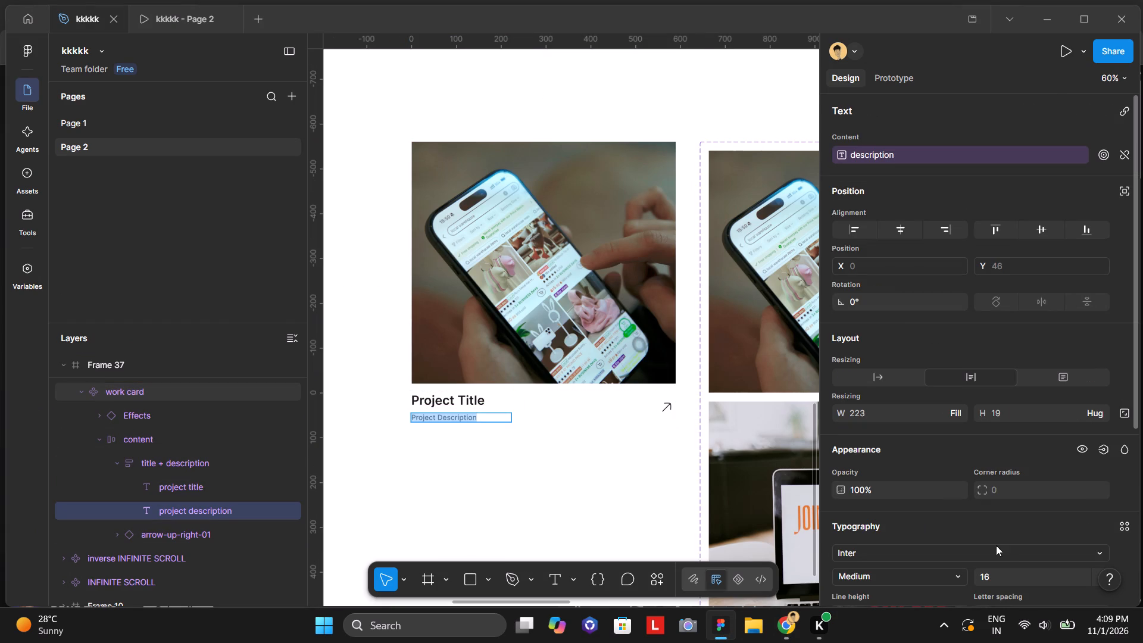
left_click(1011, 572)
type("14")
key("Return")
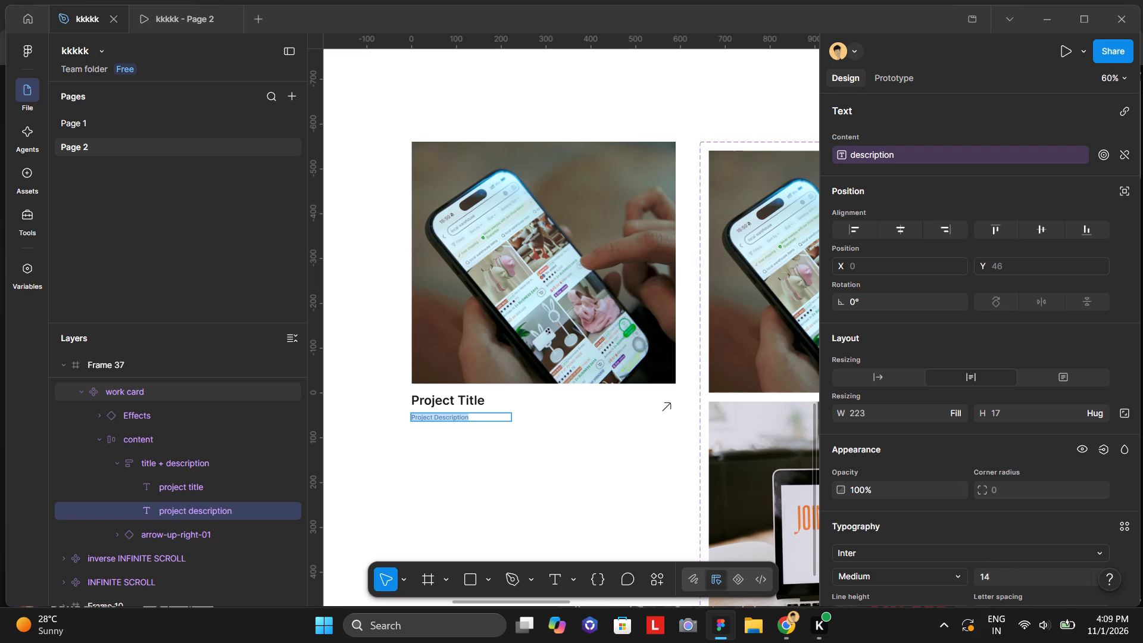
left_click(560, 492)
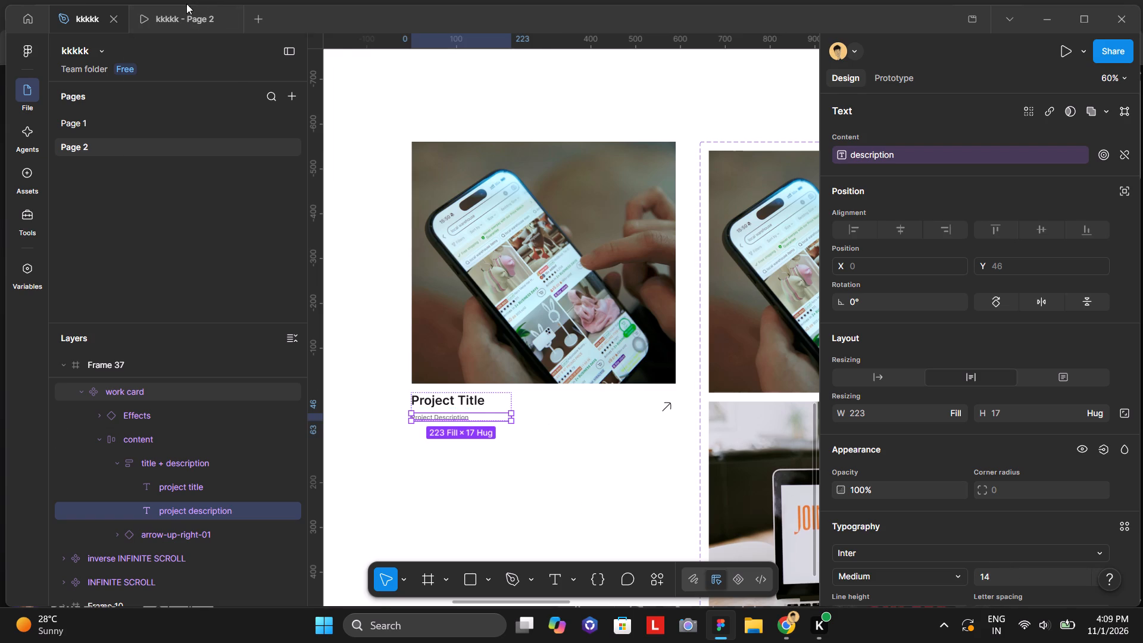
Examine the titles, descriptions, images and spacing of the recent wins cards in the Page 2 prototype preview.
left_click(194, 19)
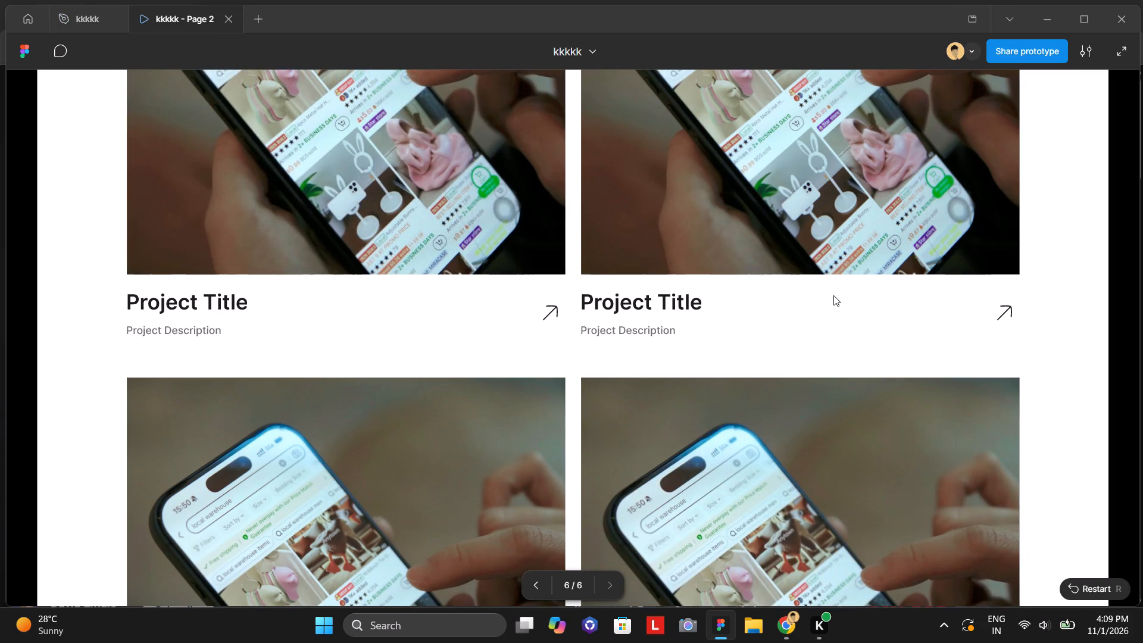
scroll(833, 295, "up", 4)
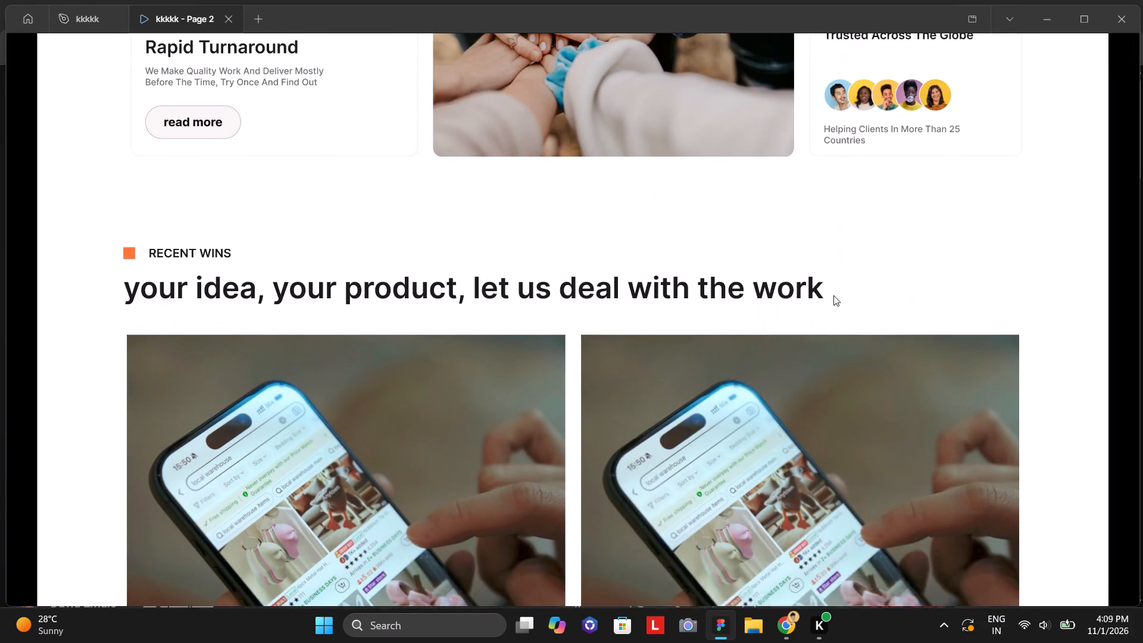
scroll(833, 295, "up", 1)
scroll(833, 295, "down", 6)
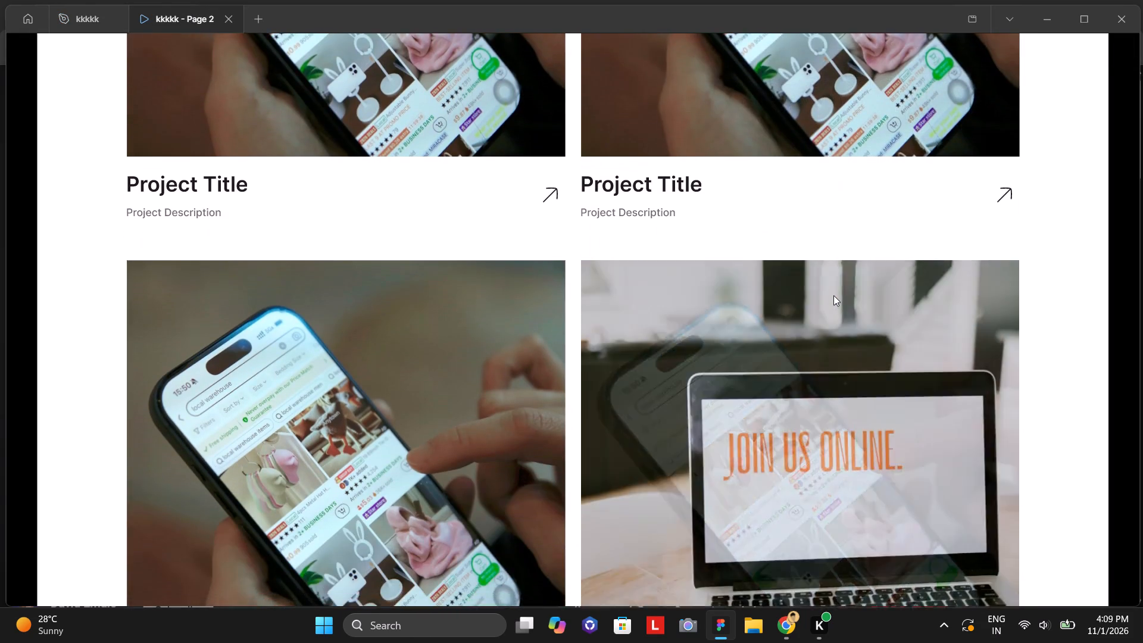
scroll(833, 295, "down", 2)
scroll(833, 295, "up", 1)
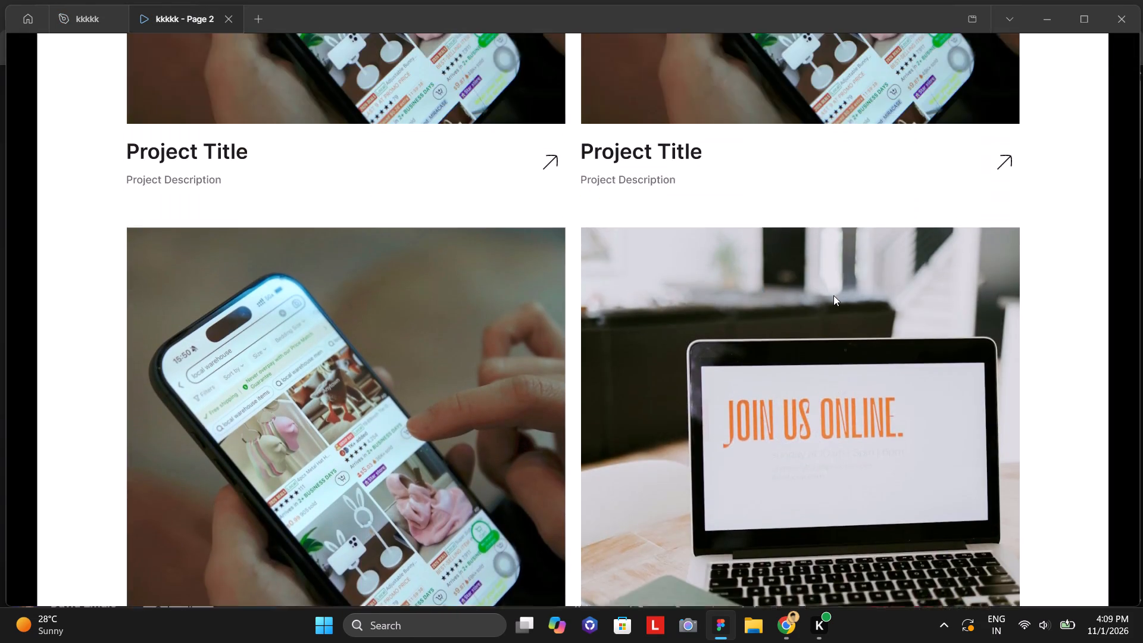
scroll(833, 295, "up", 2)
scroll(833, 295, "down", 7)
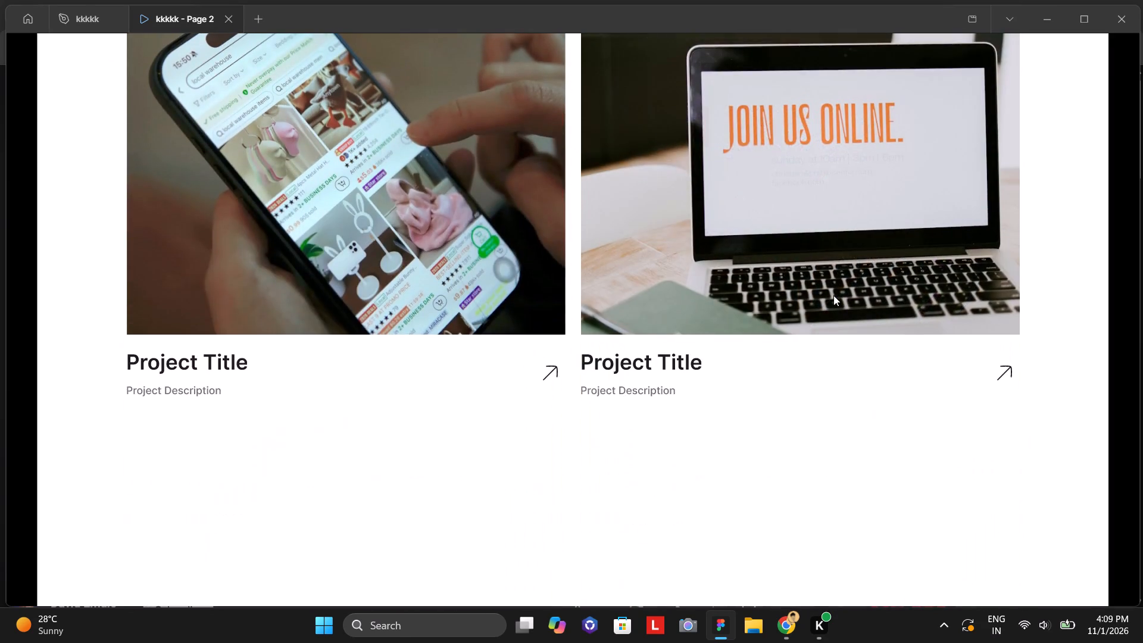
scroll(833, 295, "up", 4)
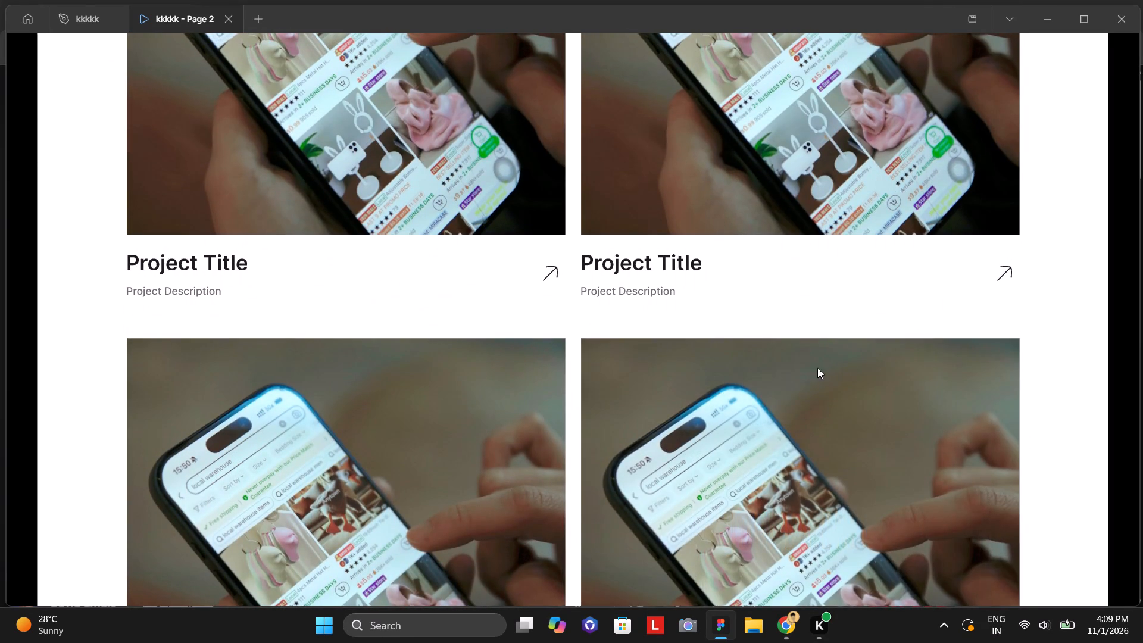
Return to Chrome and continue the tutorial's Recent Works section in full screen.
left_click(791, 632)
left_click(476, 338)
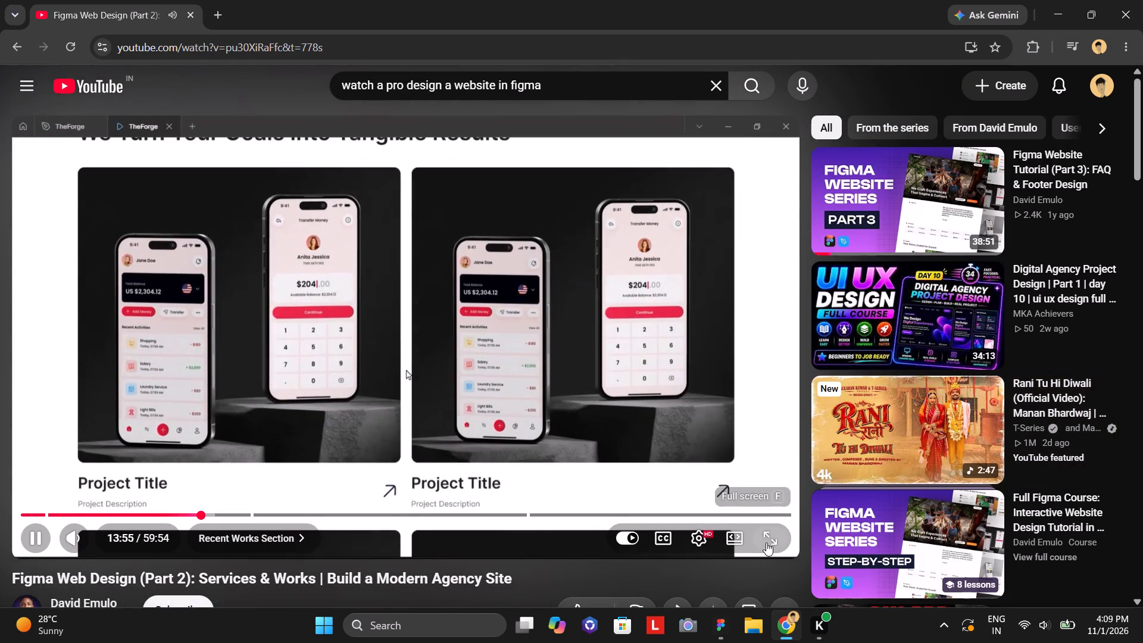
left_click(770, 541)
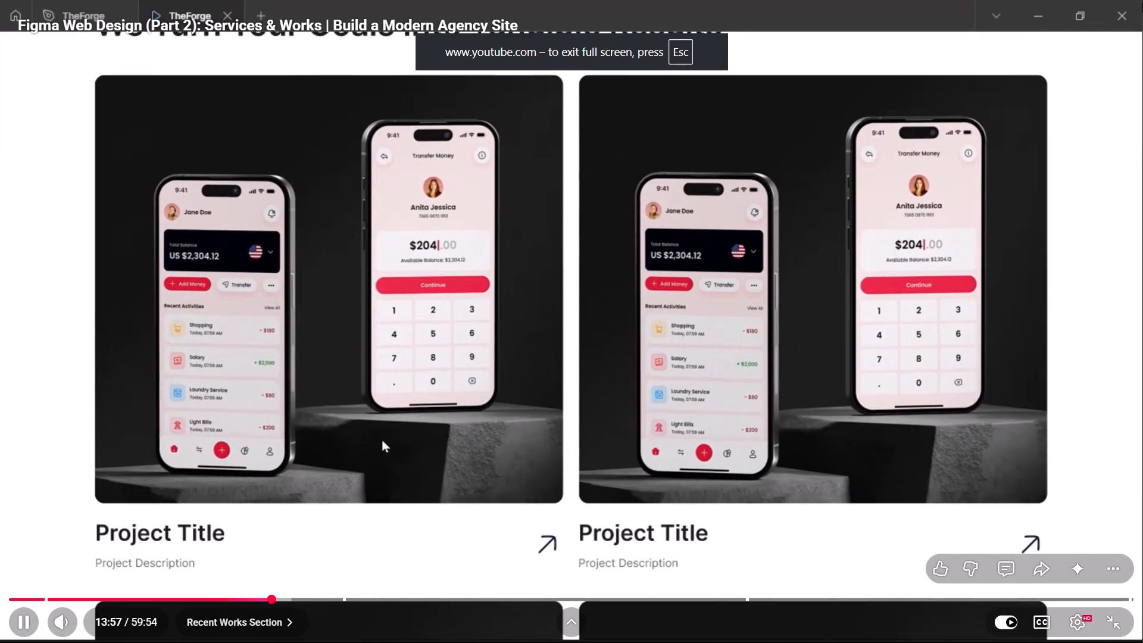
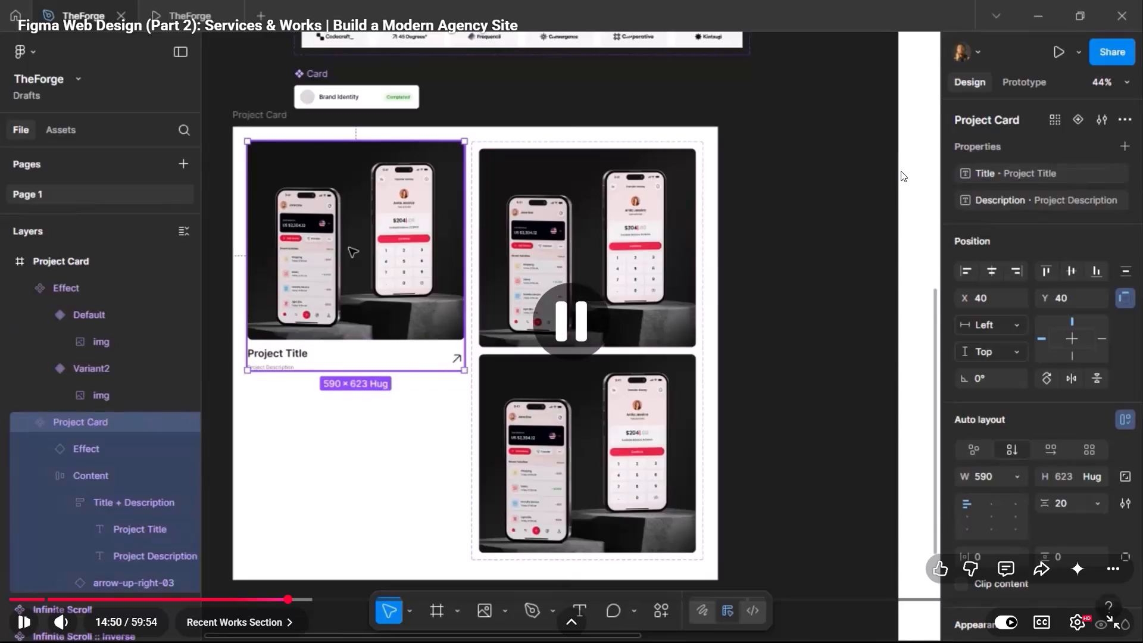
Rewatch the tutorial's Recent Works section from 14:40 on the project card's effect component, and skip ahead through the card image replacement to about 15:34.
key("Left")
key("Left")
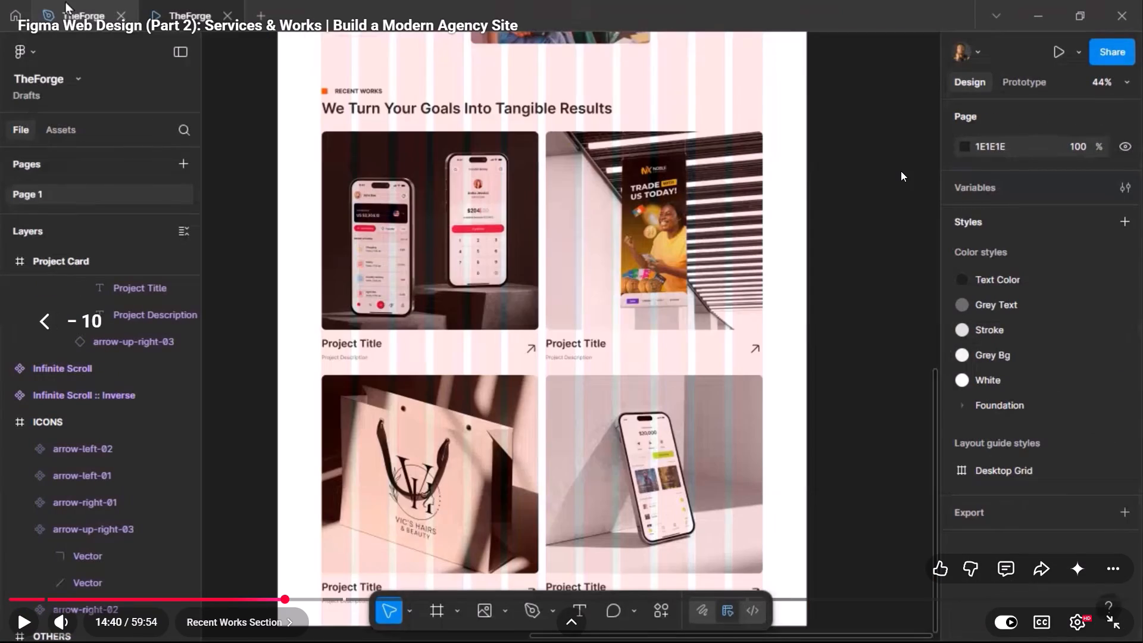
key("space")
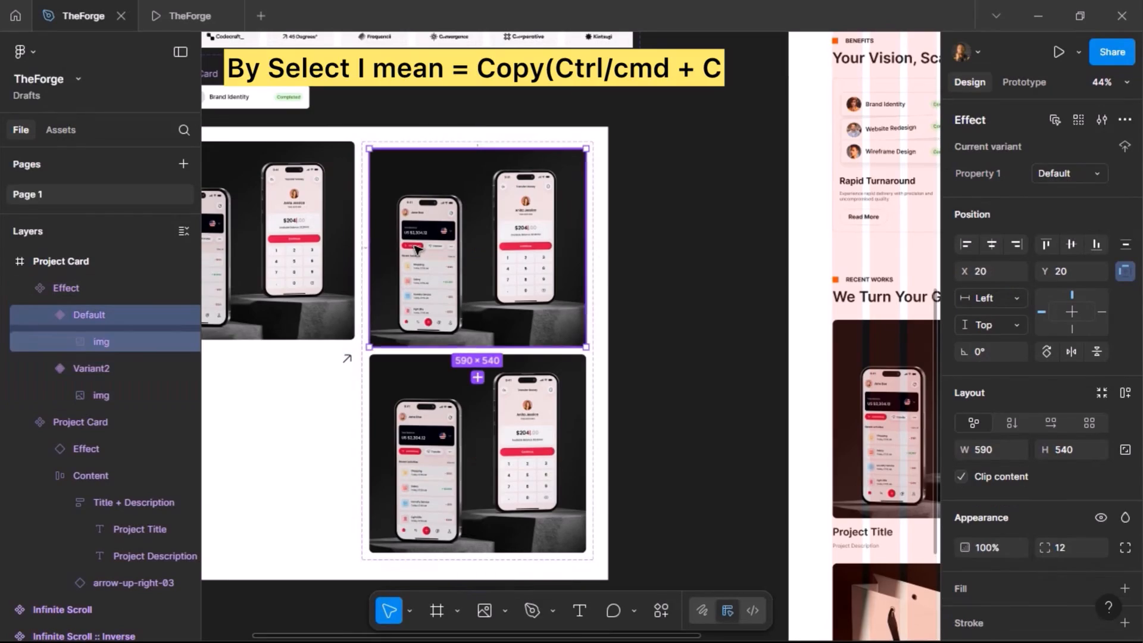
key("space")
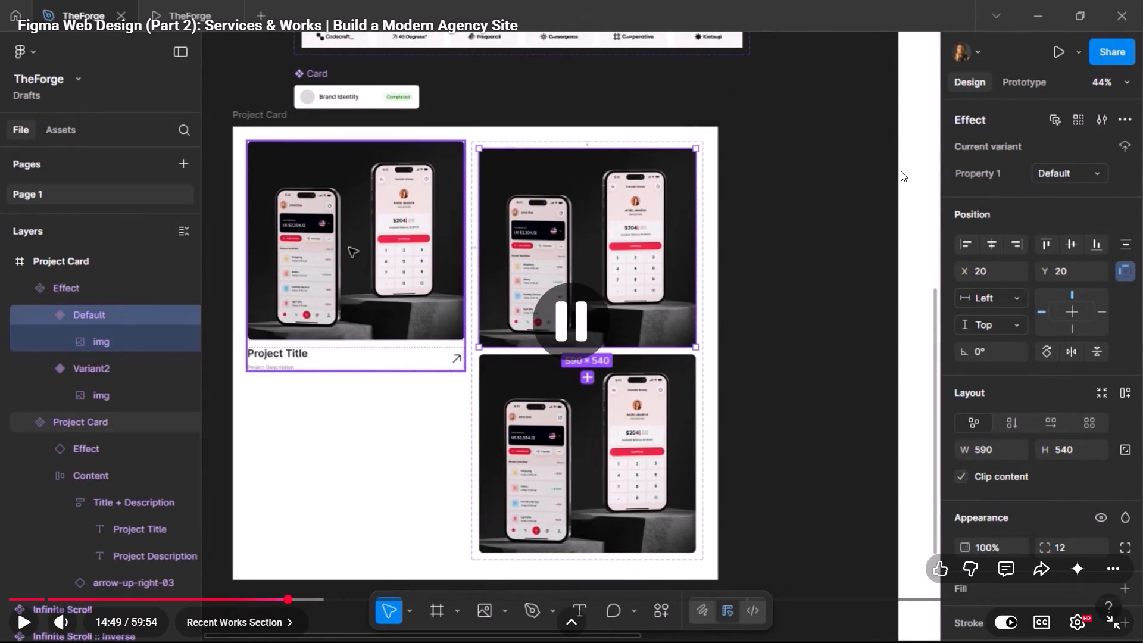
key("space")
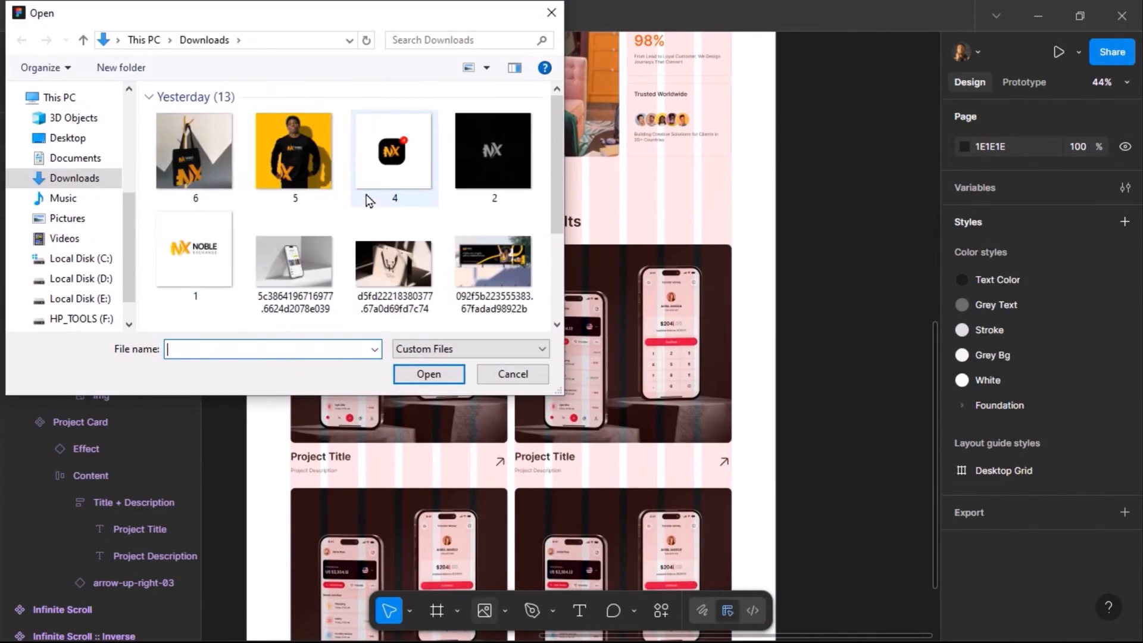
key("Right")
key("Right")
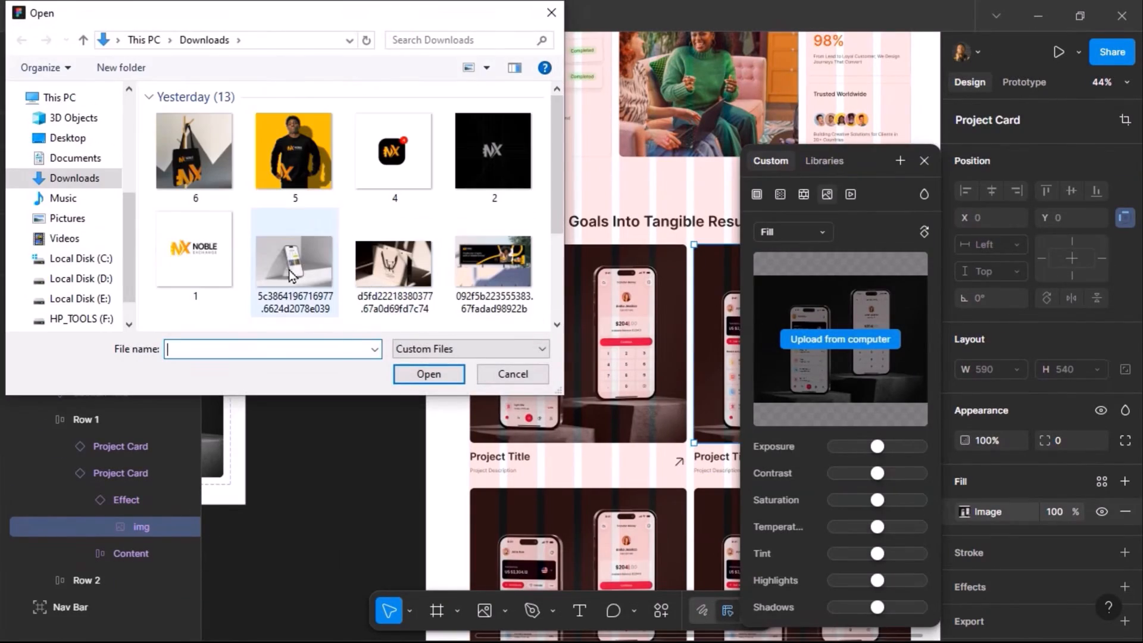
key("Right")
key("Right")
key("Right")
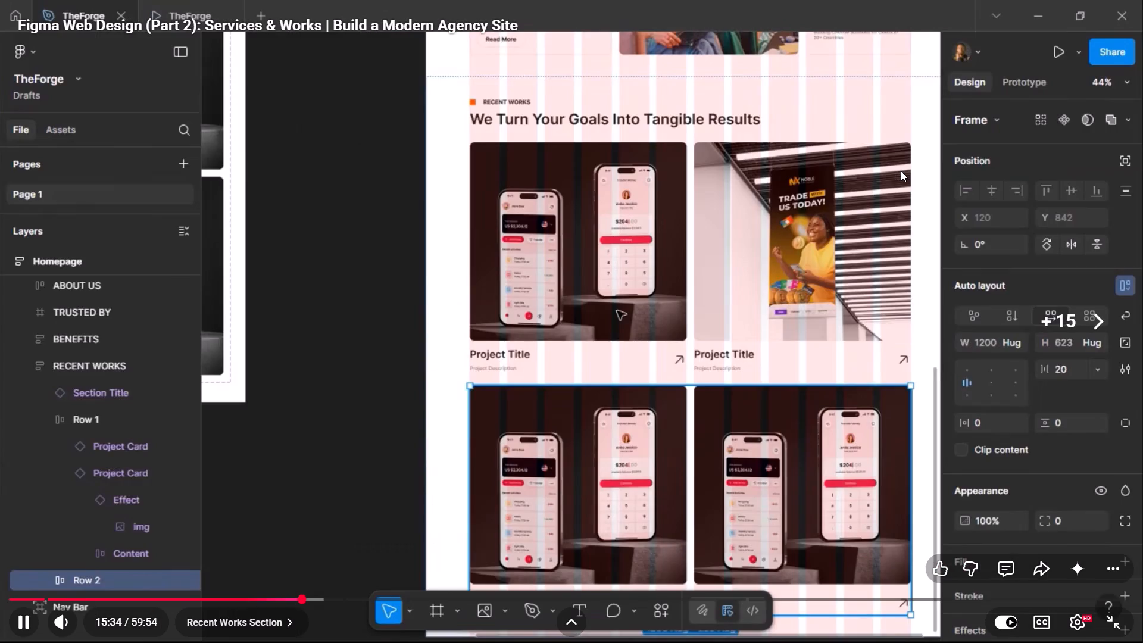
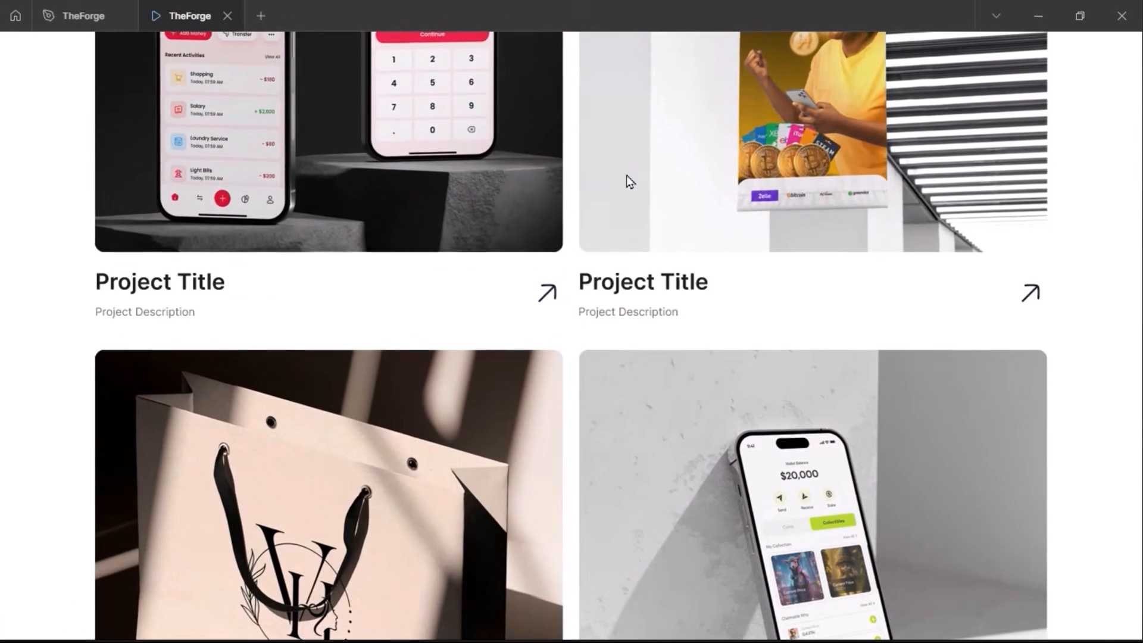
Rewind the tutorial's Recent Works section from the card image replacement to about 14:30, before the project card's effect is swapped.
key("Left")
key("Left")
key("Left")
key("Left")
key("Left")
key("Left")
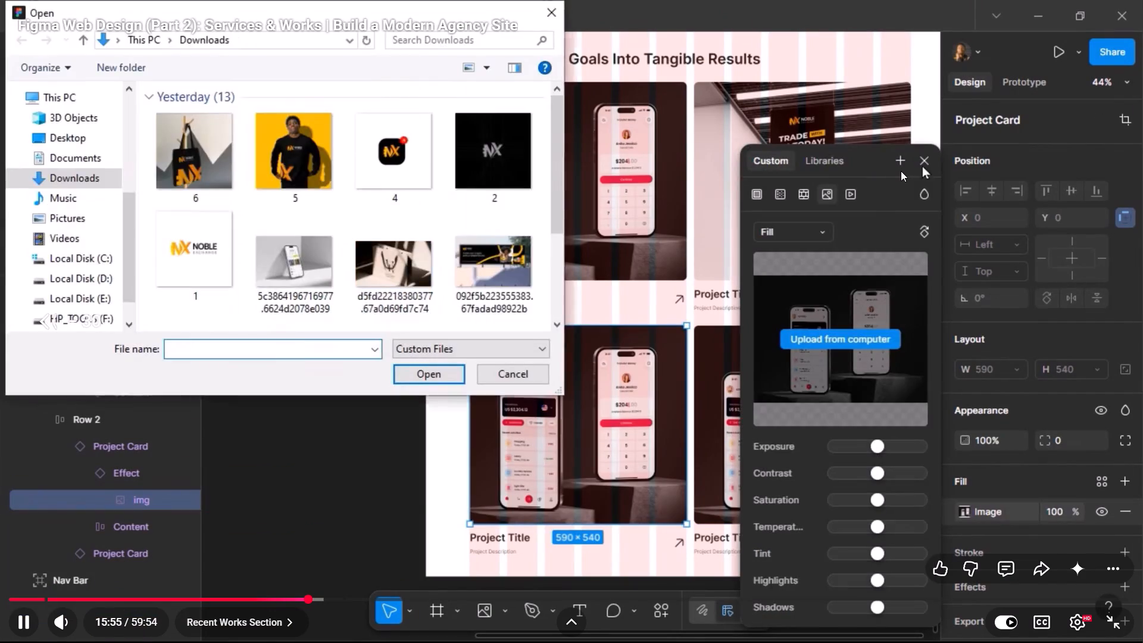
key("Left")
key("Left")
key("Left")
key("Left")
key("Left")
key("Left")
key("Left")
key("Left")
key("Left")
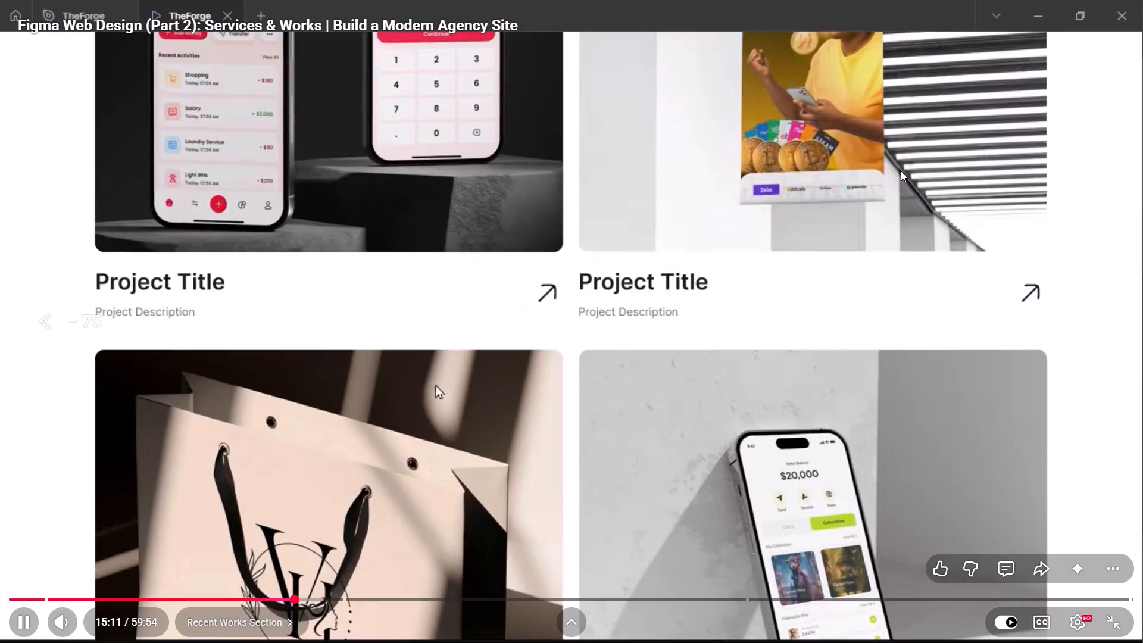
key("Left")
key("Left")
key("Left")
key("Left")
key("Left")
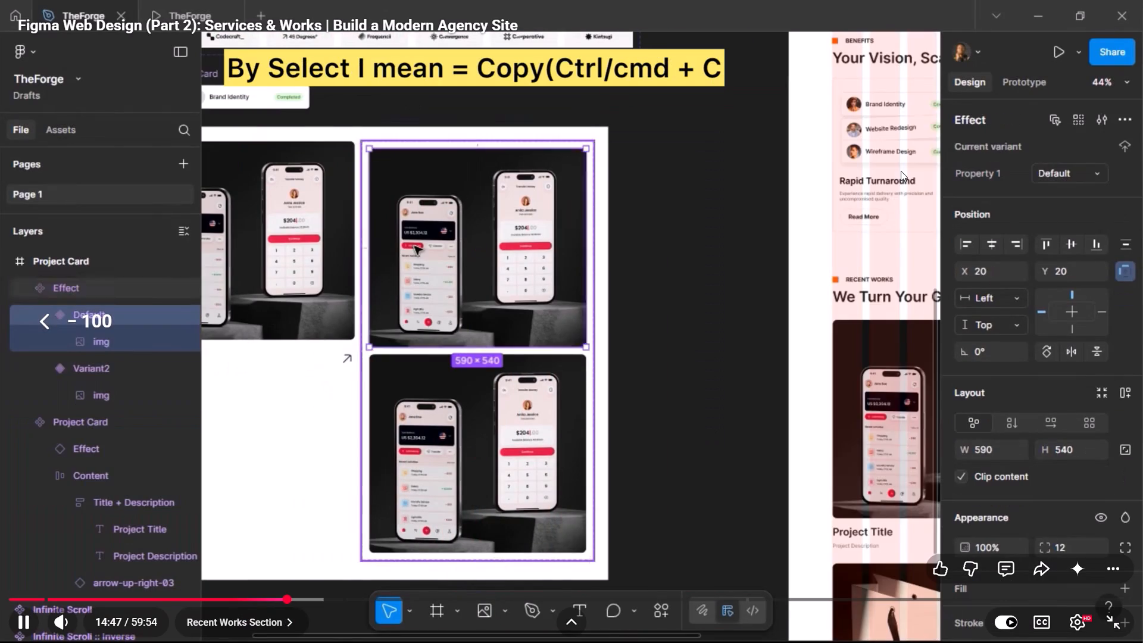
key("Left")
key("Left")
key("Left")
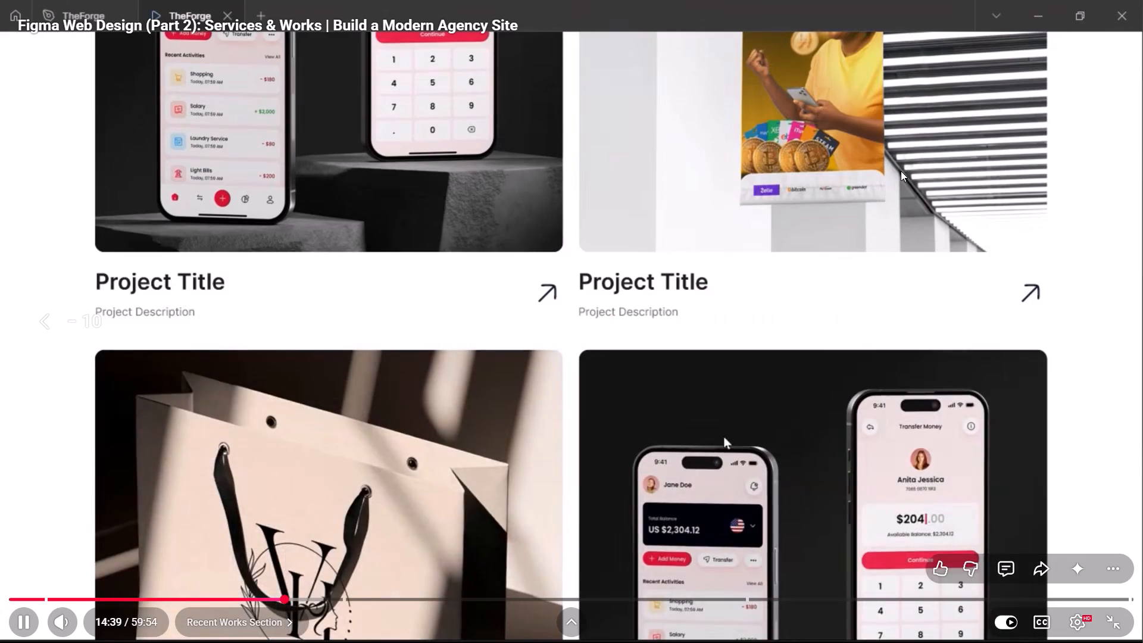
key("Left")
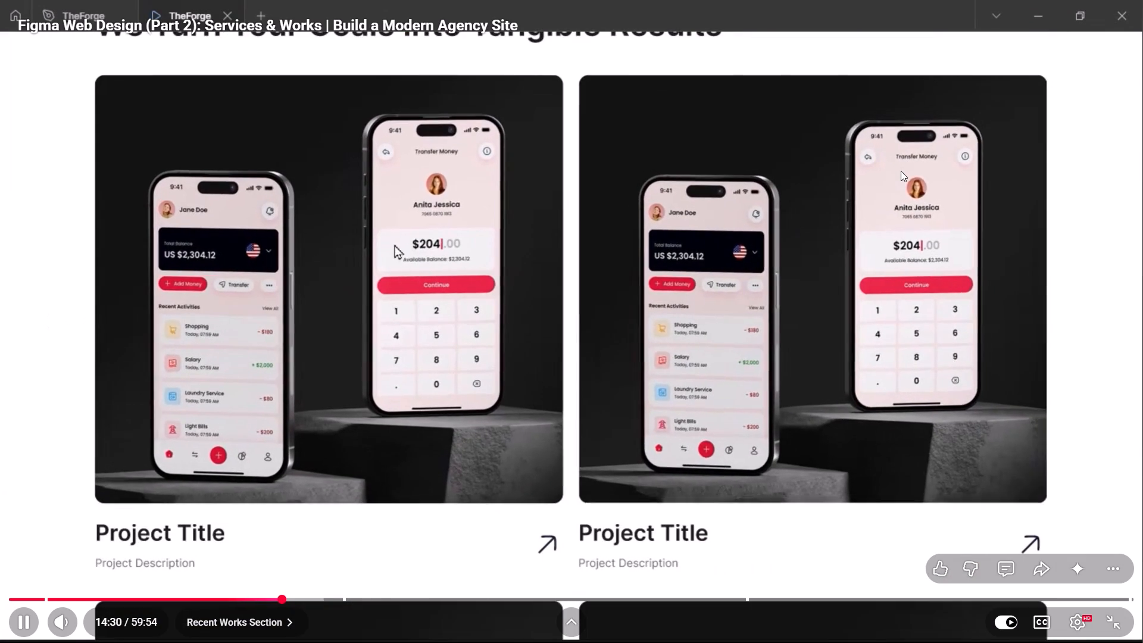
Study the tutorial from about 14:47 to 14:59 on copying the Default effect variant and pasting it to replace the project card's image.
key("Right")
key("Right")
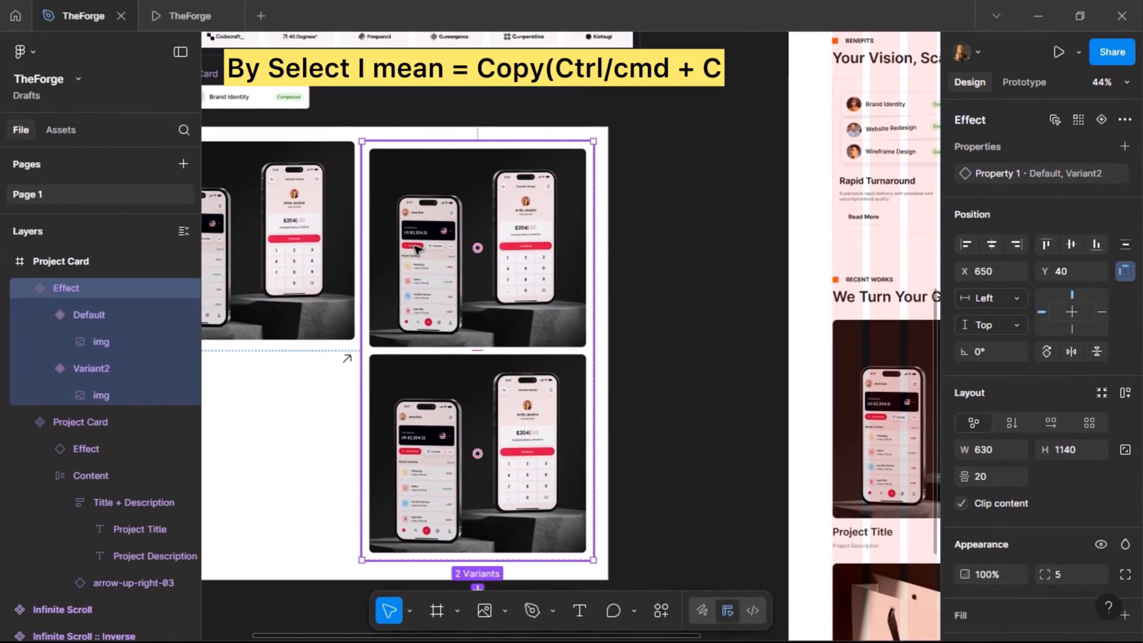
left_click(674, 168)
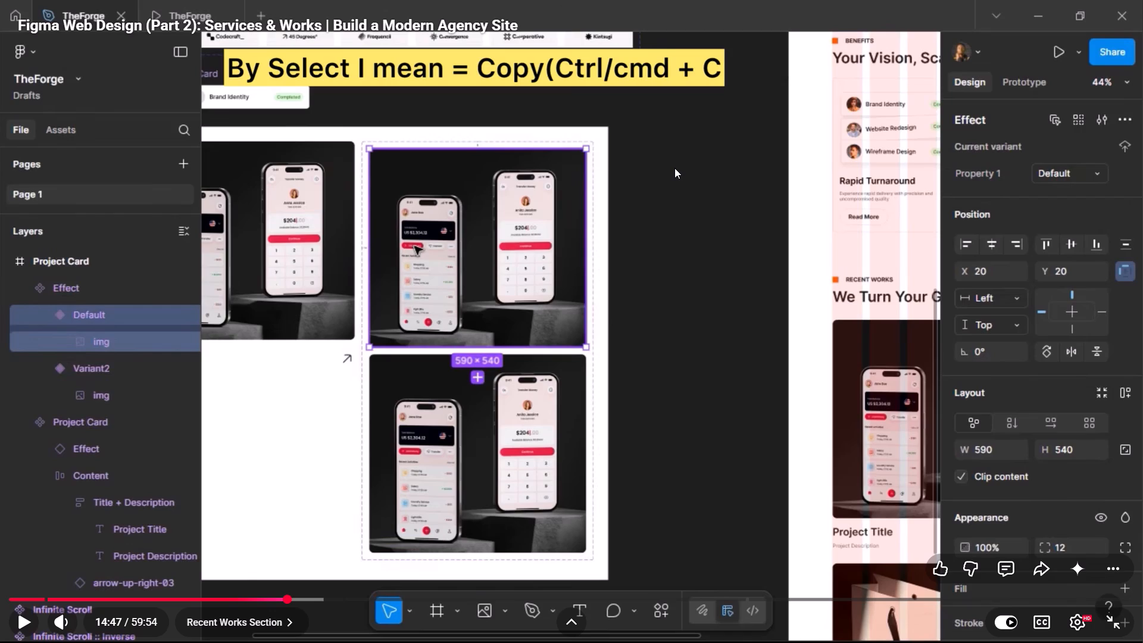
left_click(629, 266)
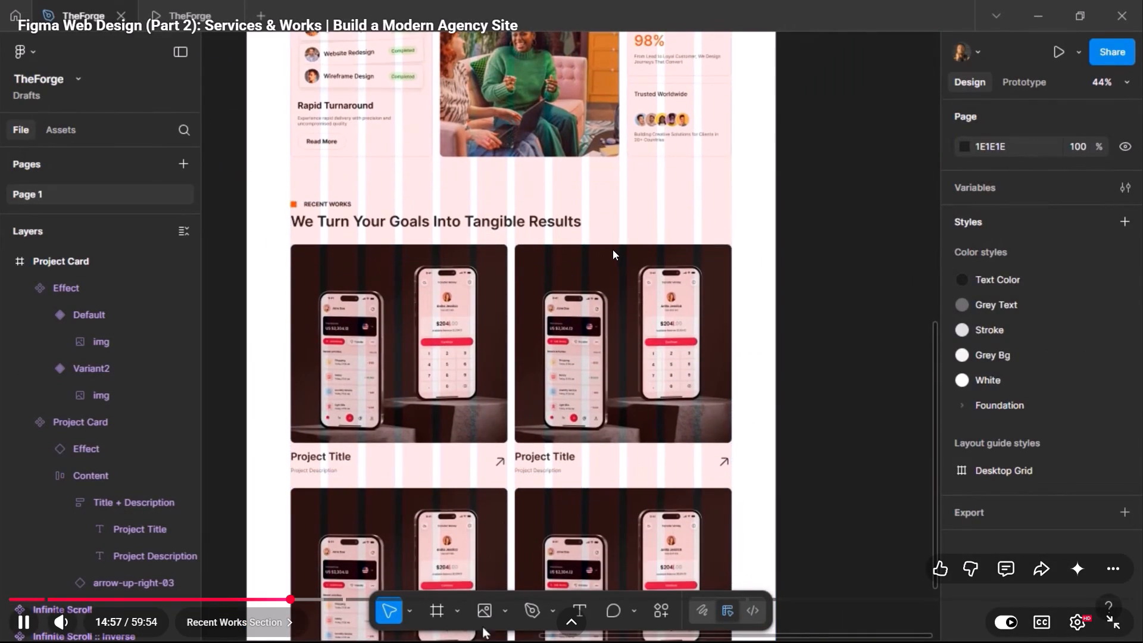
left_click(589, 335)
key("Left")
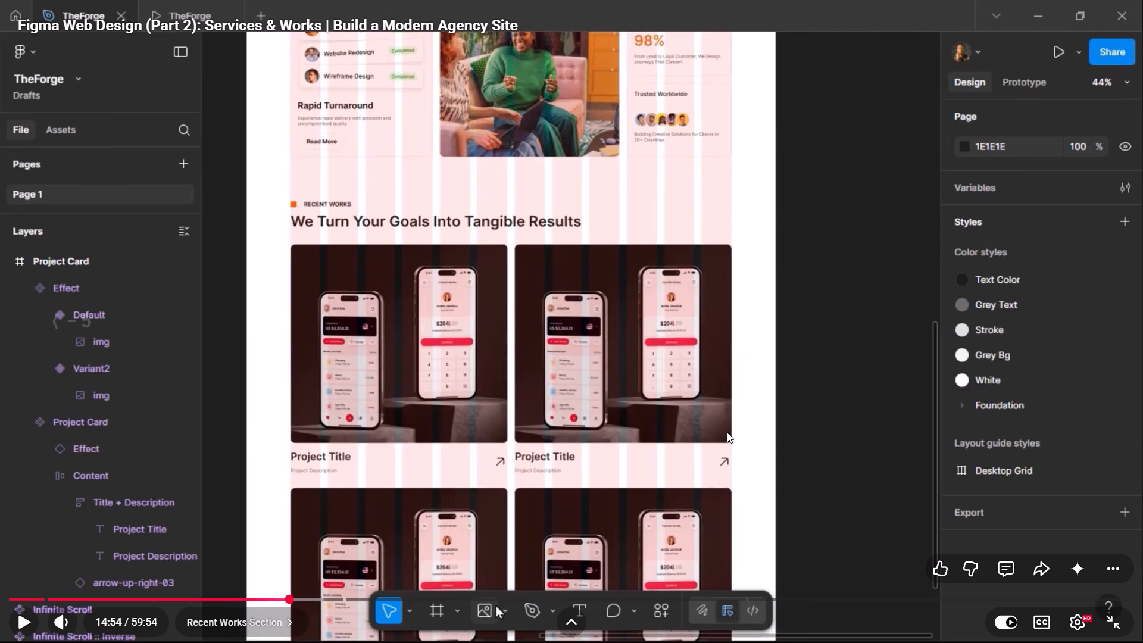
key("Left")
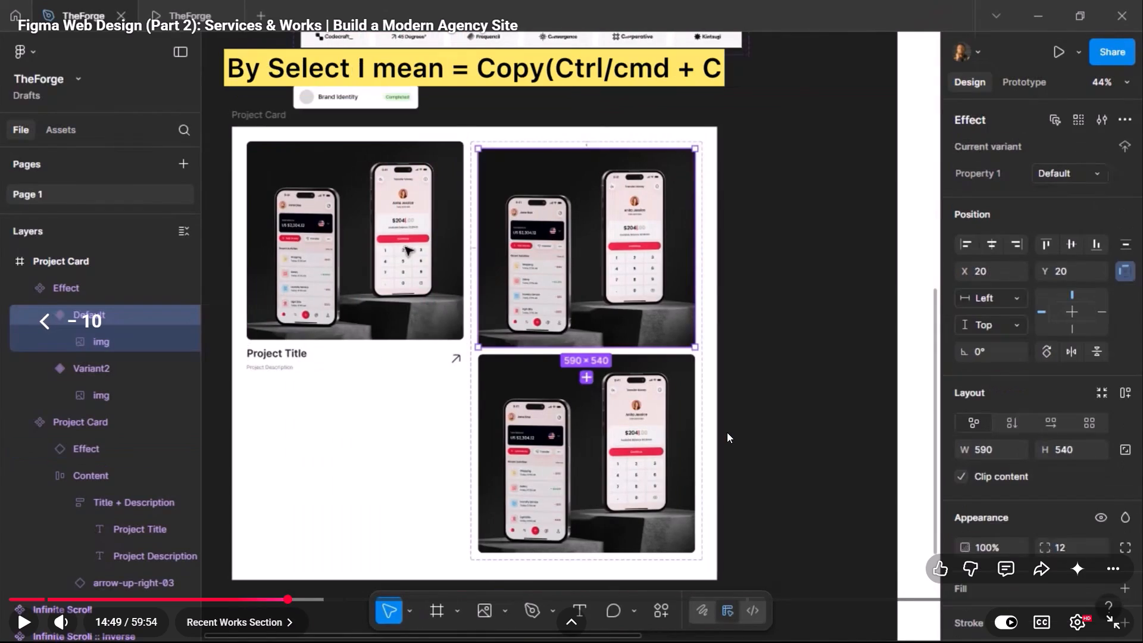
key("space")
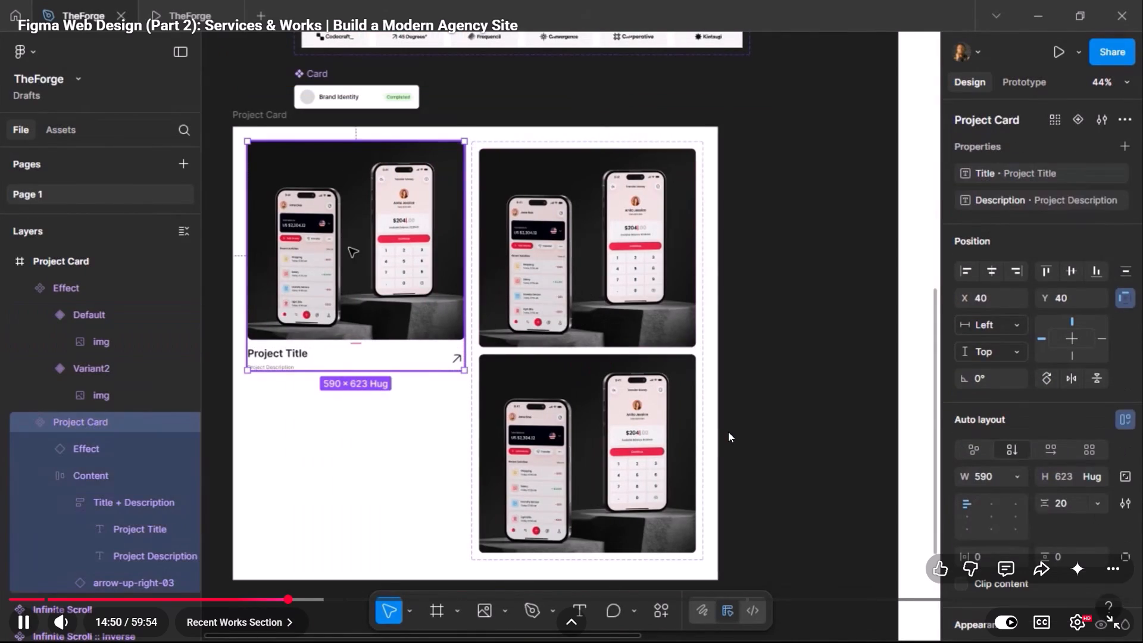
key("Left")
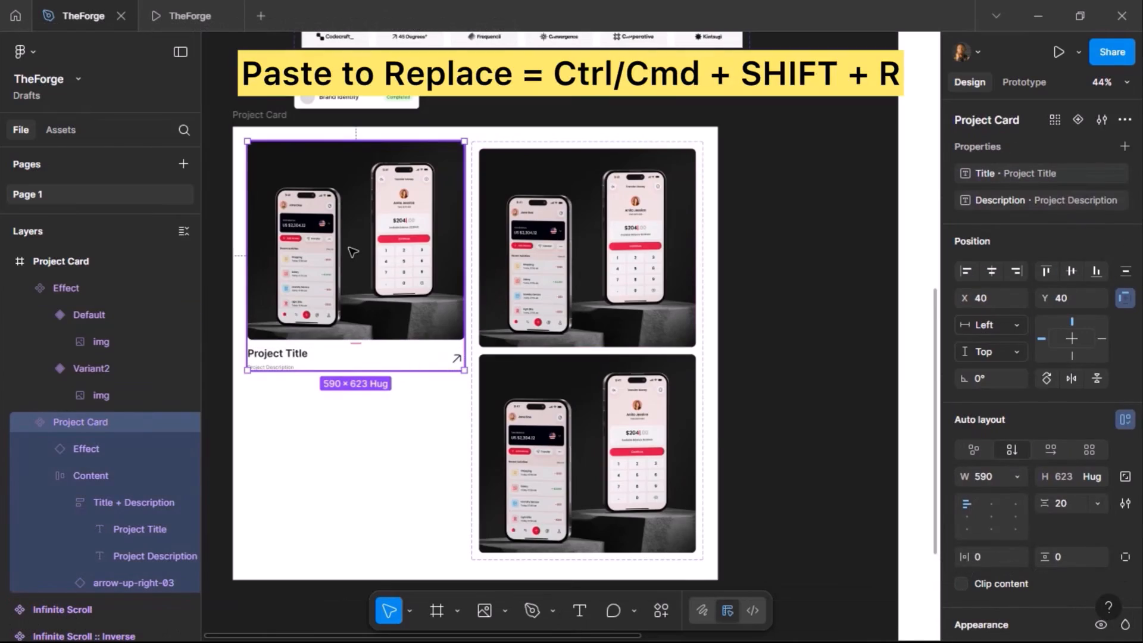
key("space")
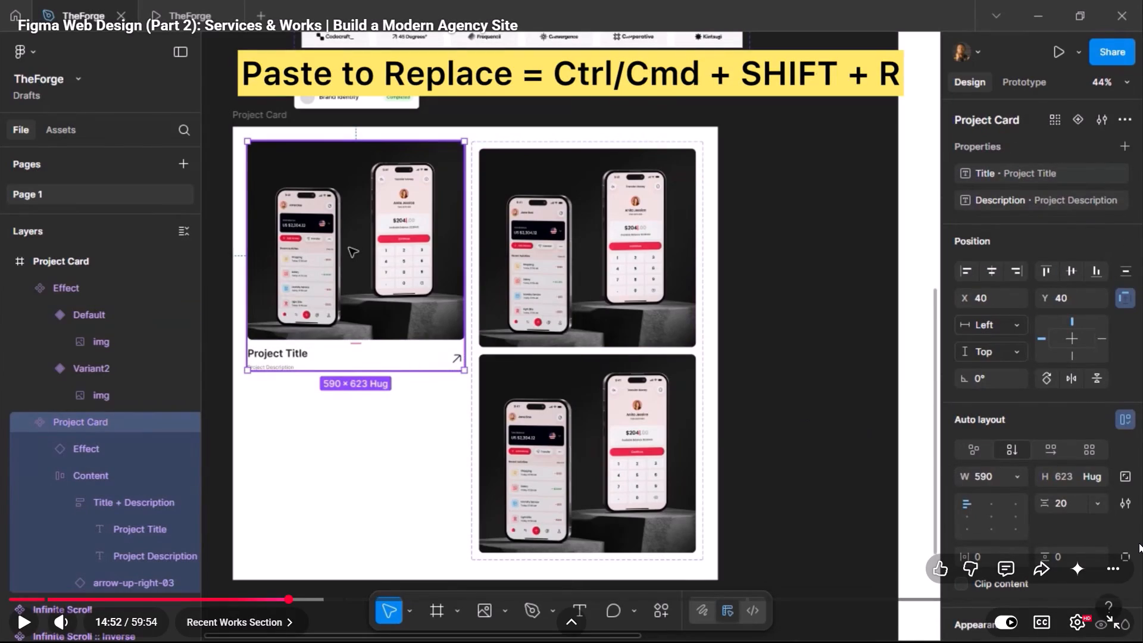
key("Right")
key("space")
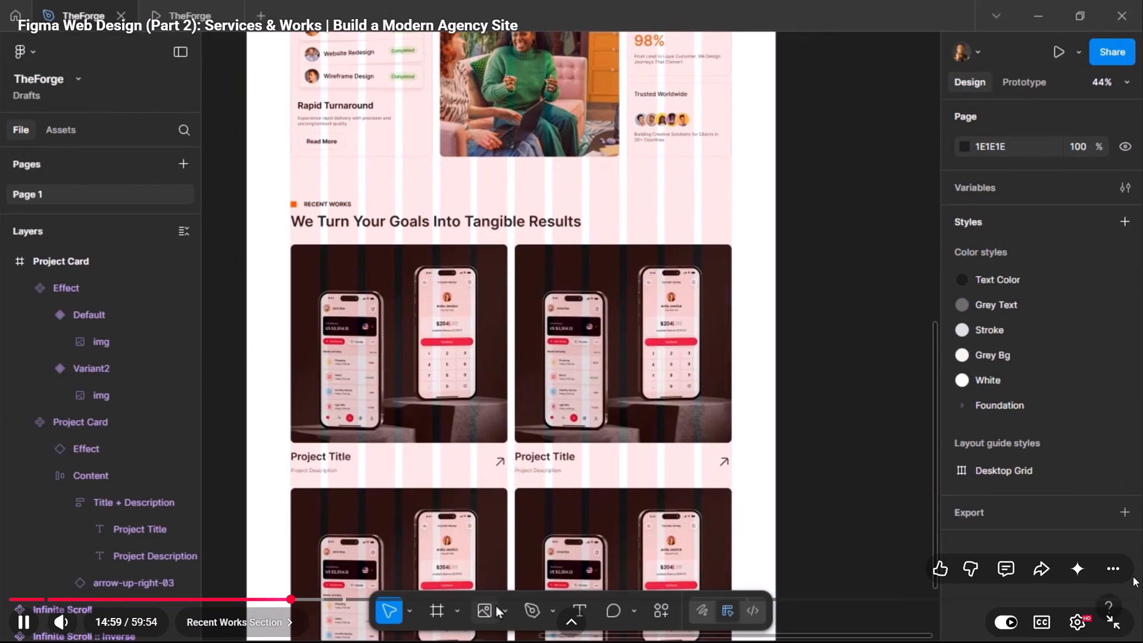
Skim the tutorial ahead to about 15:17, return to copying the Default effect variant near 14:47, pause there and leave full screen.
key("Right")
key("Right")
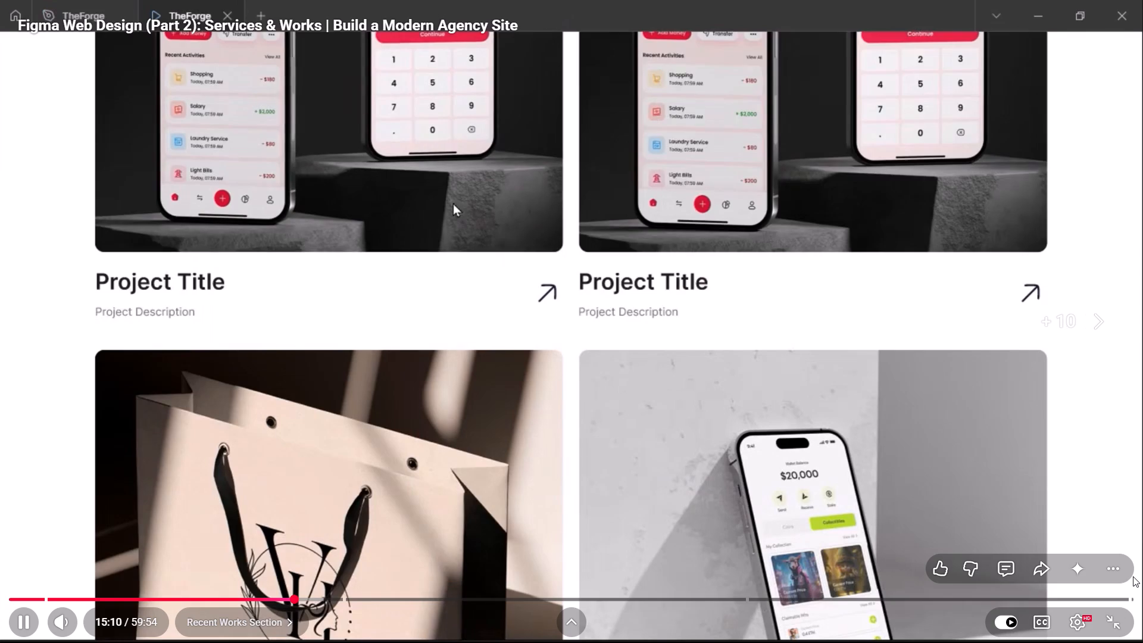
key("Right")
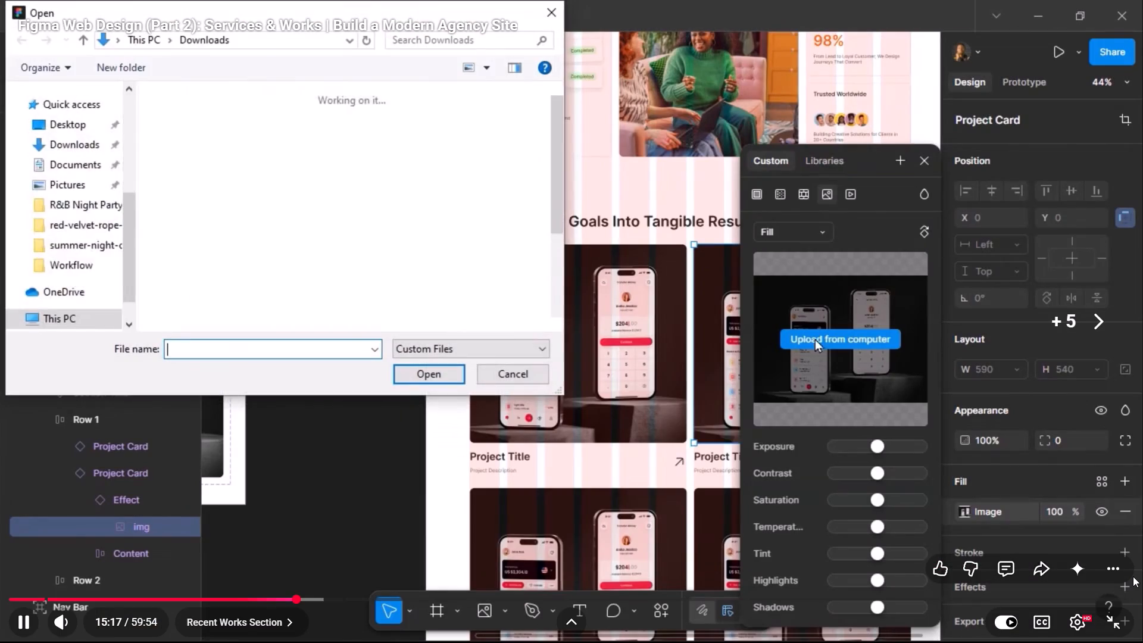
key("Left")
key("Left")
key("Left")
key("Left")
key("Left")
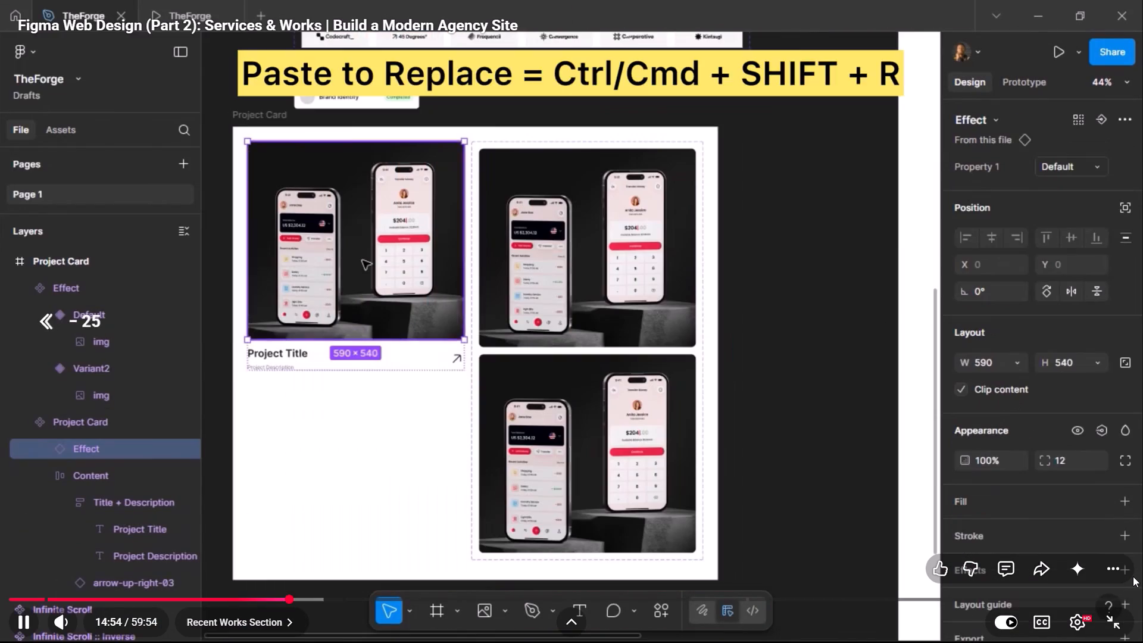
key("Left")
key("Left")
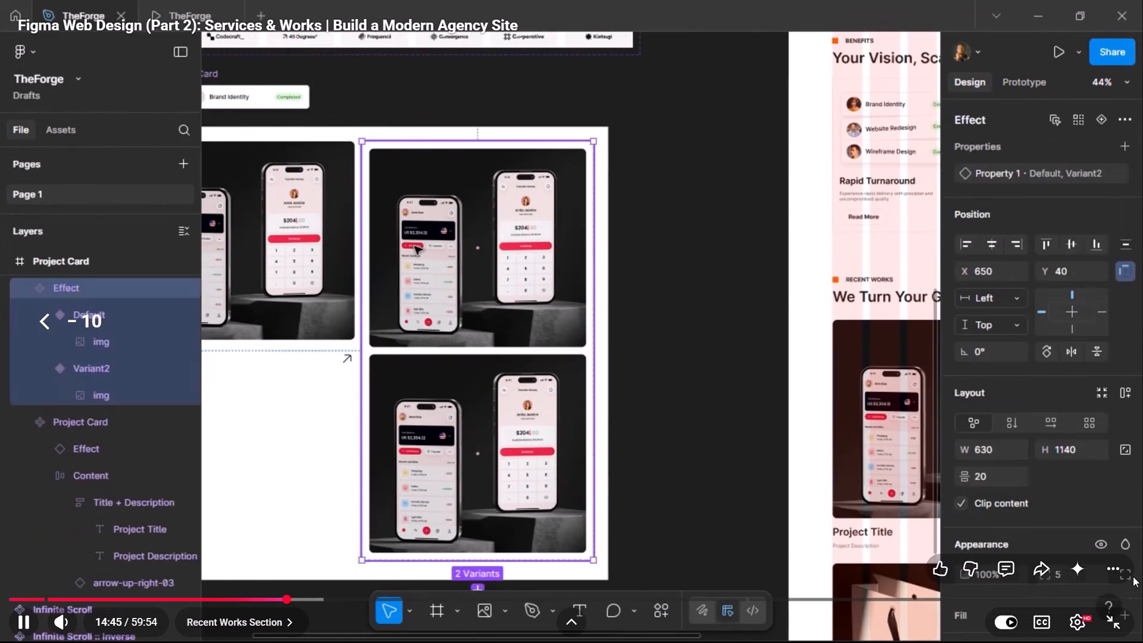
left_click(741, 330)
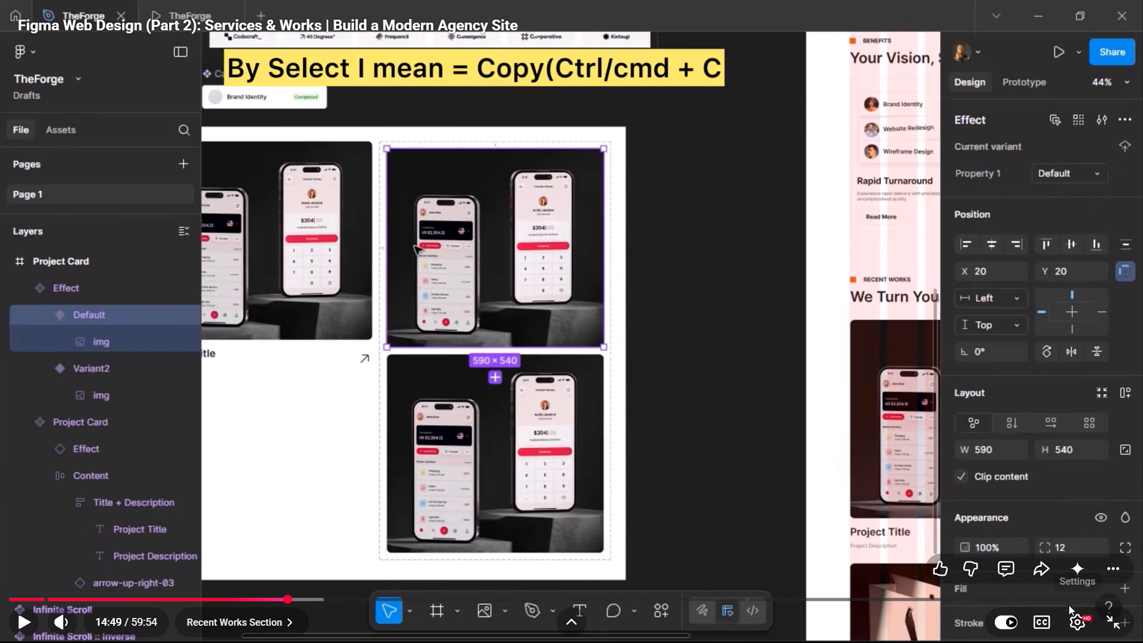
left_click(1110, 622)
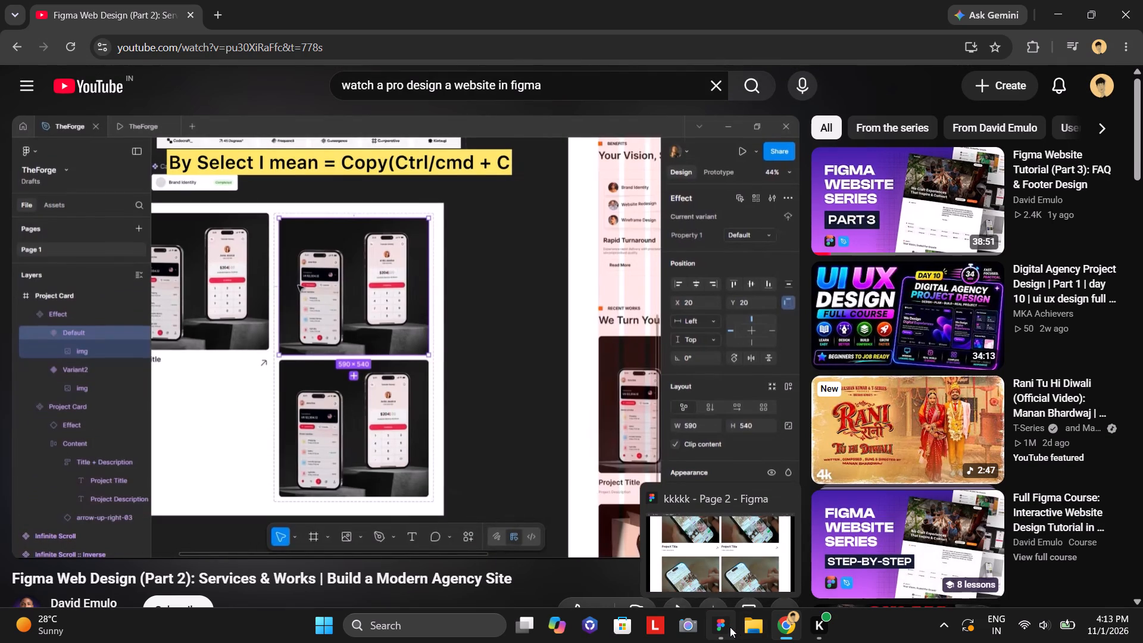
In Figma's kkkkk design file, copy the image inside the Effects component's Default variant in Frame 37.
left_click(730, 627)
left_click(75, 13)
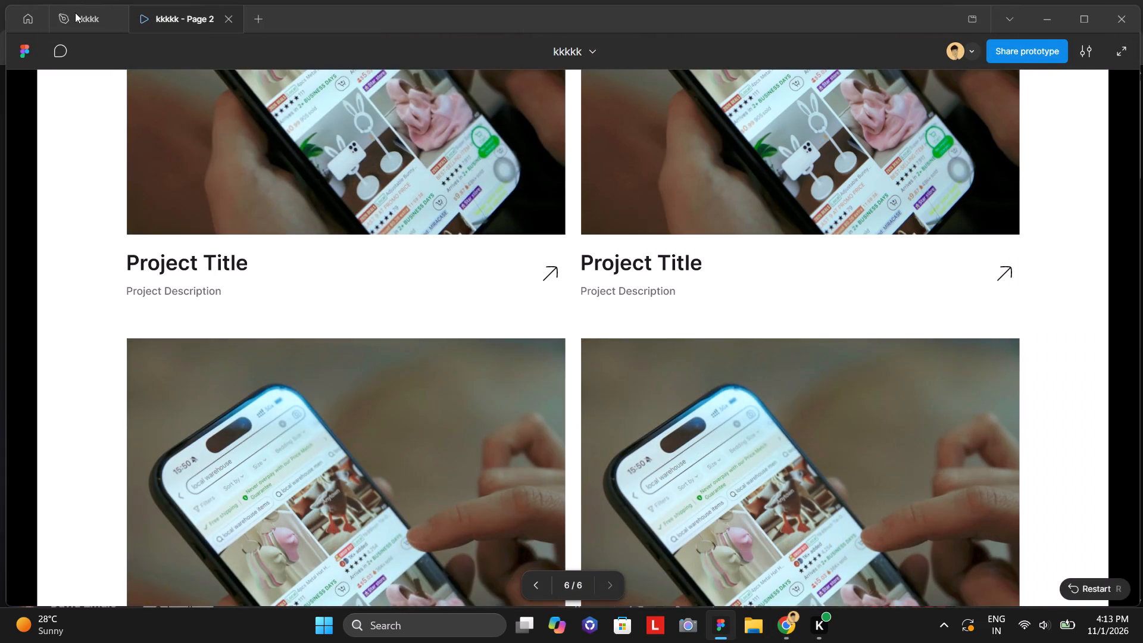
left_click(85, 21)
scroll(558, 271, "left", 1)
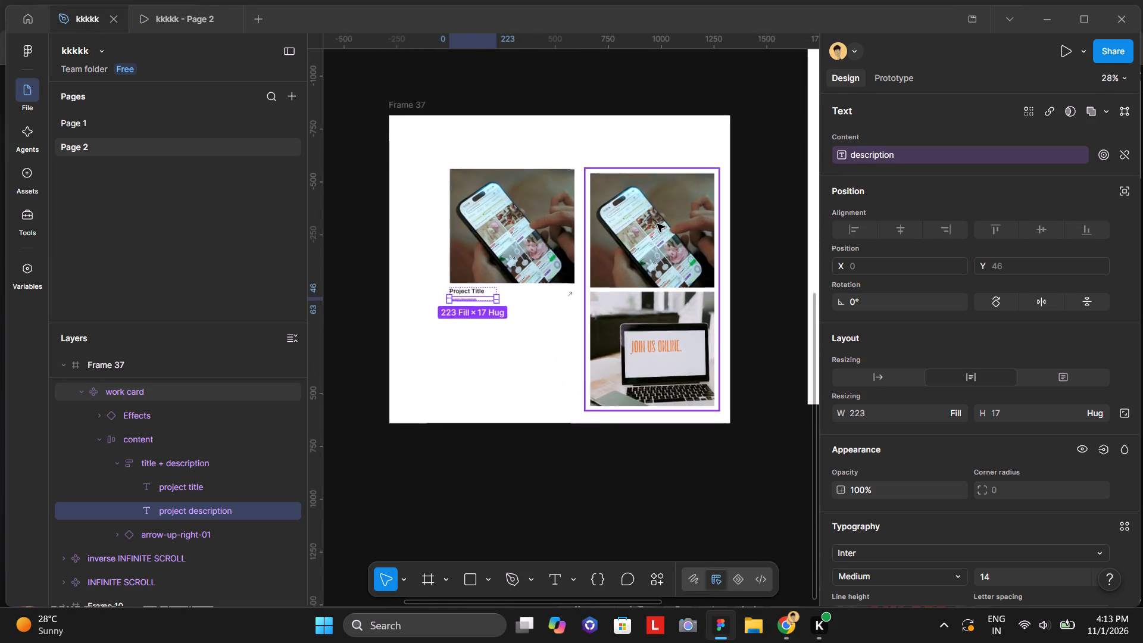
double_click(648, 220)
left_click(648, 220)
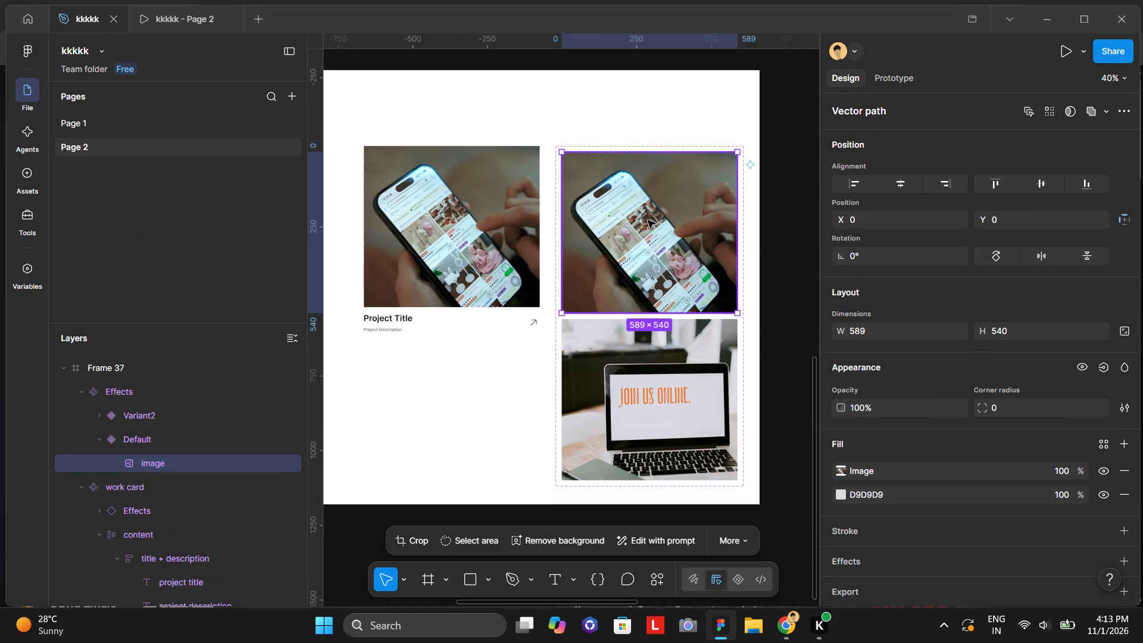
left_click(780, 625)
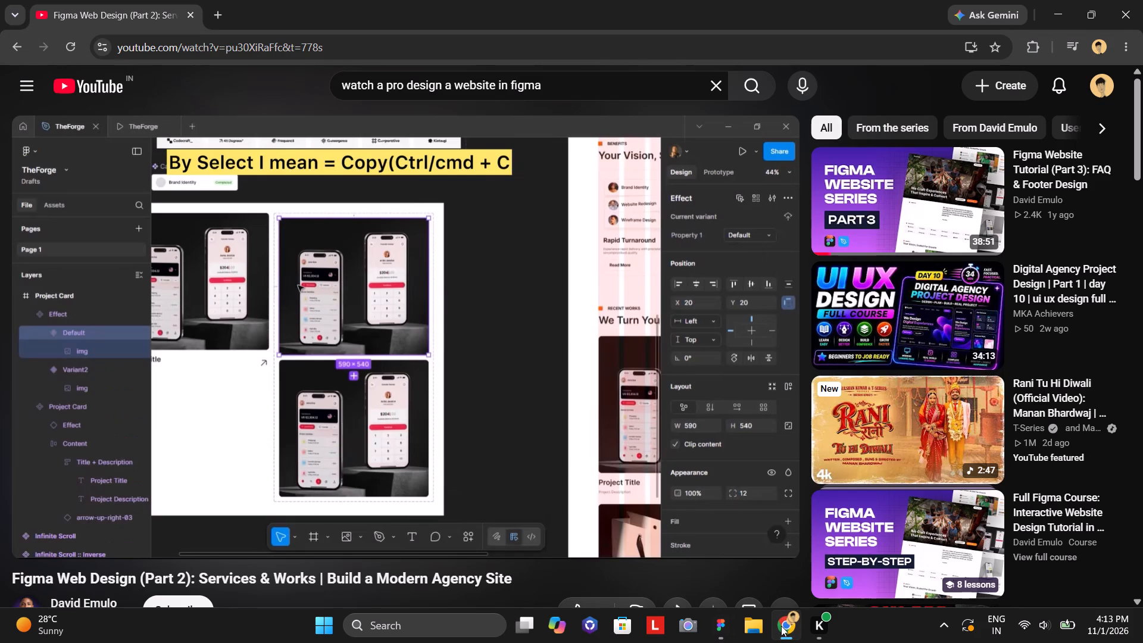
left_click(781, 626)
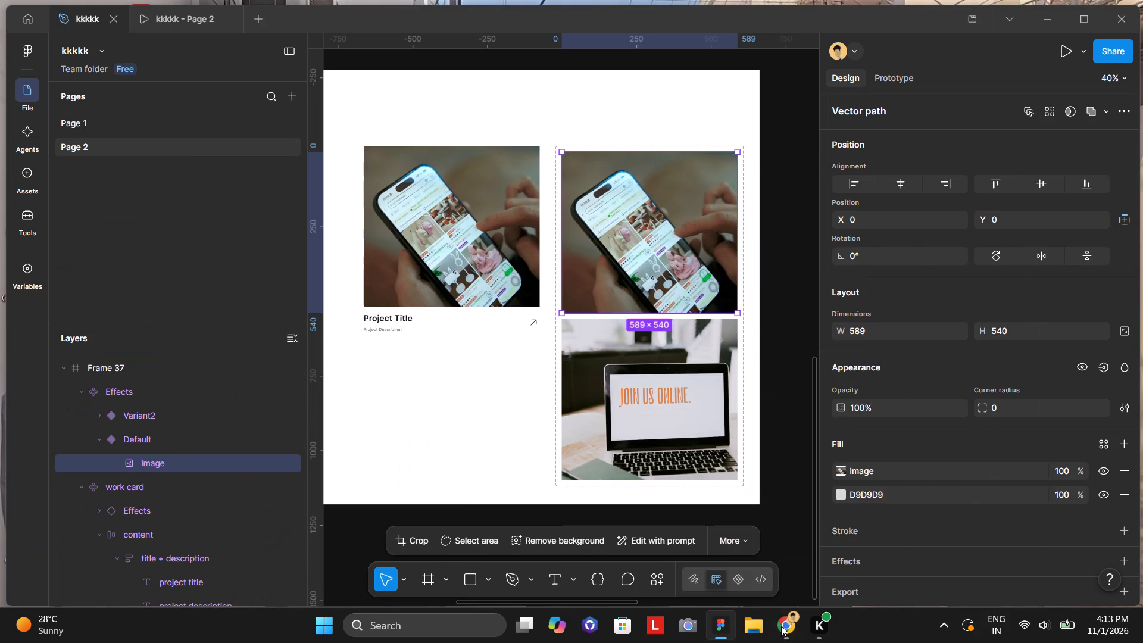
key("ctrl+c")
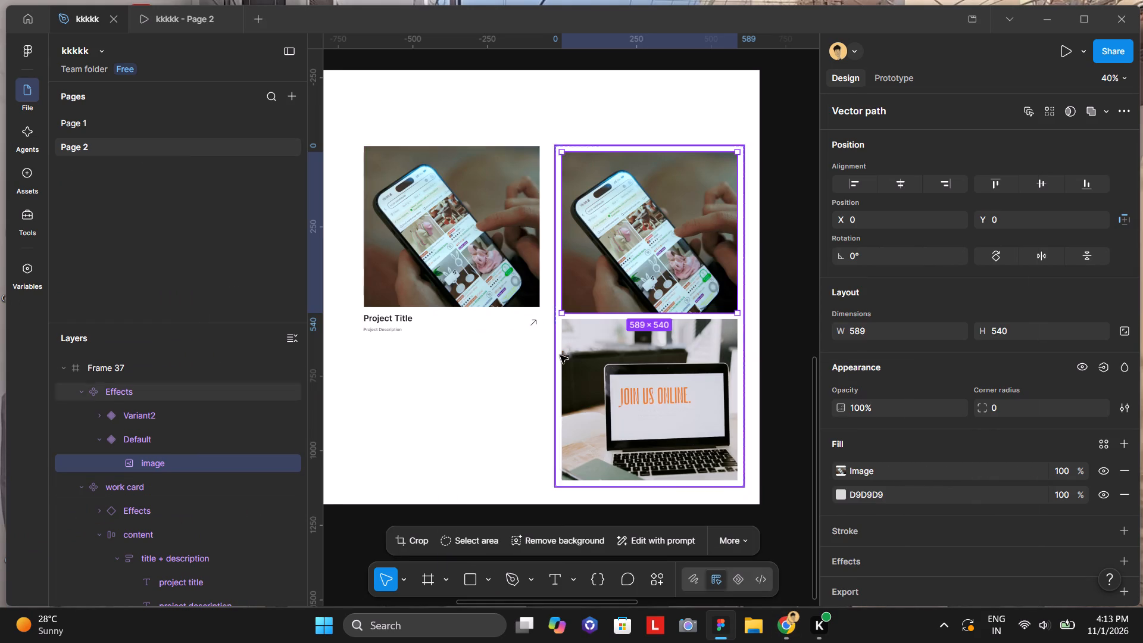
scroll(592, 419, "right", 2)
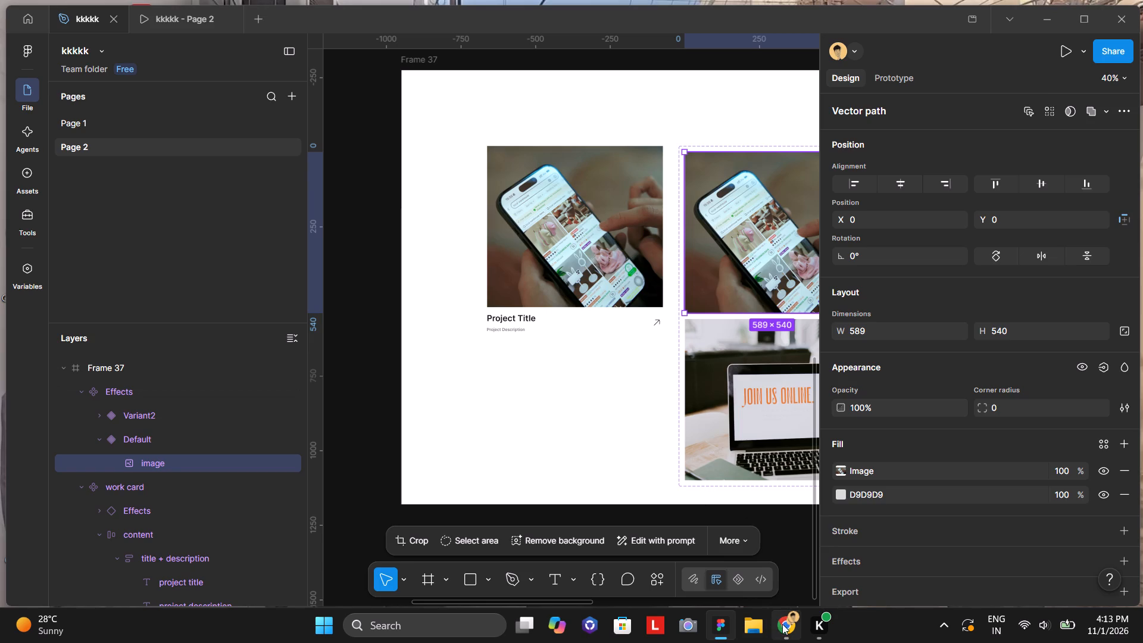
Switch to the tutorial in Chrome and replay the Paste to Replace demonstration on the project card, between about 14:45 and 14:55.
left_click(782, 624)
left_click(391, 308)
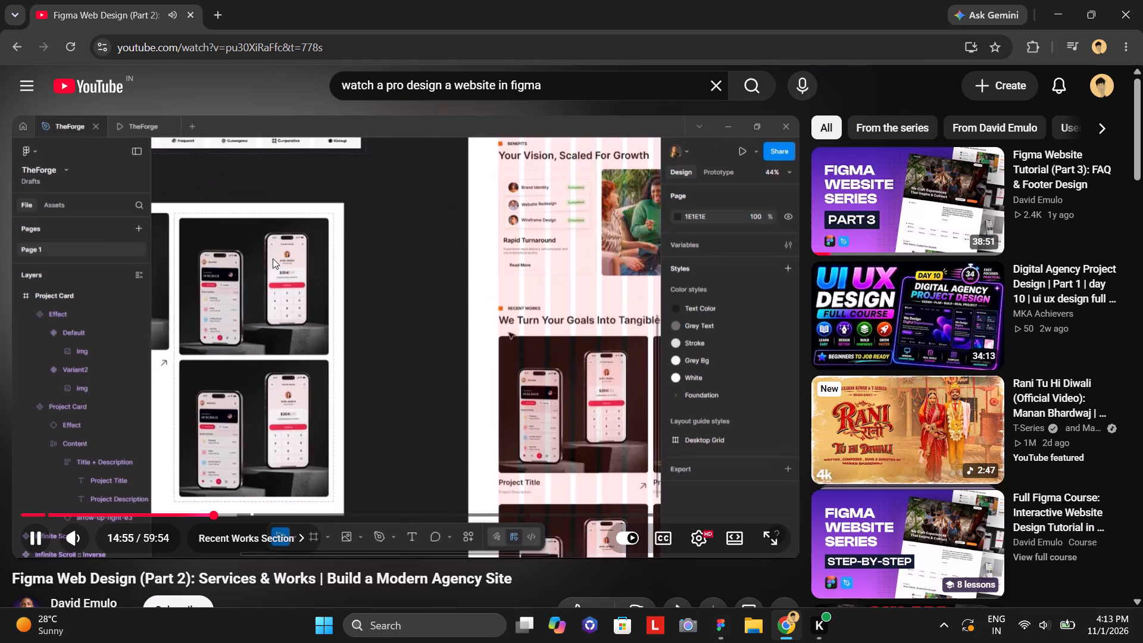
key("Left")
key("Left")
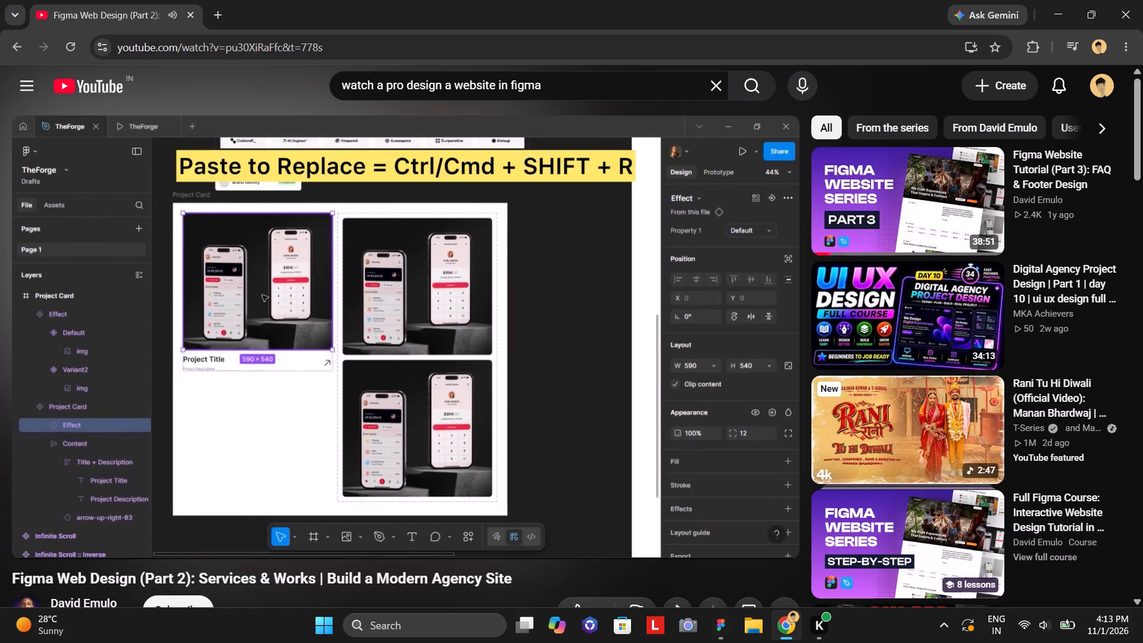
left_click(341, 284)
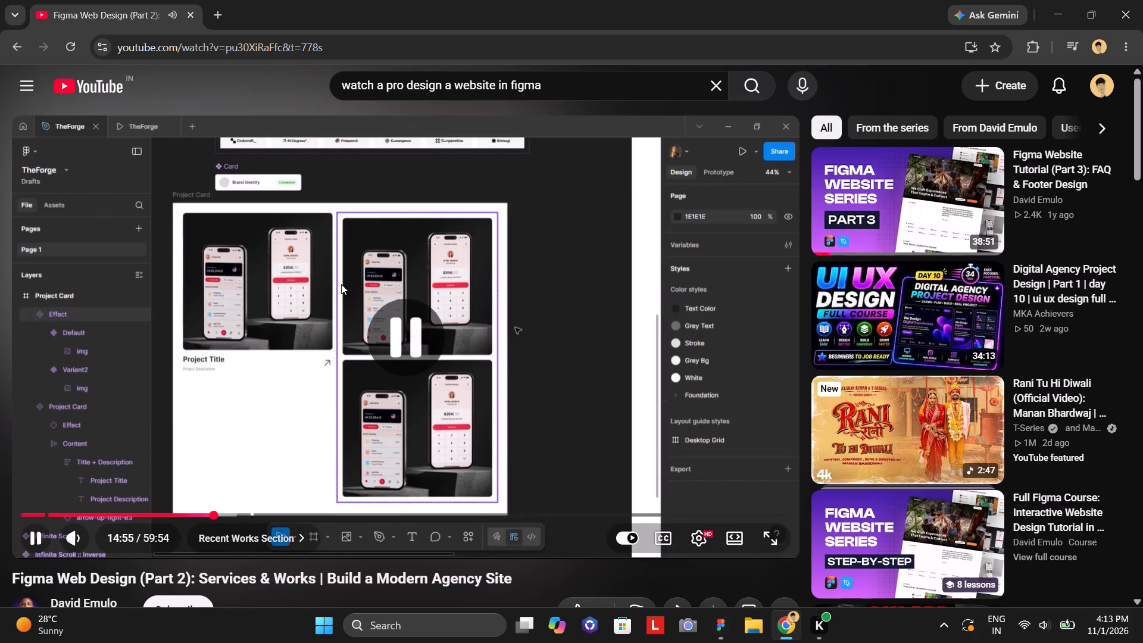
key("Left")
key("Left")
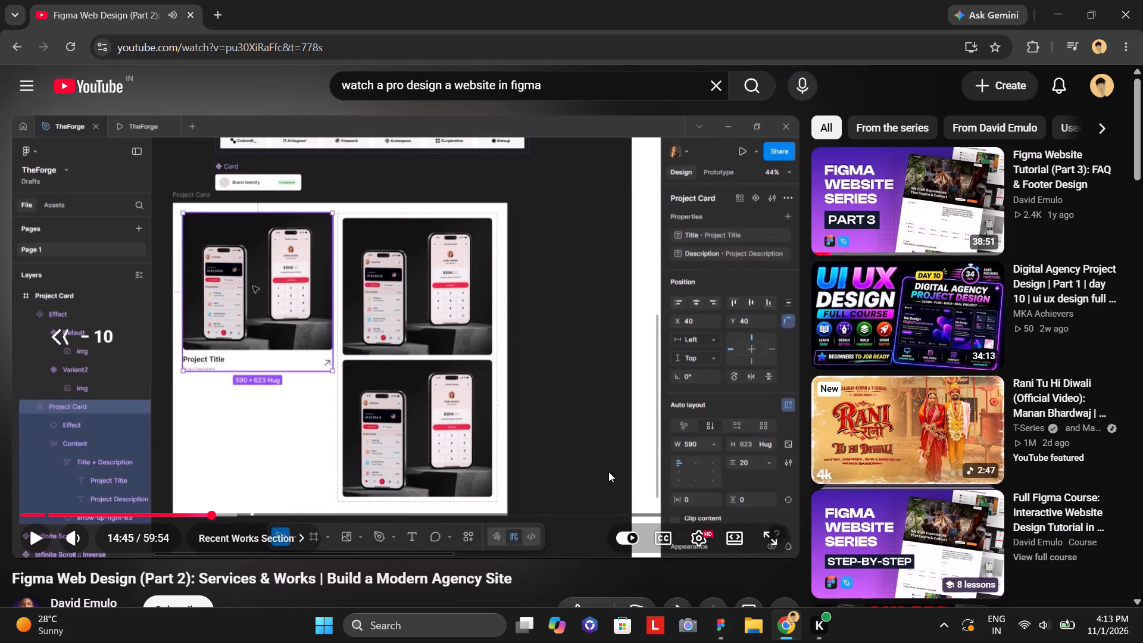
key("Left")
key("space")
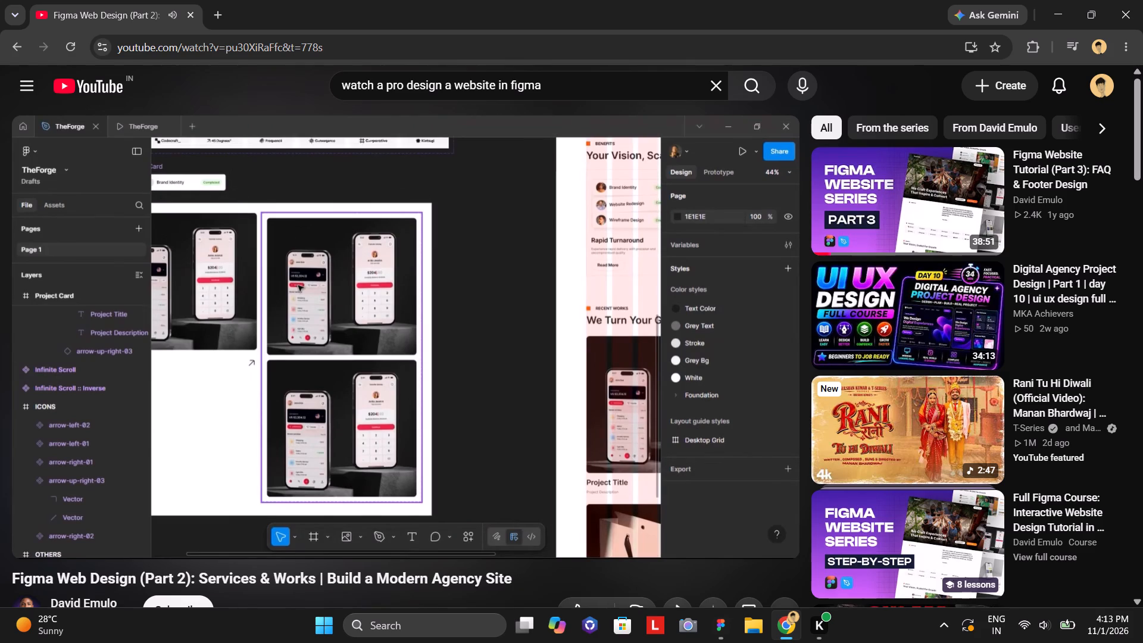
Rewind the tutorial to about 14:28, skim forward again and pause at the Paste to Replace shortcut for the project card.
key("Left")
key("Left")
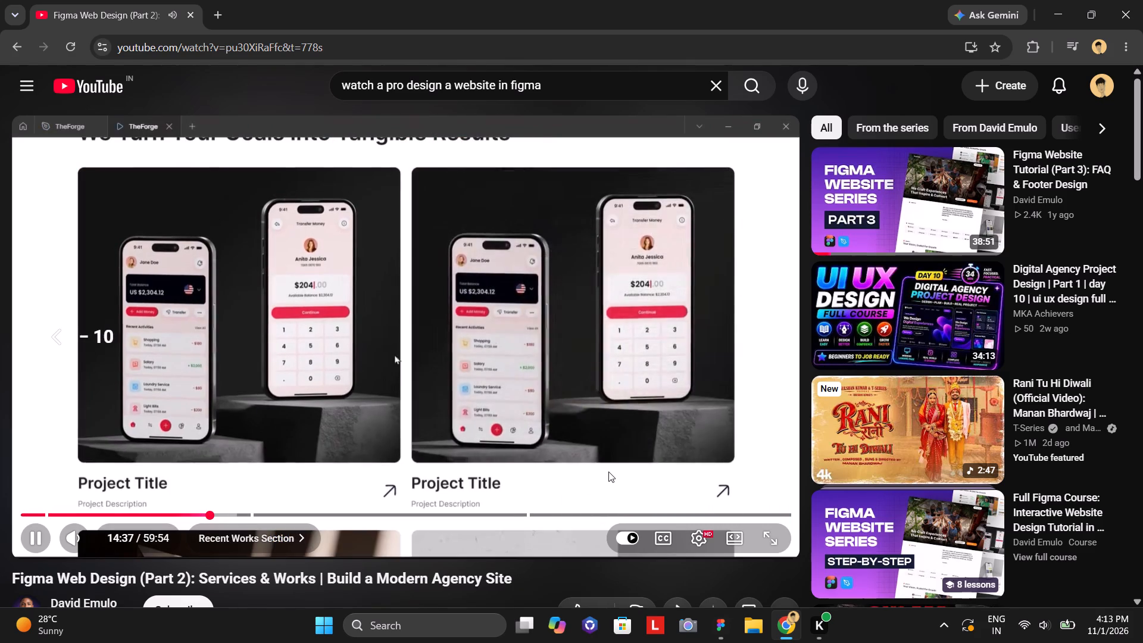
key("Left")
key("Left")
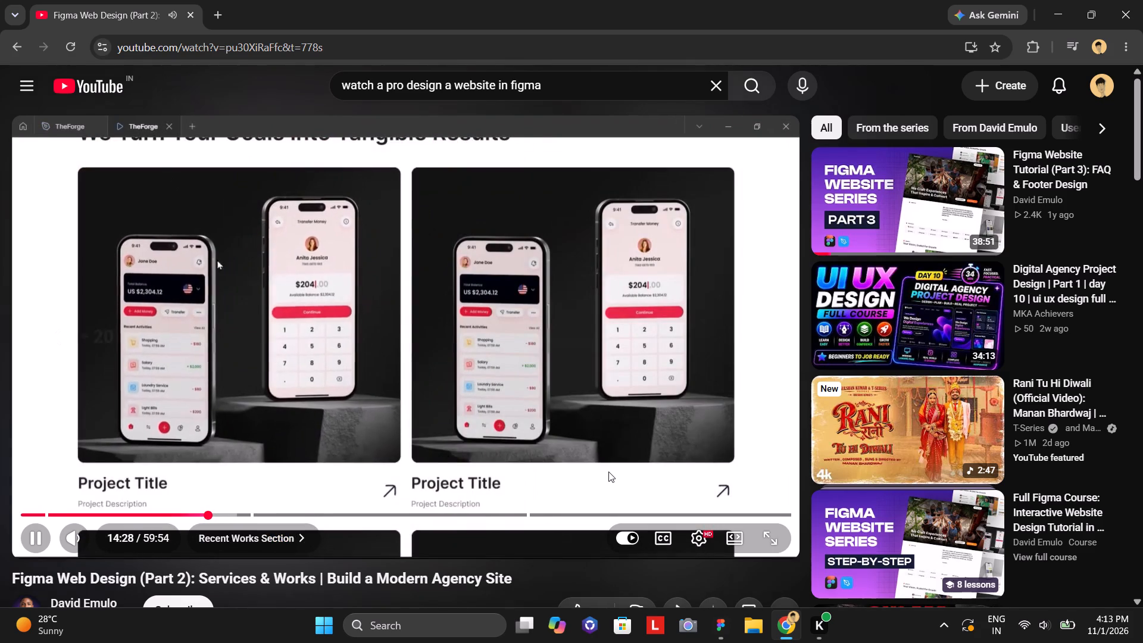
key("Right")
key("Right")
key("Right")
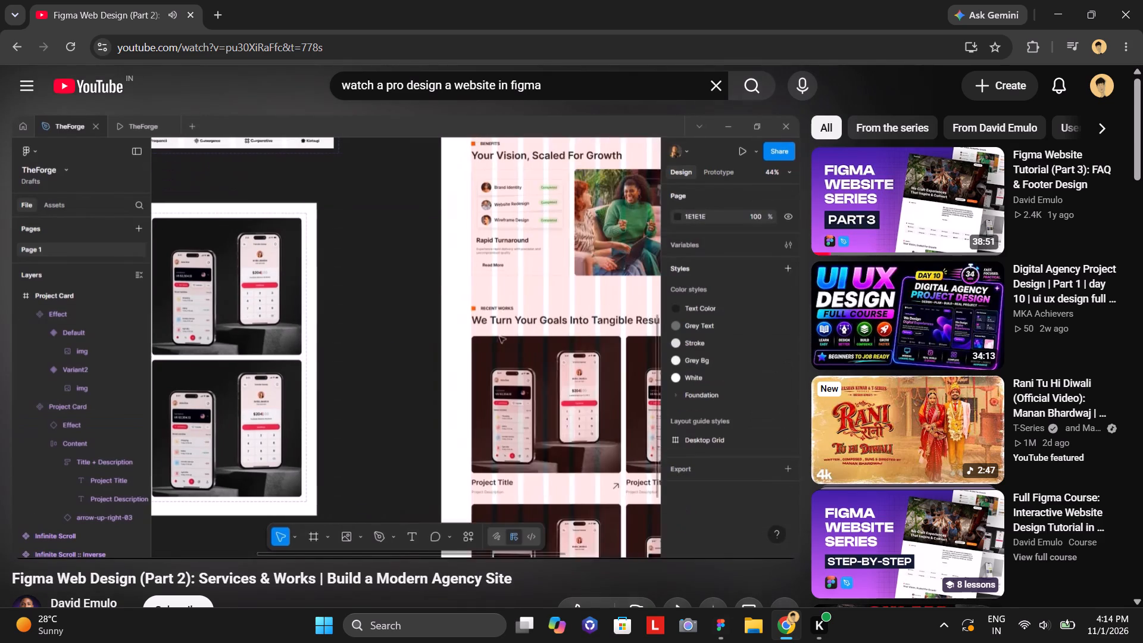
key("Left")
key("space")
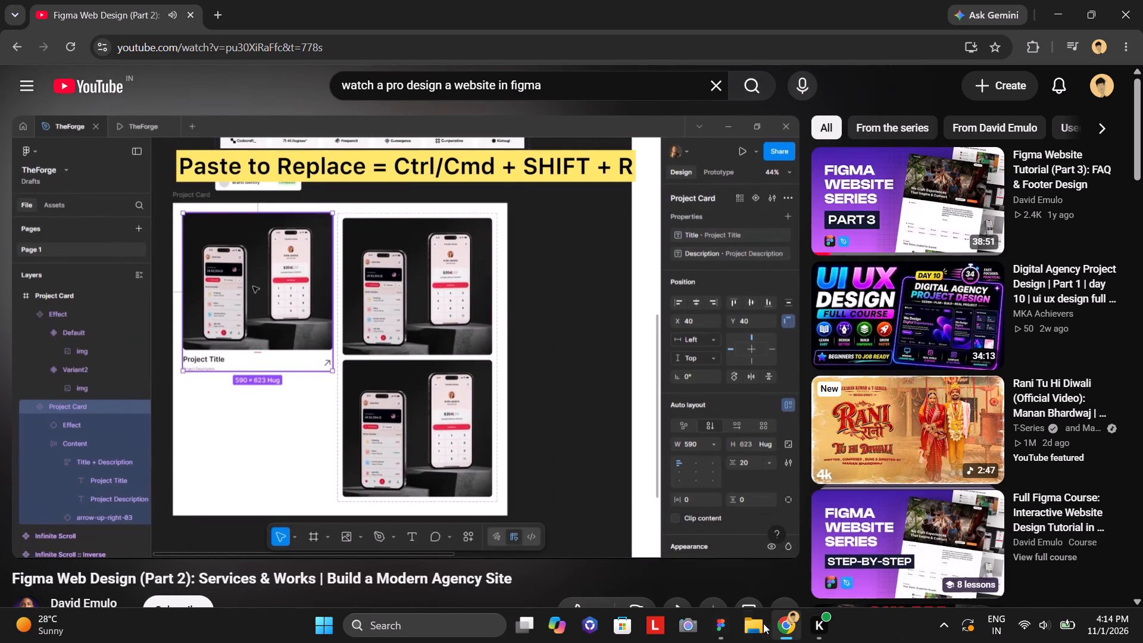
In Figma, replace the Effects instance inside Frame 37's work card with the copied image using Paste to Replace.
left_click(732, 626)
double_click(564, 242)
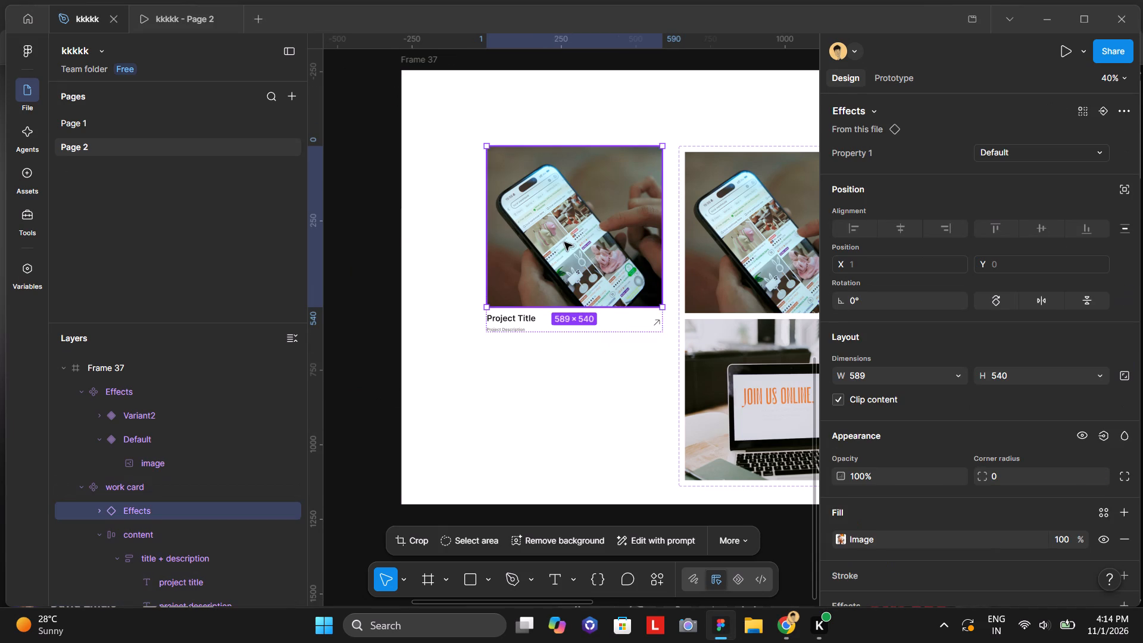
key("ctrl+shift+r")
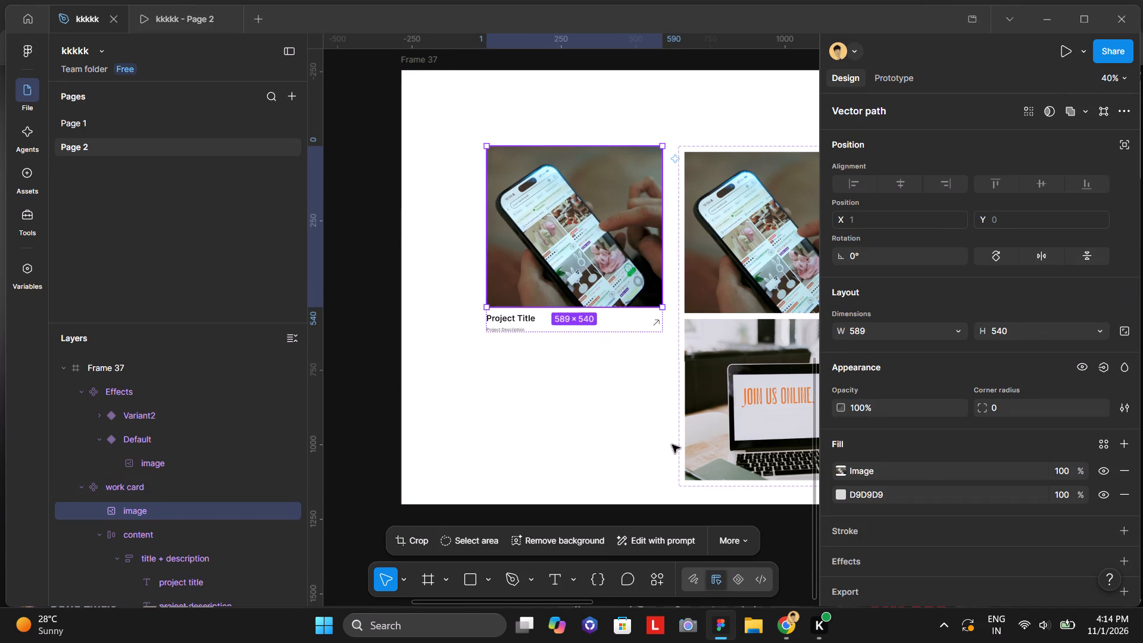
Watch the tutorial up to 15:20, where a project card's image is swapped for a file from the computer, and pause.
left_click(792, 623)
left_click(523, 324)
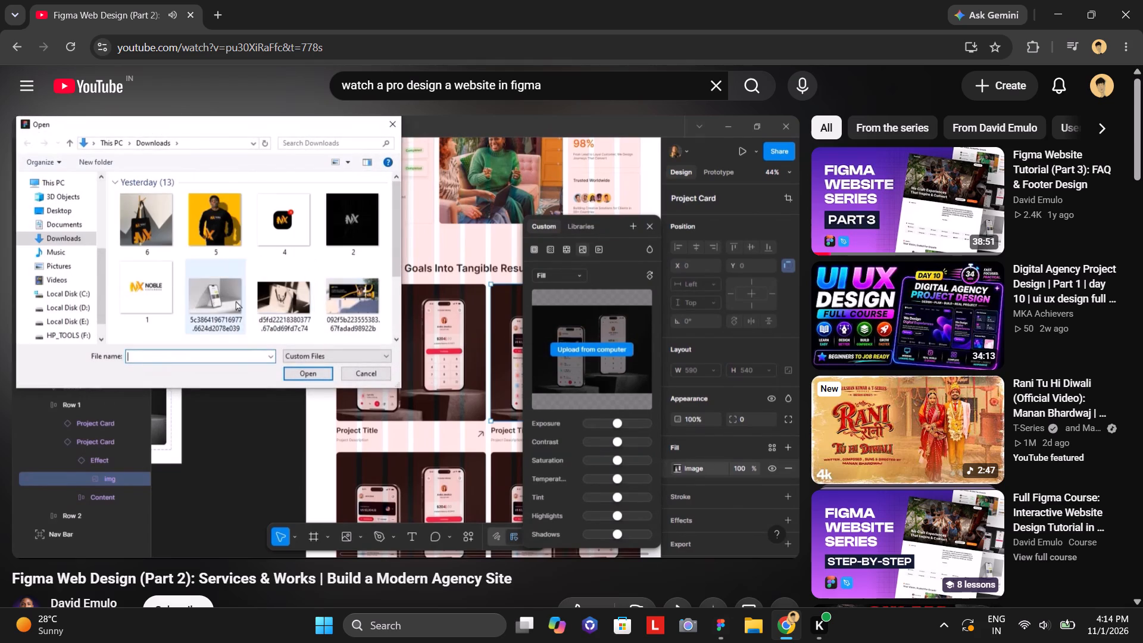
scroll(523, 324, "down", 2)
left_click(466, 214)
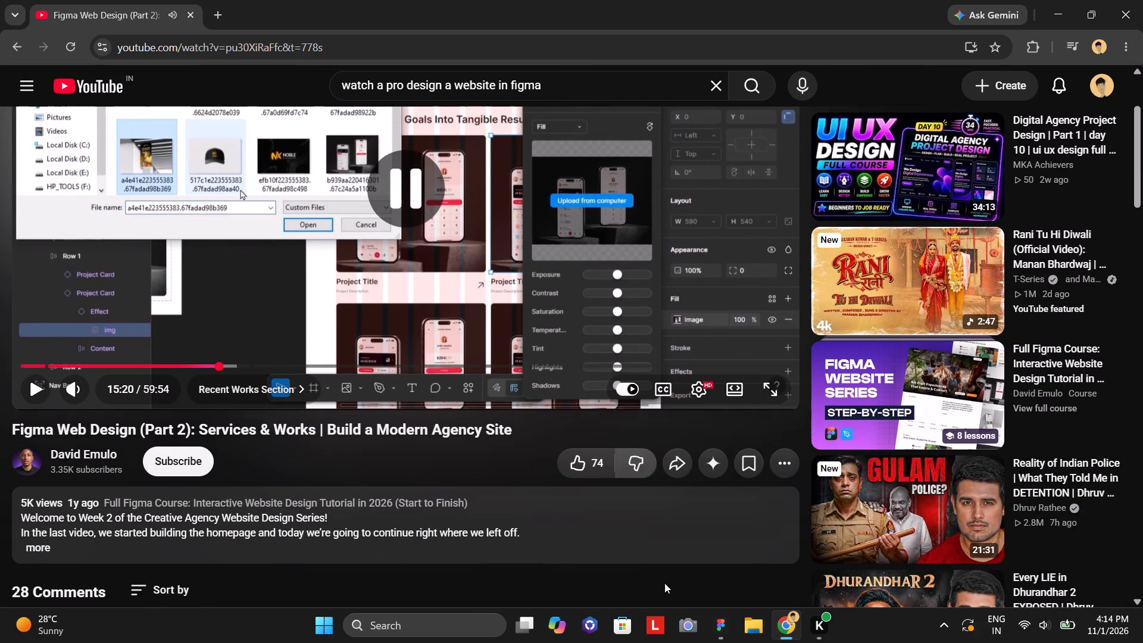
Return to Figma and examine the homepage's Recent Wins section with its project cards on the canvas.
left_click(720, 634)
scroll(720, 631, "down", 1)
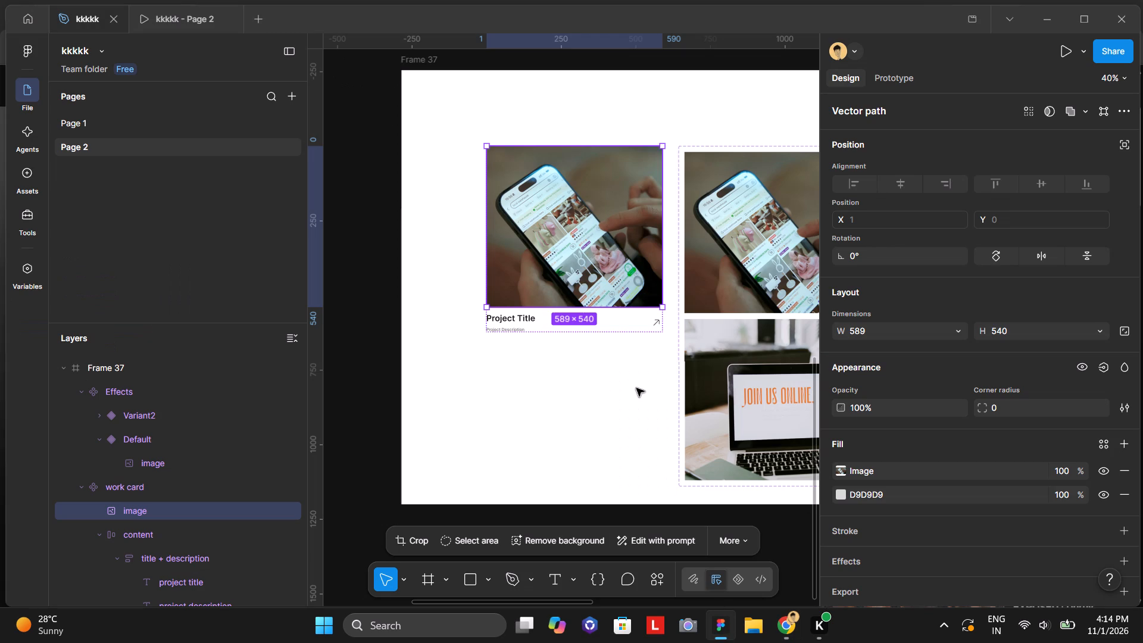
scroll(636, 388, "left", 3)
scroll(533, 422, "left", 2)
scroll(533, 422, "up", 1)
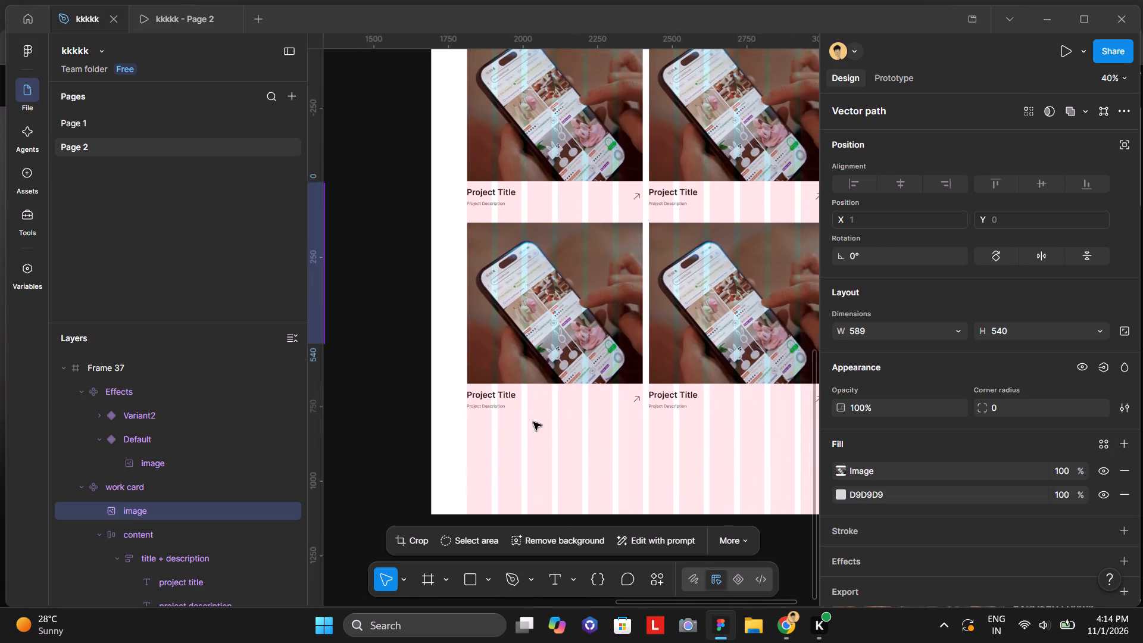
scroll(533, 422, "up", 2)
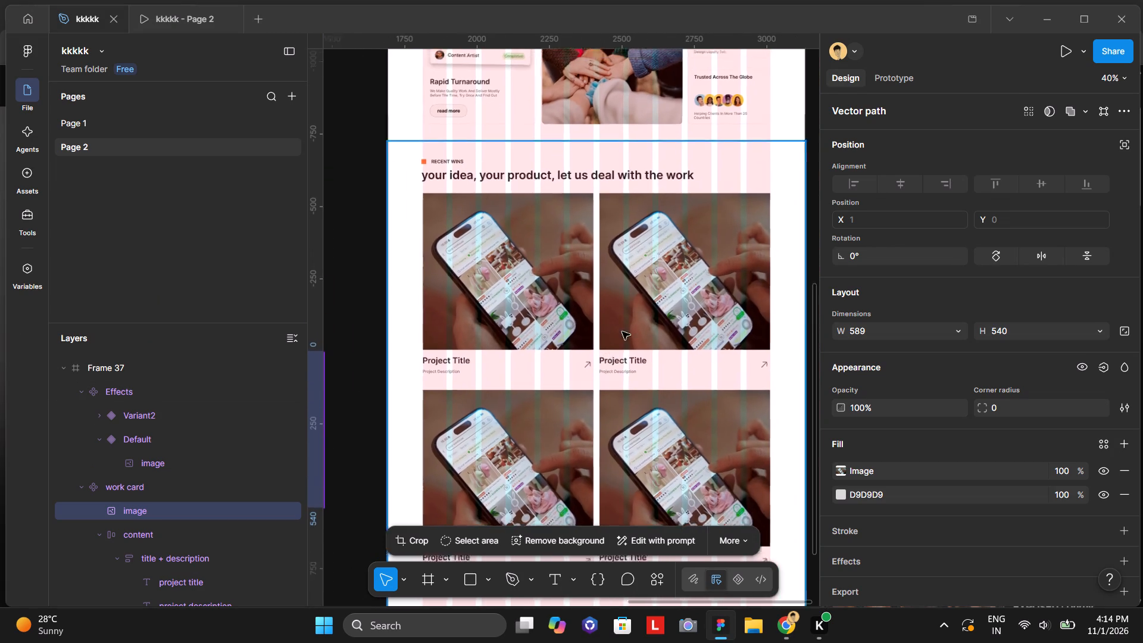
Examine the Recent Wins project cards in the Page 2 prototype preview, comparing them with the sections above.
left_click(192, 23)
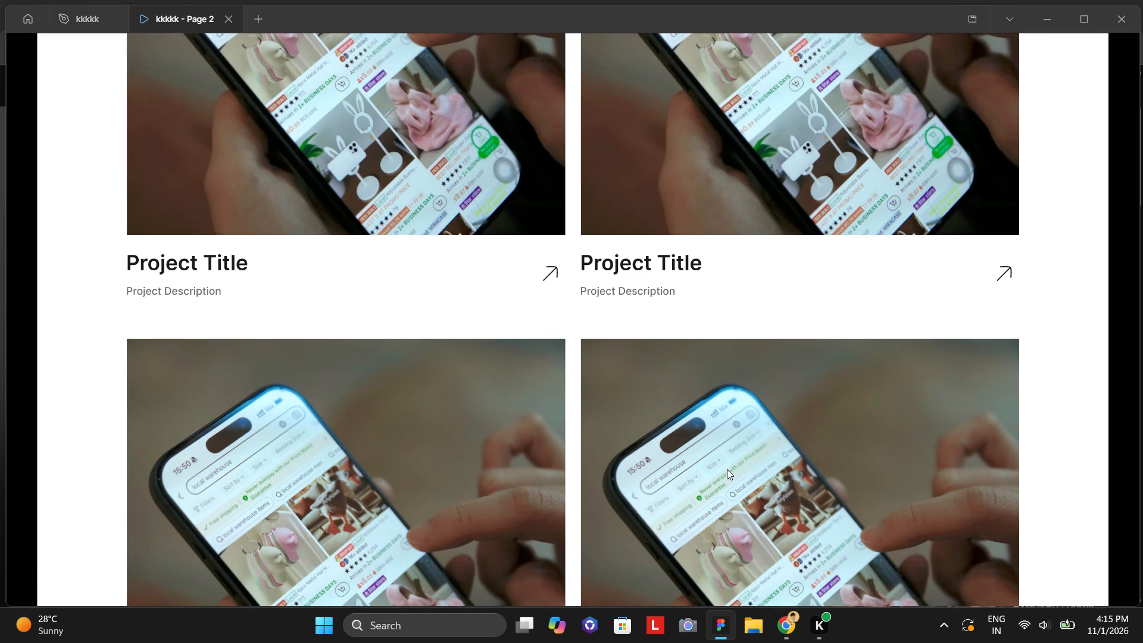
scroll(726, 470, "up", 5)
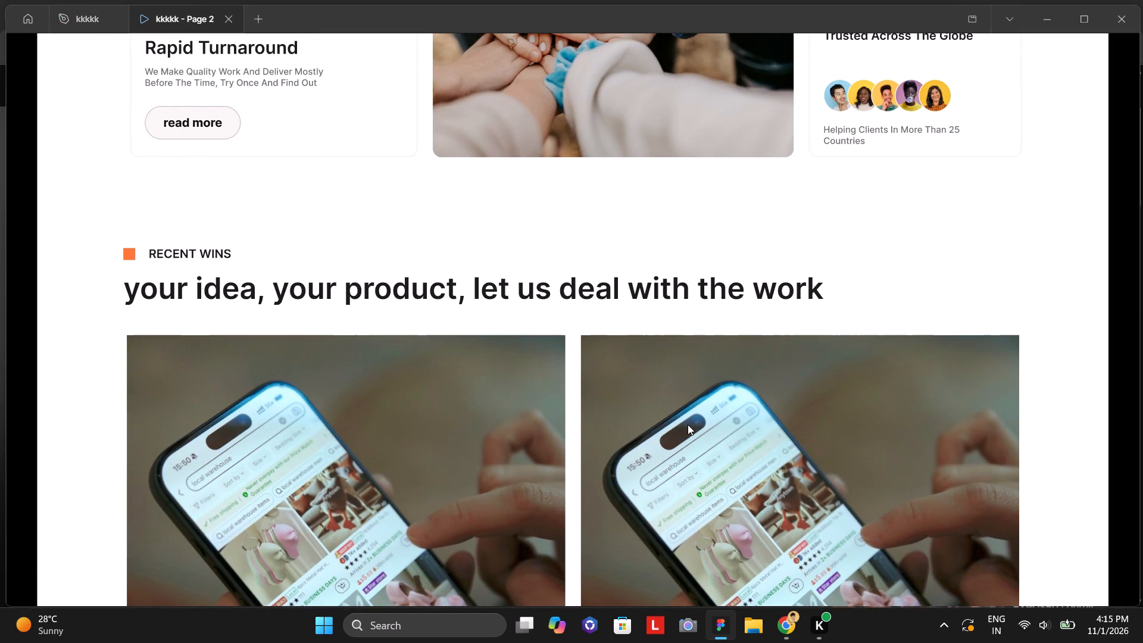
scroll(688, 424, "down", 4)
scroll(436, 502, "down", 2)
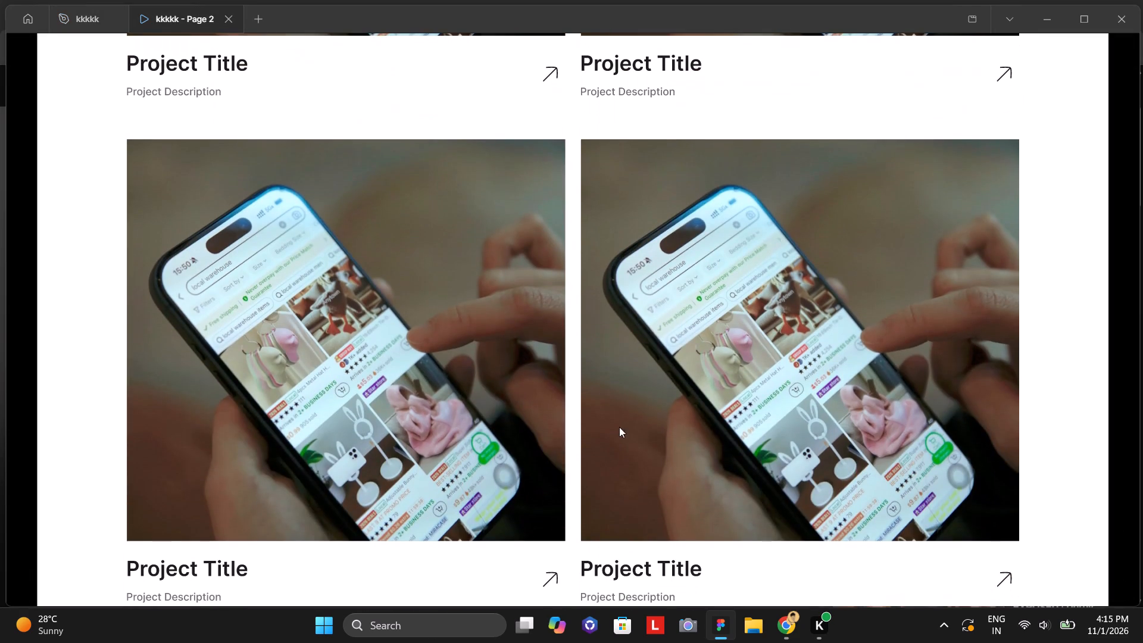
scroll(884, 462, "down", 2)
scroll(773, 457, "down", 2)
scroll(829, 442, "up", 4)
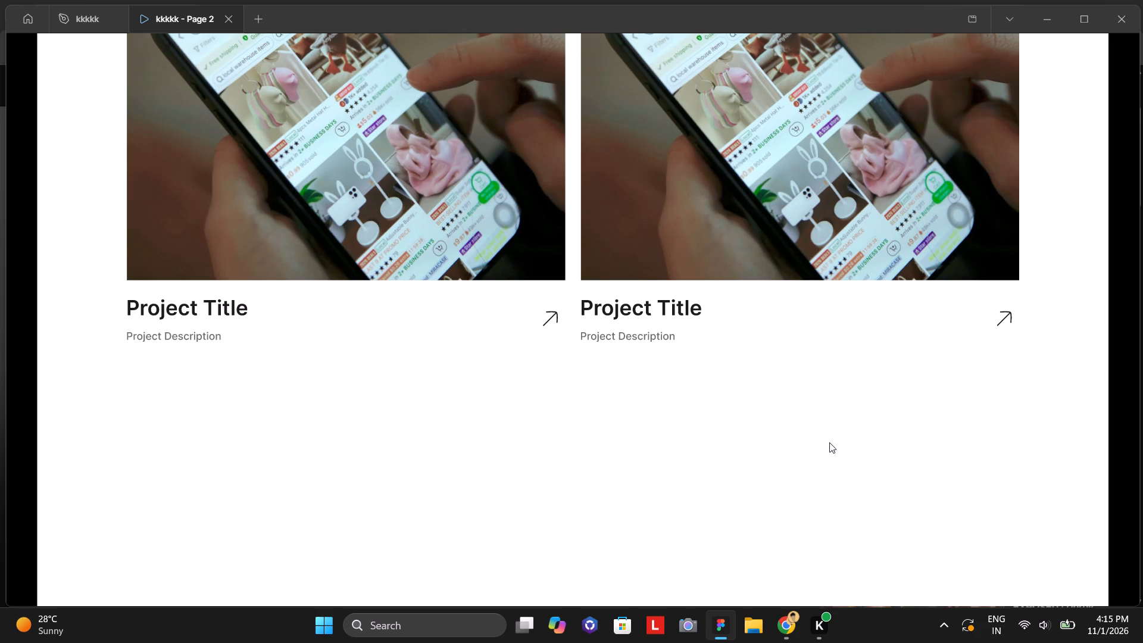
scroll(829, 442, "up", 13)
scroll(829, 440, "down", 5)
scroll(829, 440, "up", 1)
scroll(829, 440, "down", 2)
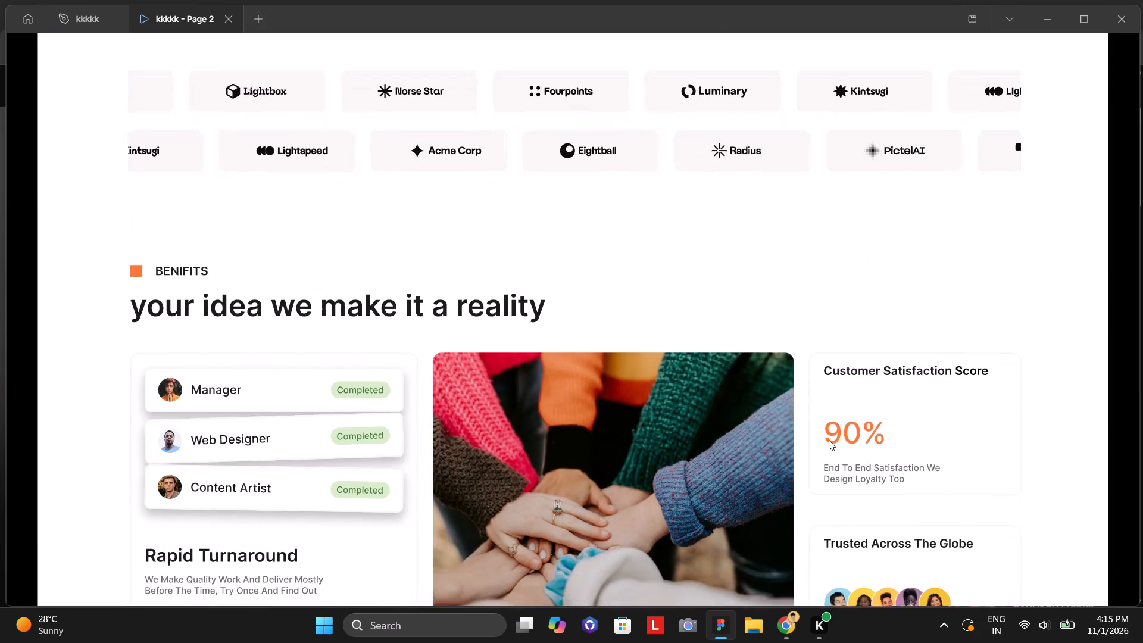
scroll(677, 427, "down", 6)
scroll(676, 427, "up", 2)
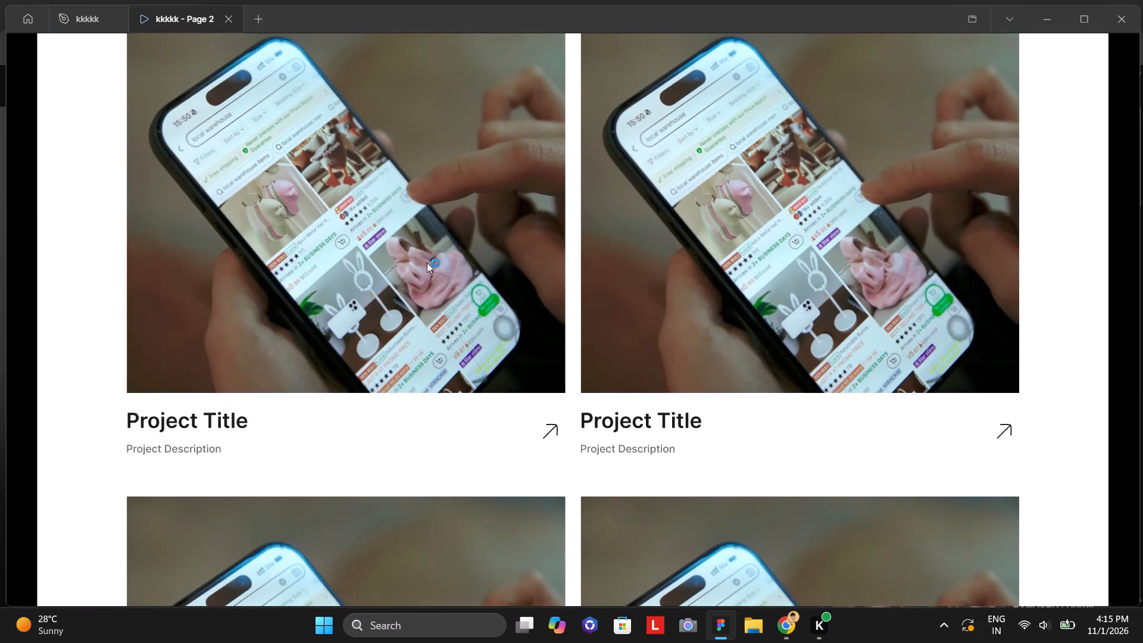
scroll(496, 447, "up", 4)
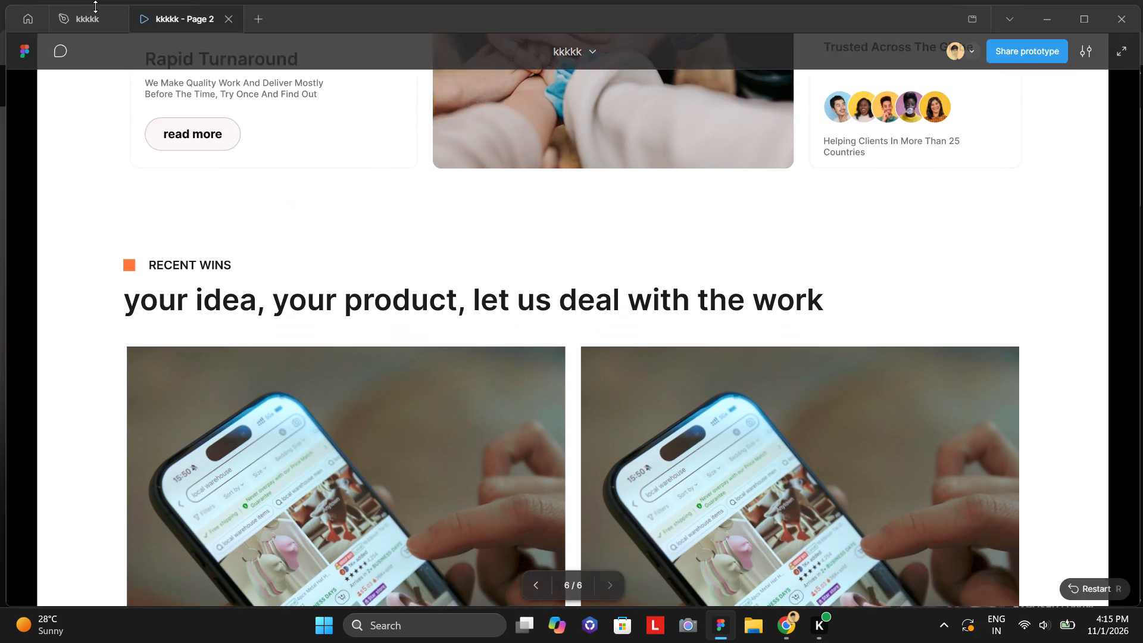
Deselect the work card's image, look over Frame 37, recheck the project cards in the Page 2 preview and return to the design file.
left_click(77, 24)
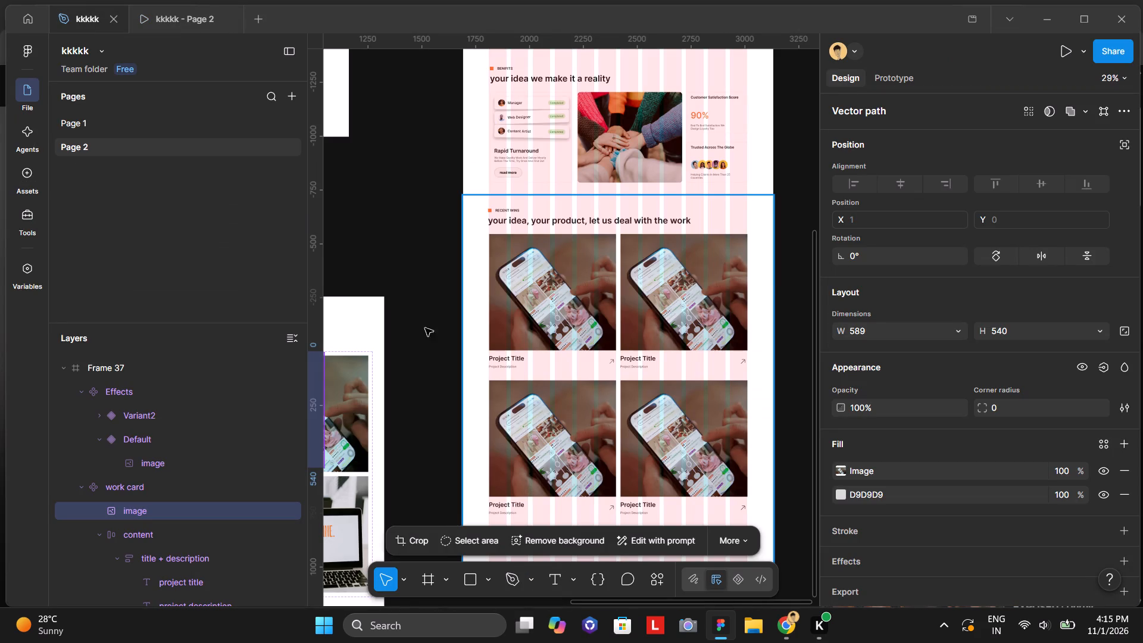
scroll(407, 319, "right", 4)
left_click(580, 254)
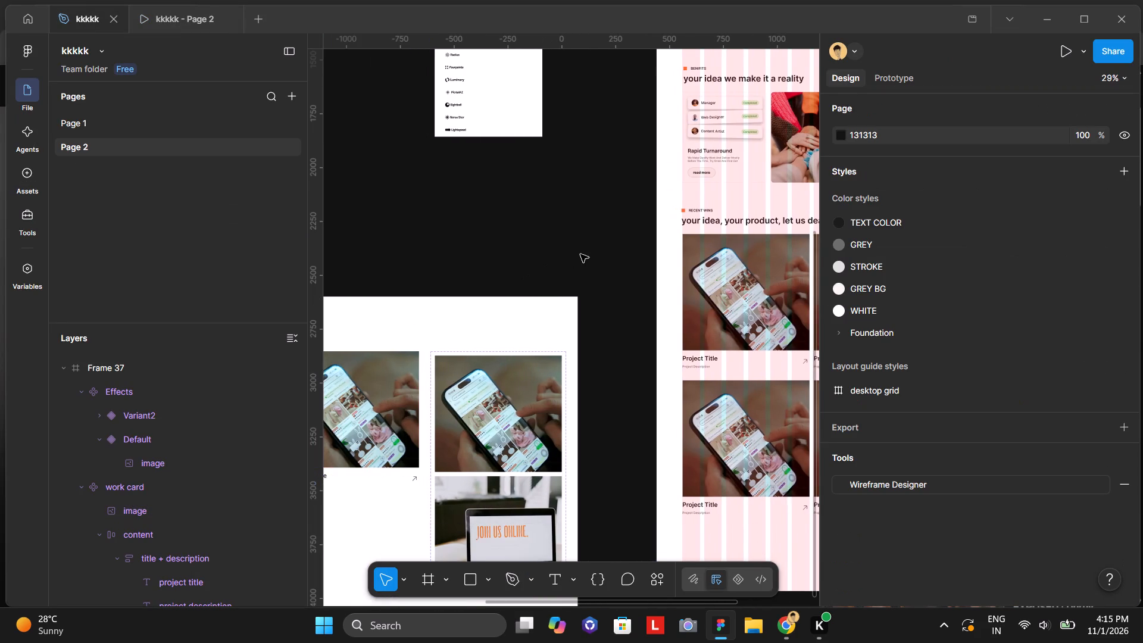
scroll(523, 244, "right", 2)
left_click(203, 23)
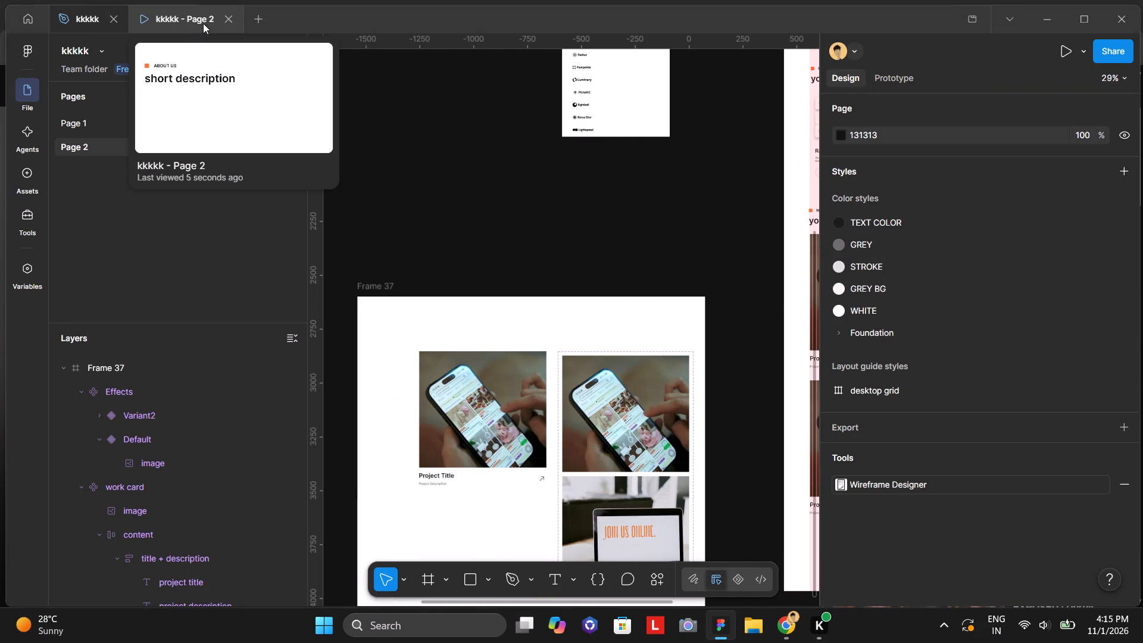
scroll(851, 374, "up", 2)
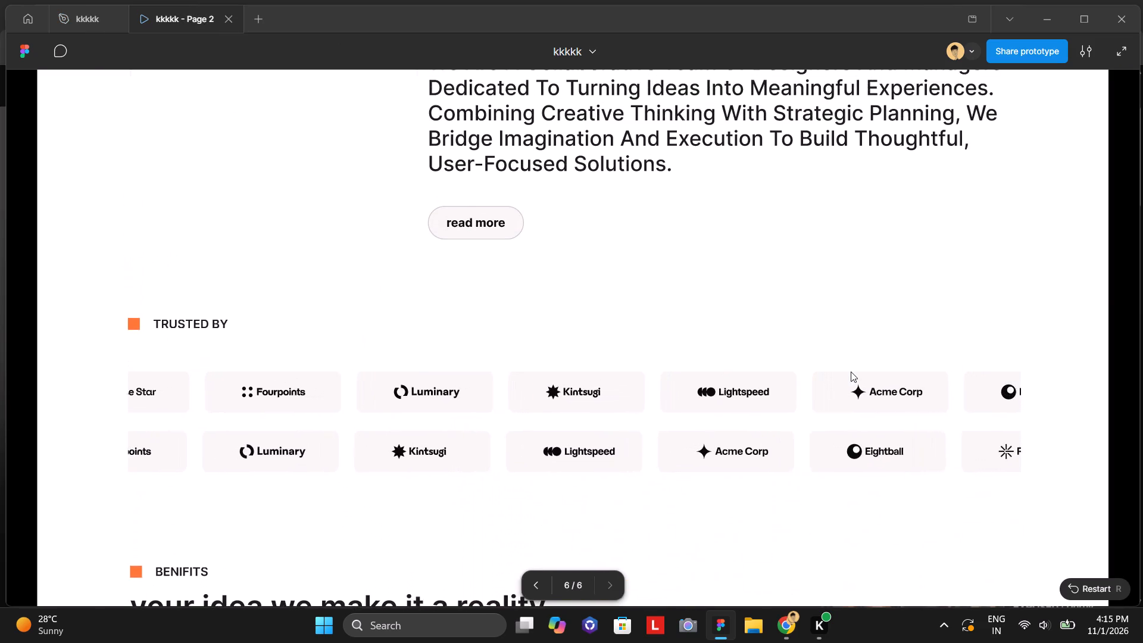
scroll(851, 372, "down", 7)
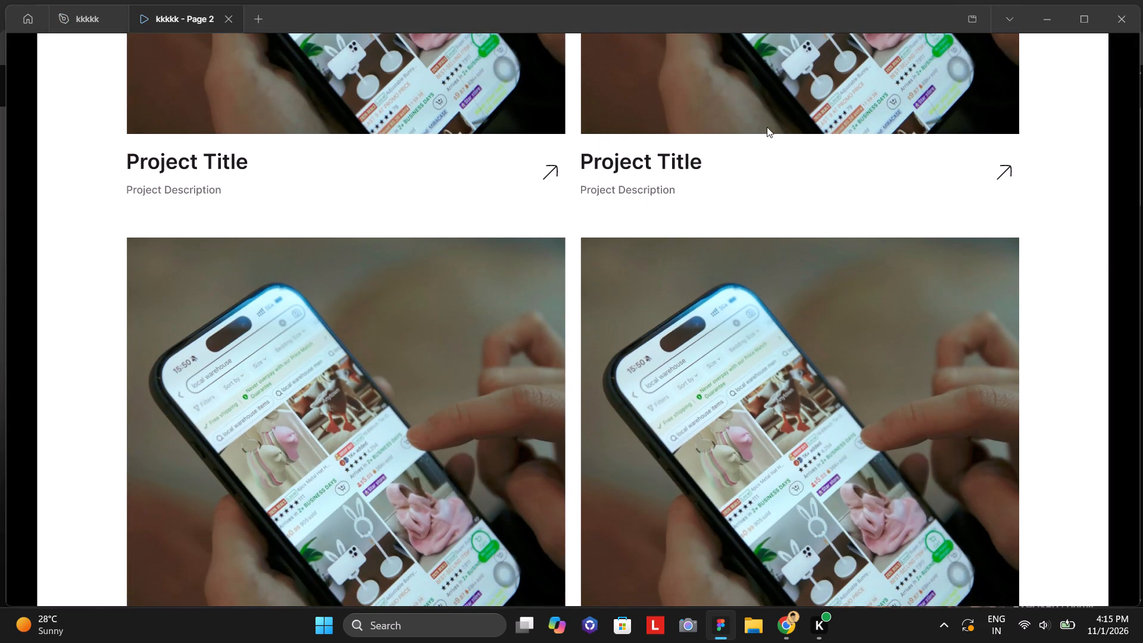
scroll(459, 276, "up", 1)
left_click(72, 11)
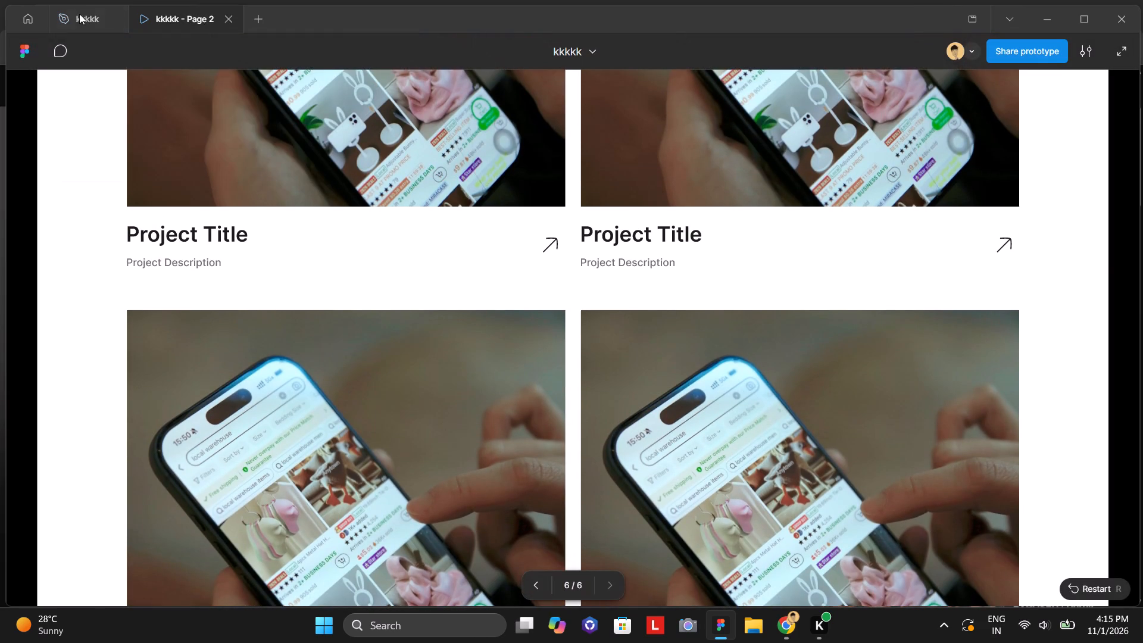
left_click(92, 24)
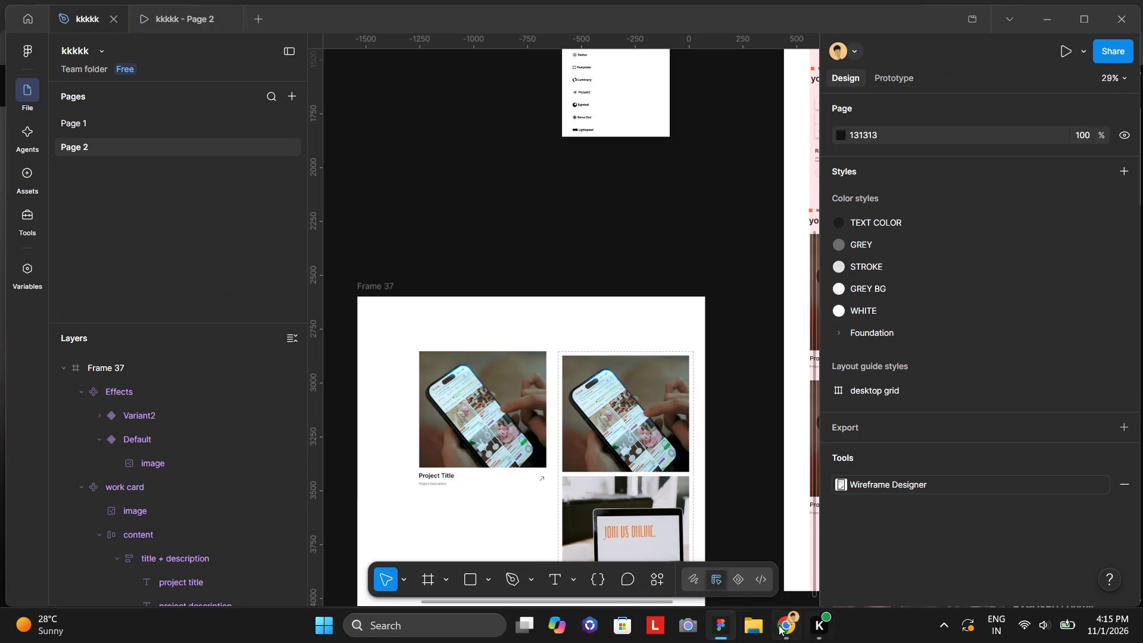
Resume the tutorial in Chrome and rewind from about 15:22 to replay how the second project card's image fill is replaced.
left_click(784, 627)
left_click(474, 313)
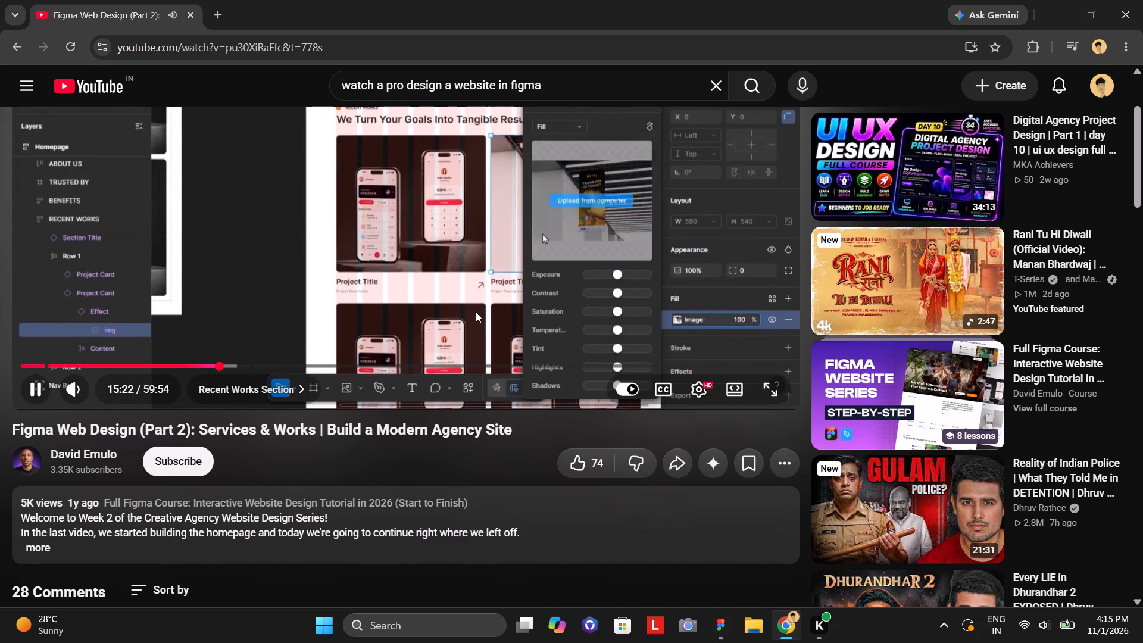
scroll(553, 366, "up", 1)
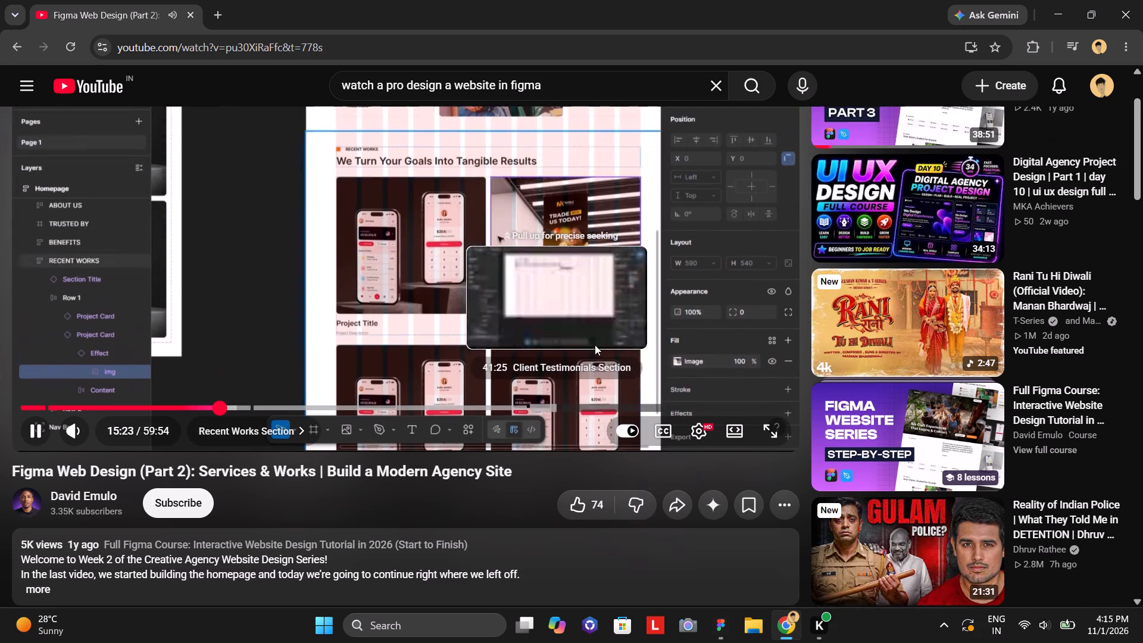
scroll(595, 345, "up", 1)
key("Left")
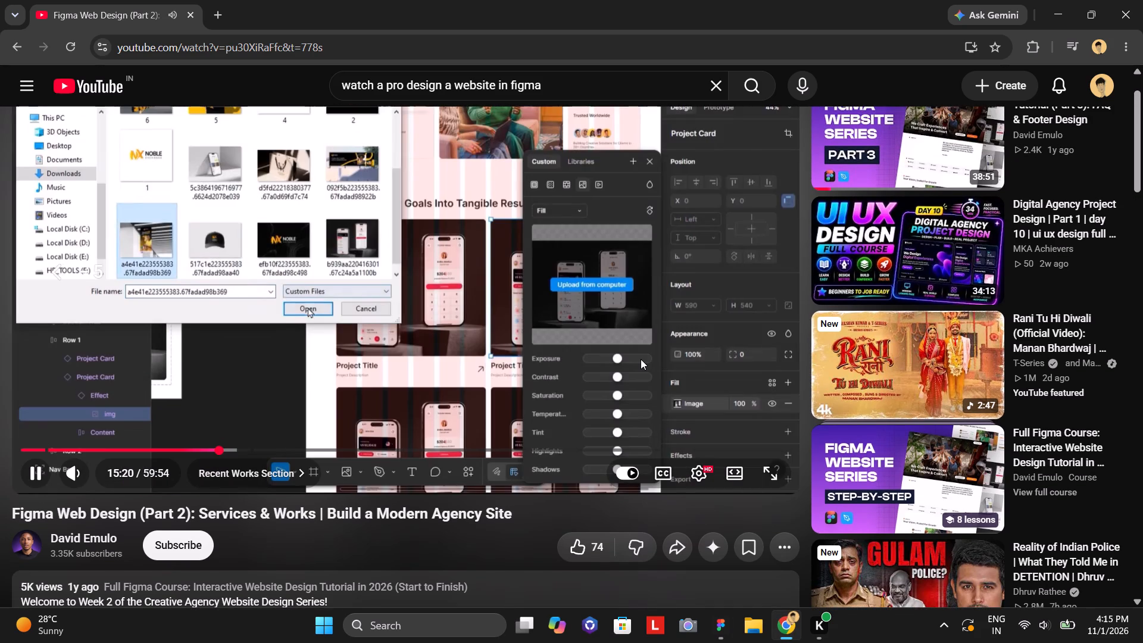
key("Left")
key("Left")
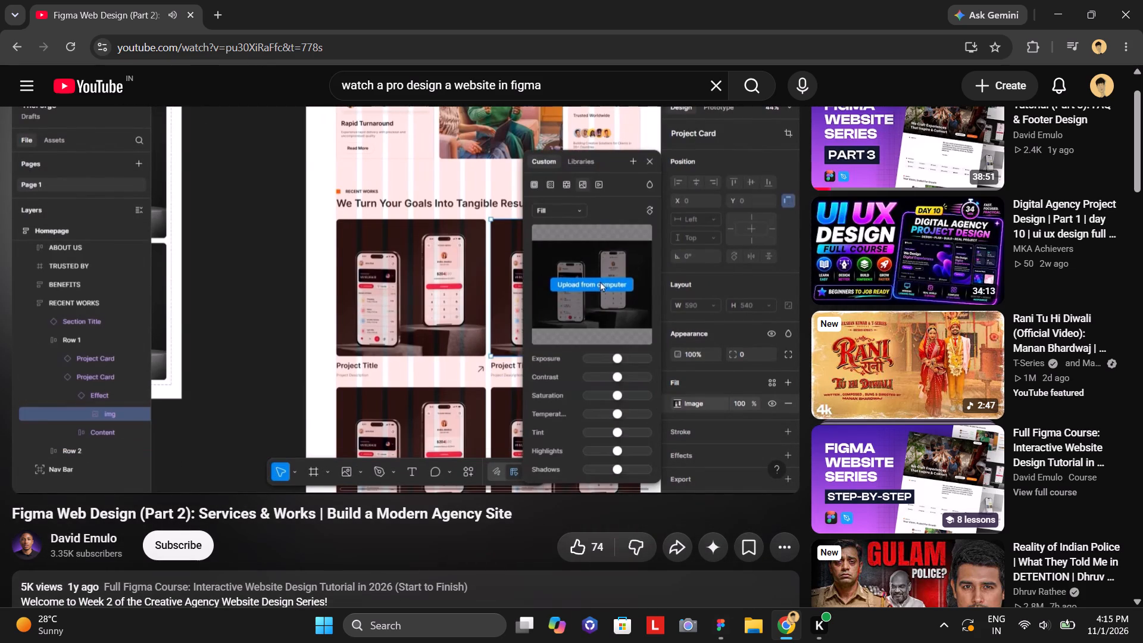
key("Left")
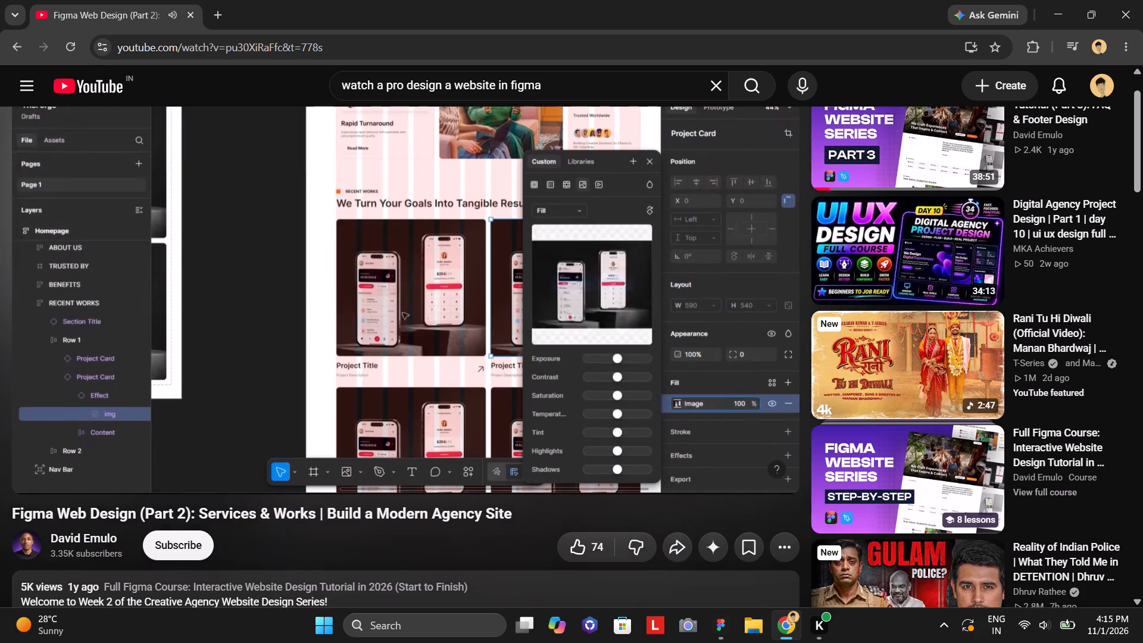
Pause the tutorial, return to Figma and select the image layer of the second project card in row 1 of Recent Wins.
key("space")
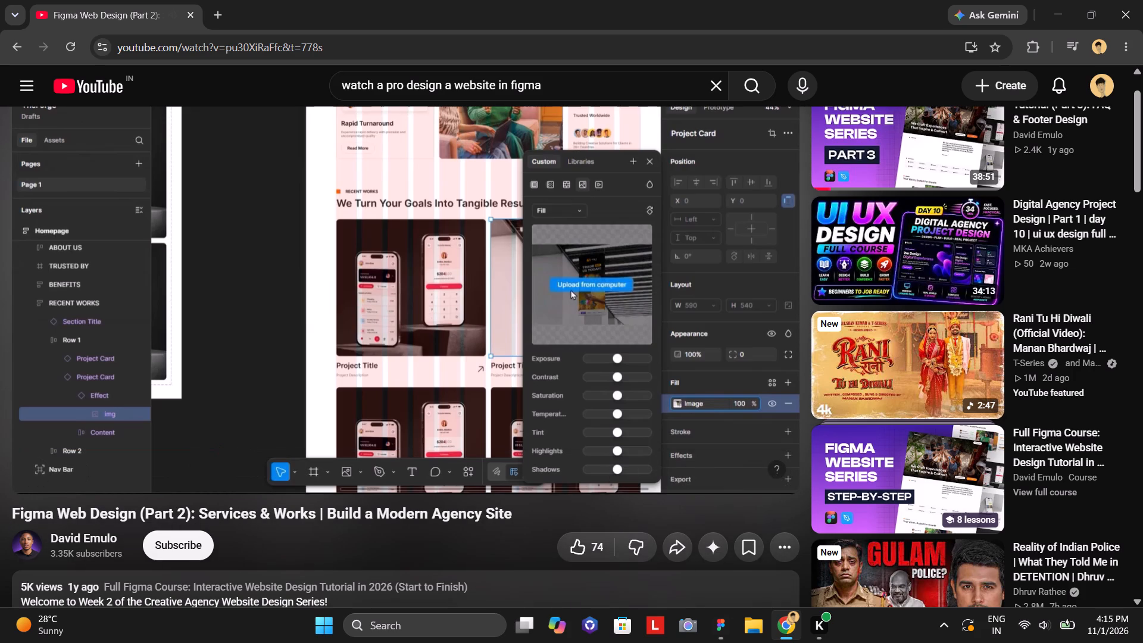
left_click(712, 628)
scroll(654, 422, "left", 3)
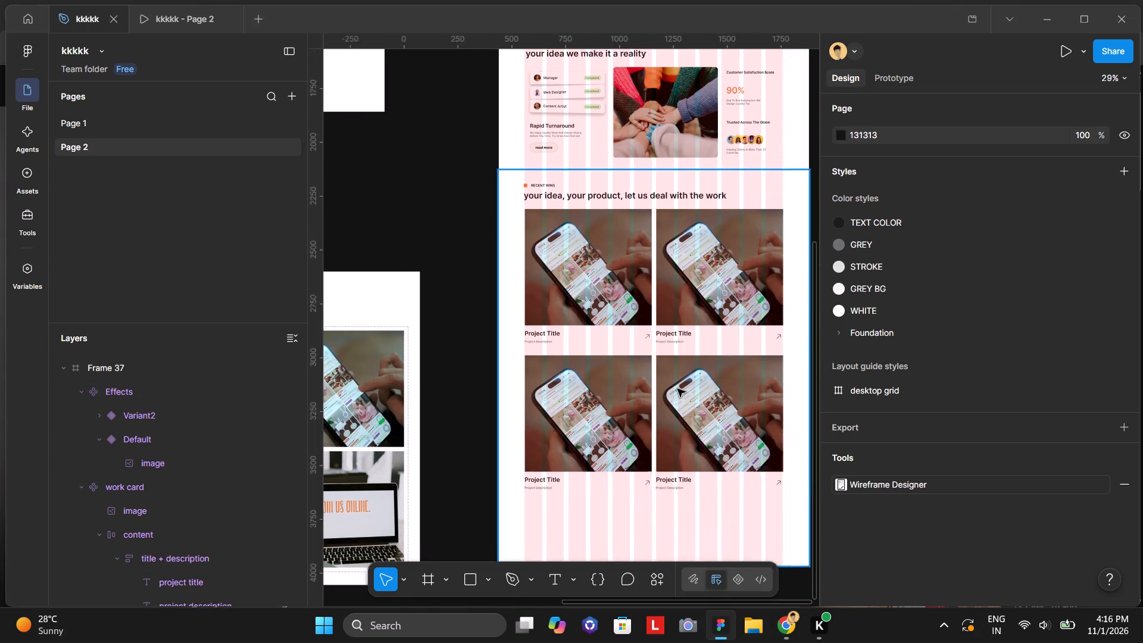
scroll(677, 389, "left", 1)
double_click(711, 366)
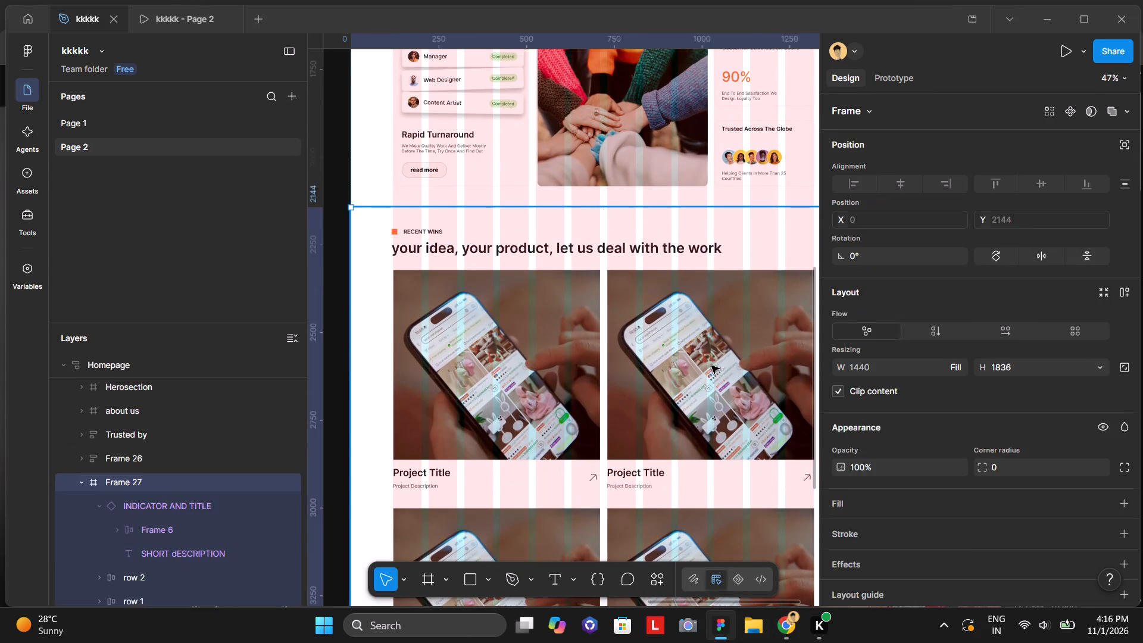
left_click(711, 366)
left_click(711, 366)
double_click(711, 366)
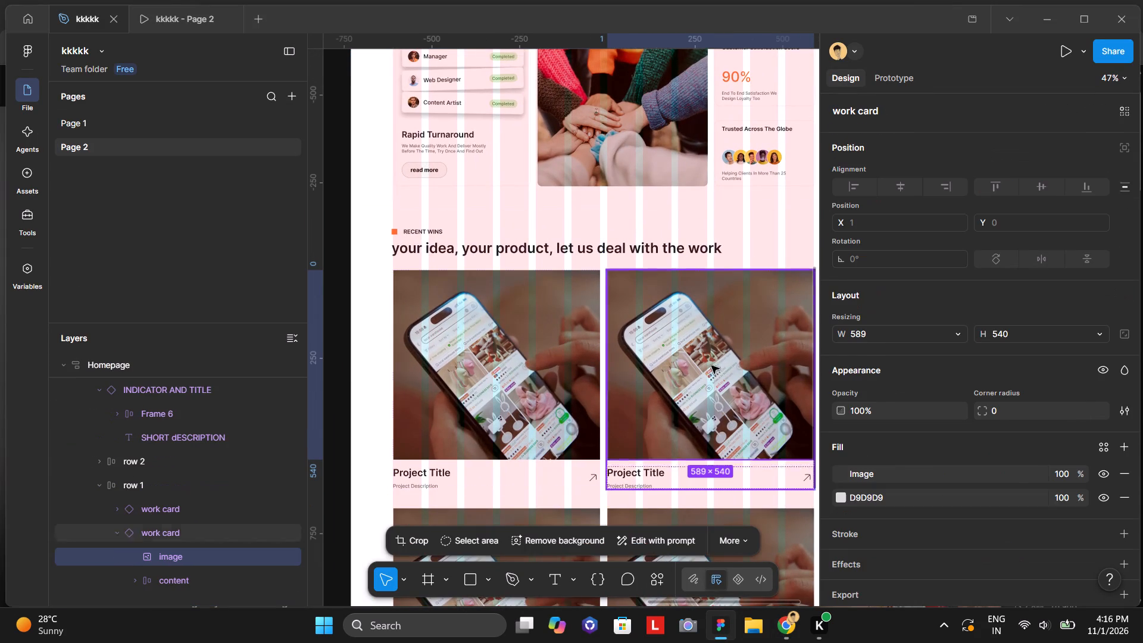
Inspect the layer structure of row 1 and its second work card, comparing it with the project cards on the canvas.
scroll(711, 366, "down", 1)
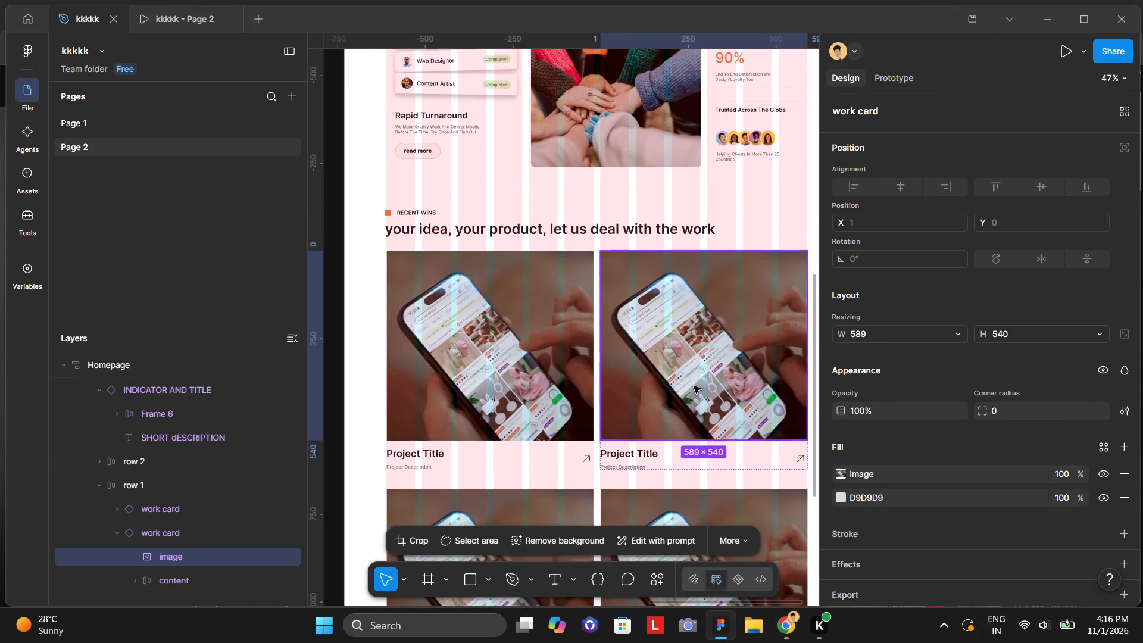
scroll(694, 386, "down", 1)
left_click(131, 582)
scroll(143, 560, "down", 1)
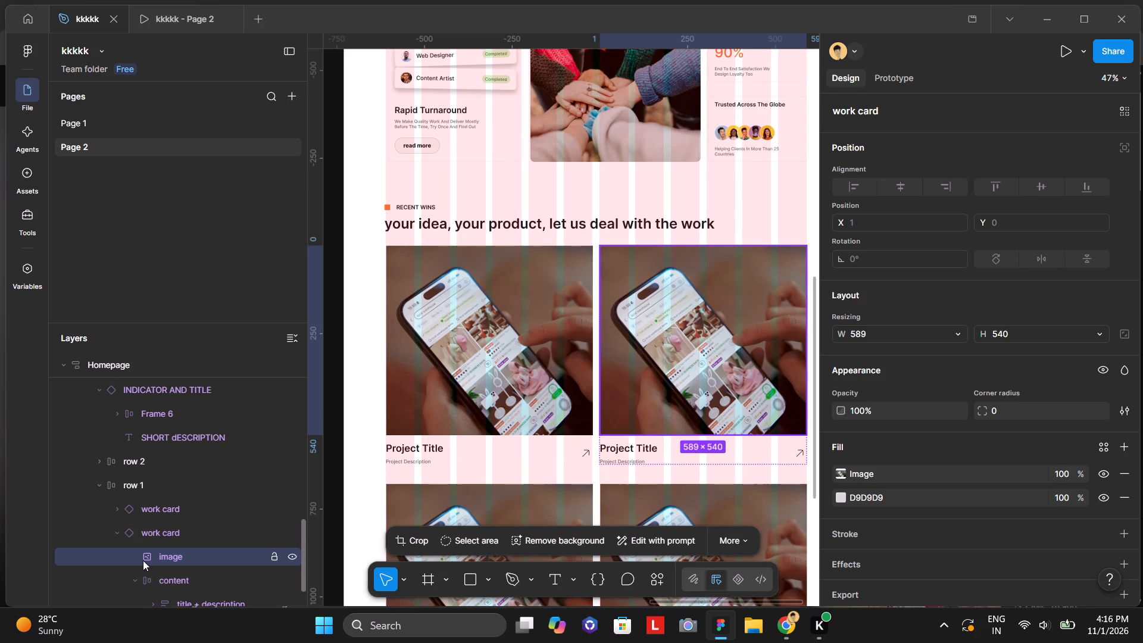
scroll(143, 560, "down", 1)
scroll(157, 530, "up", 1)
scroll(144, 546, "down", 1)
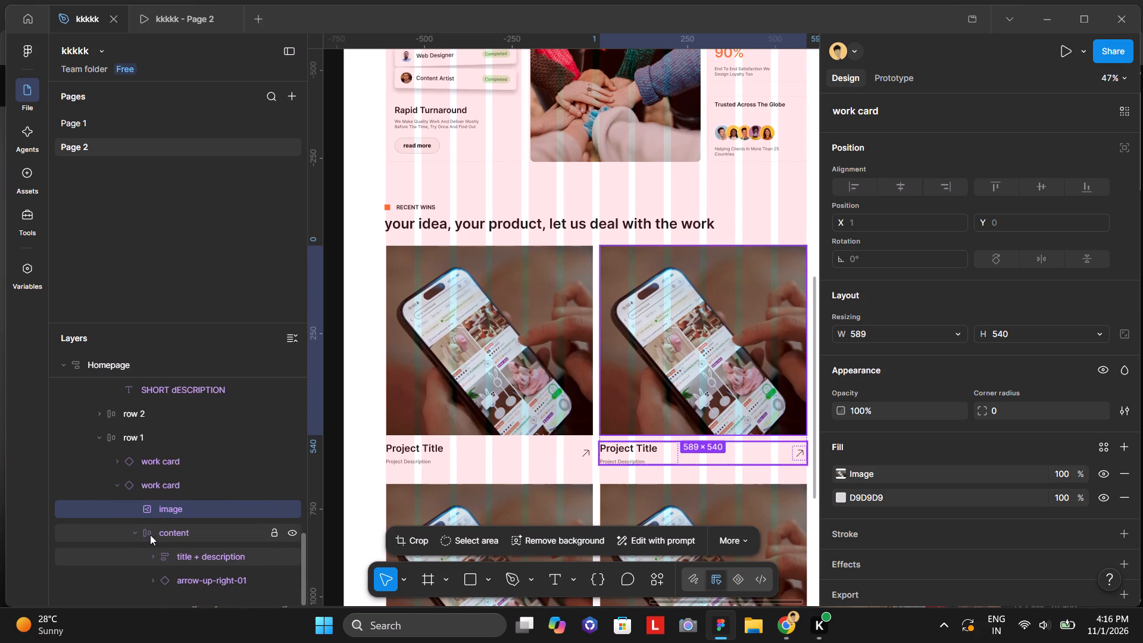
left_click(151, 433)
double_click(151, 433)
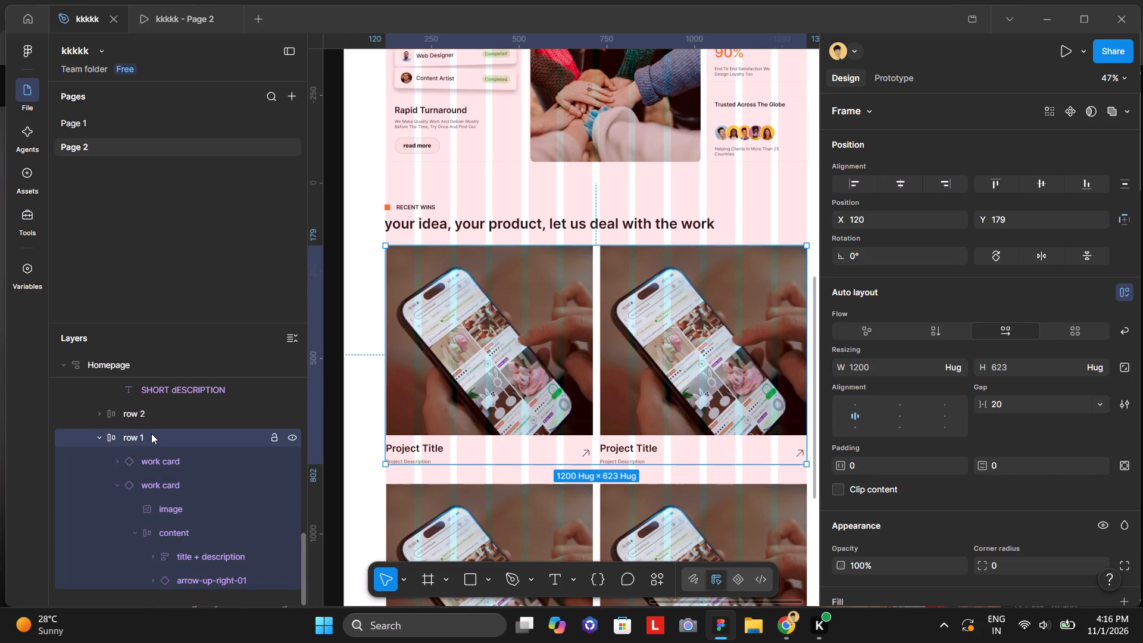
left_click(326, 436)
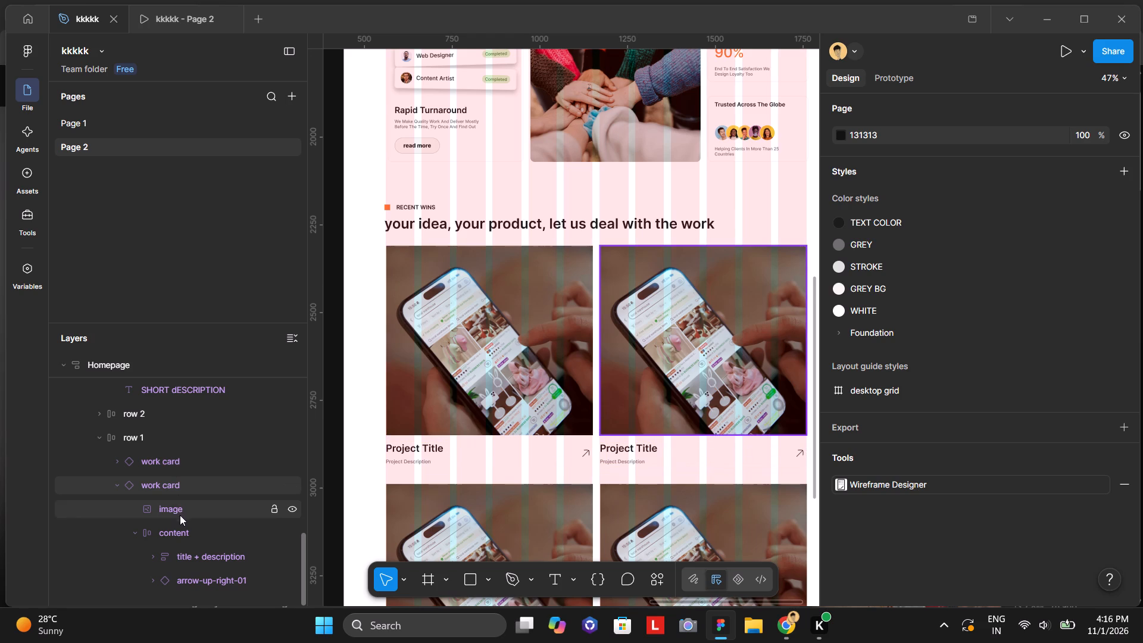
scroll(186, 537, "down", 1)
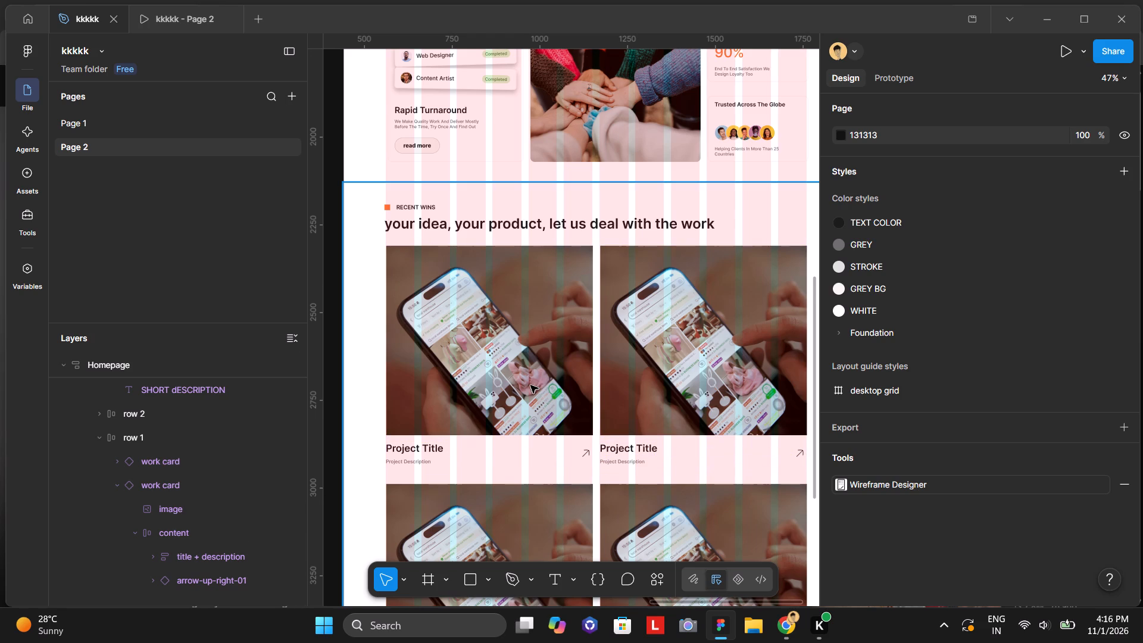
left_click(761, 393)
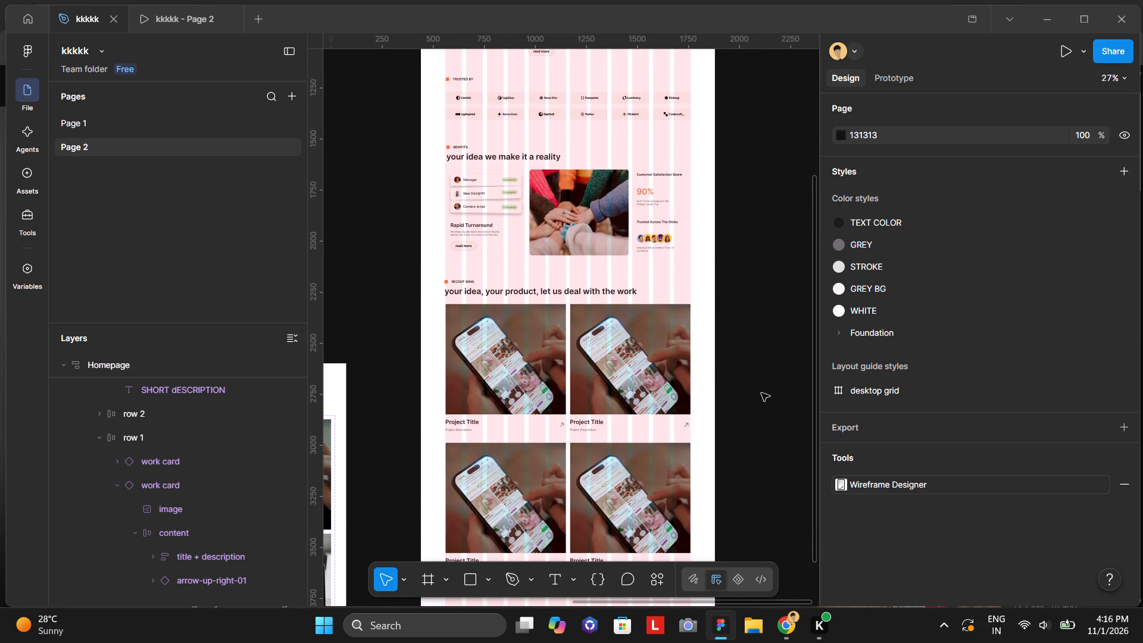
Undo the most recent changes, check the project cards in the Page 2 prototype preview and return to the design file.
key("ctrl+z")
key("ctrl+z")
key("ctrl+z")
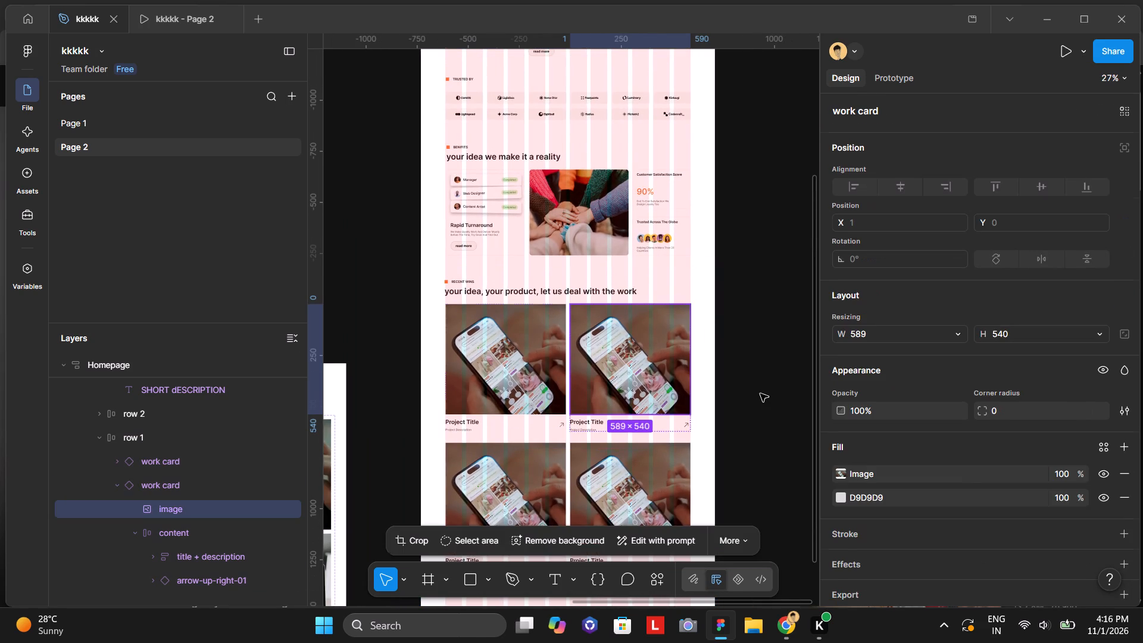
key("ctrl+z")
key("ctrl+z")
key("ctrl+z")
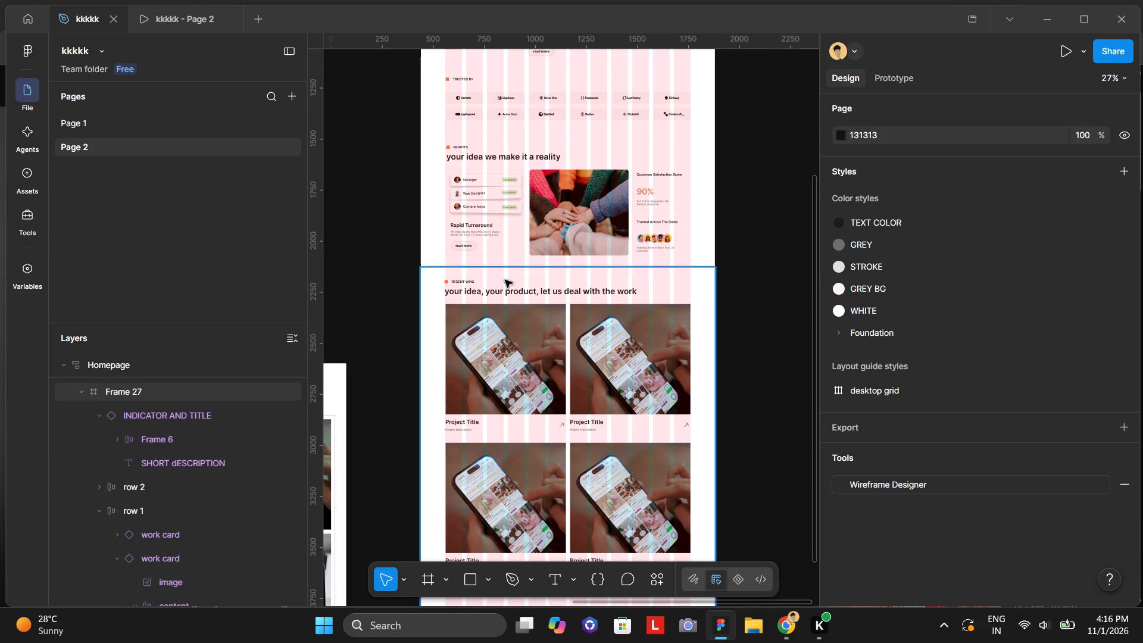
left_click(189, 11)
left_click(192, 18)
scroll(572, 244, "up", 1)
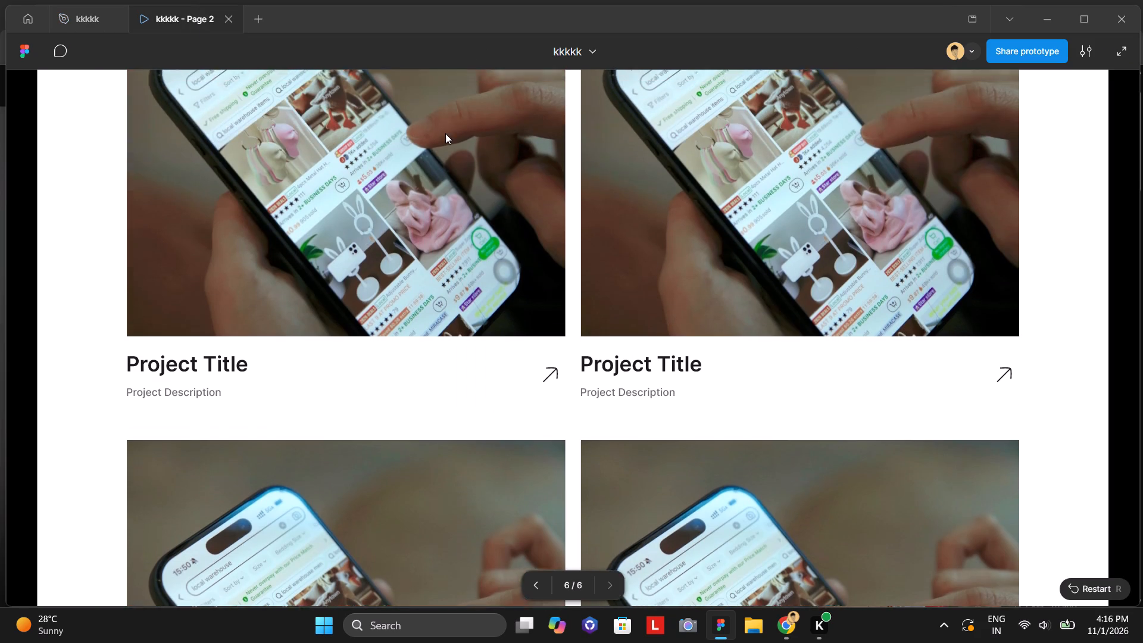
left_click(68, 17)
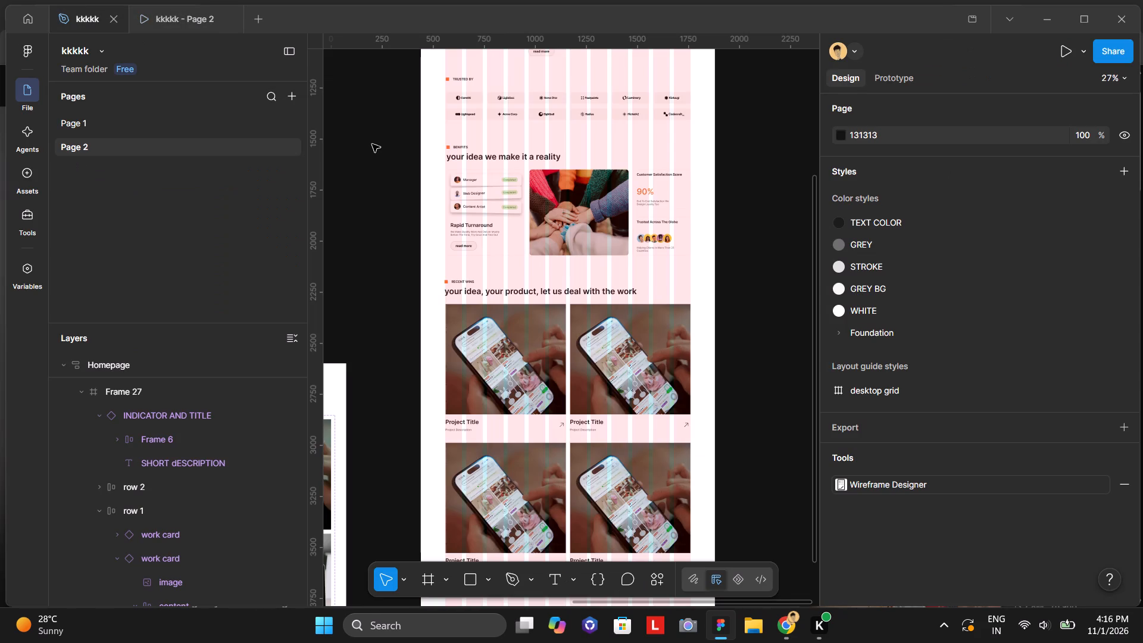
Undo further to restore the Effects instance inside the work card component, and test the cards' hover effect in the Page 2 preview.
key("ctrl+z")
key("ctrl+z")
key("ctrl+z")
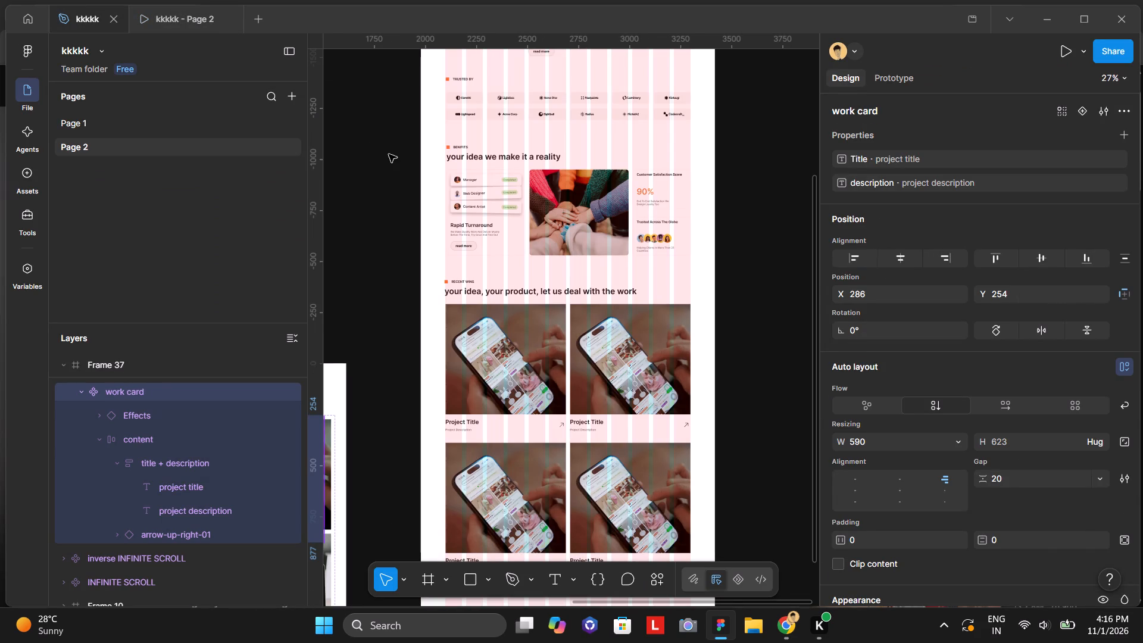
key("ctrl+z")
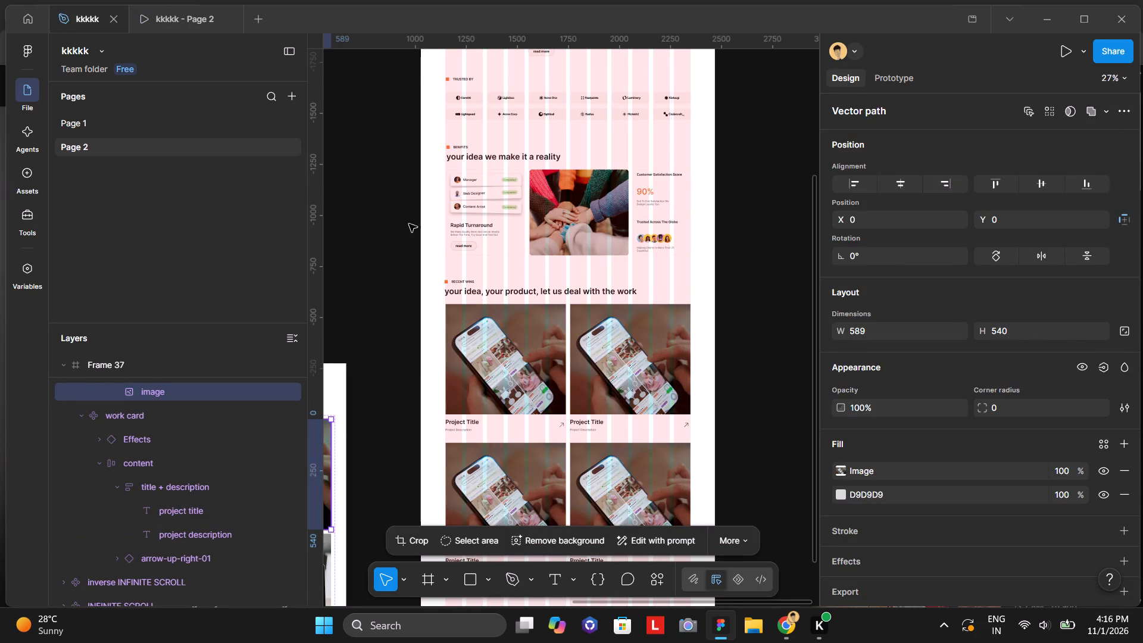
left_click(187, 18)
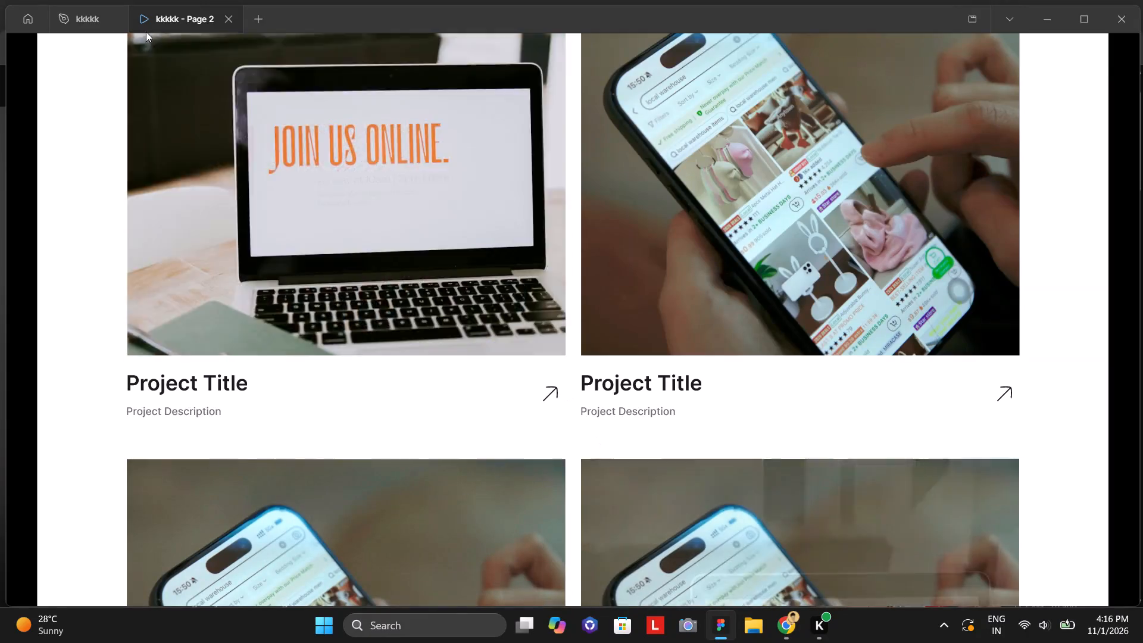
left_click(75, 18)
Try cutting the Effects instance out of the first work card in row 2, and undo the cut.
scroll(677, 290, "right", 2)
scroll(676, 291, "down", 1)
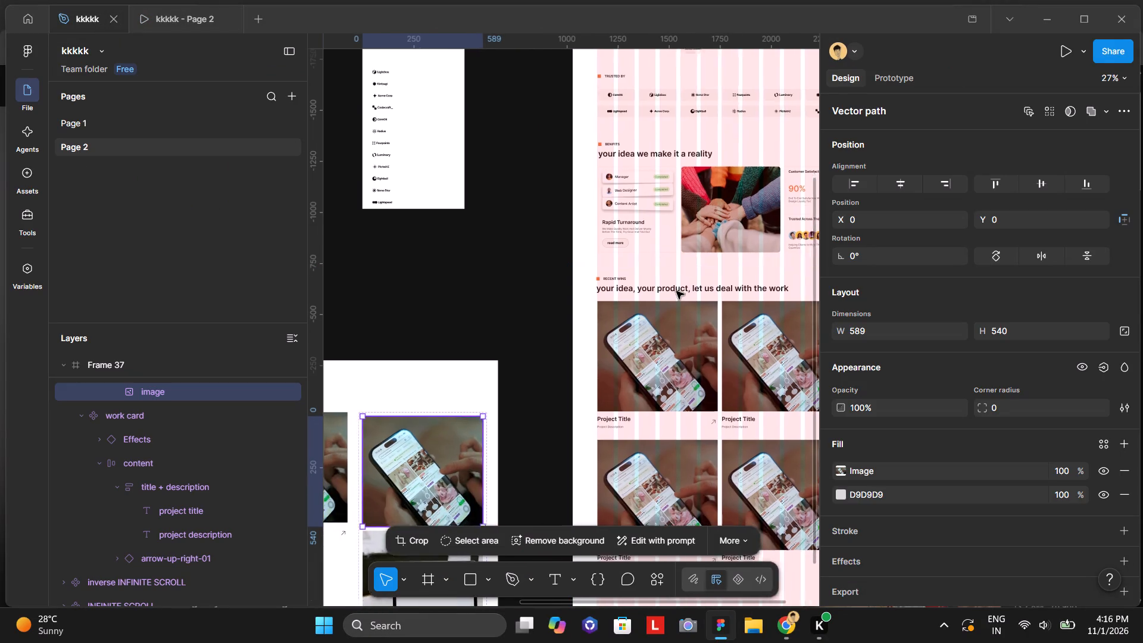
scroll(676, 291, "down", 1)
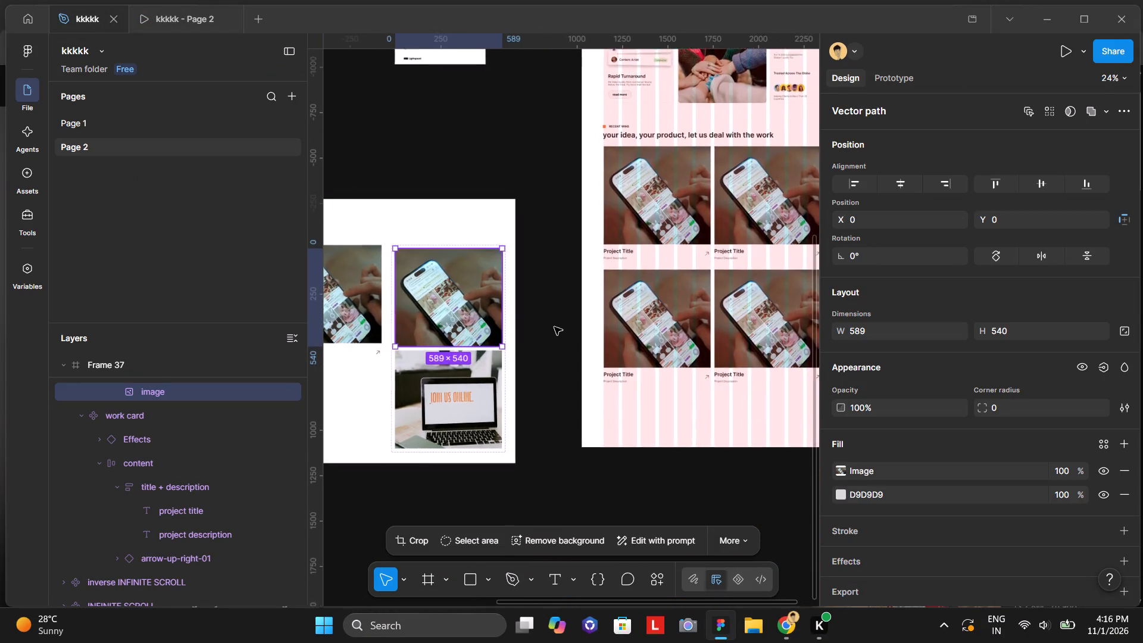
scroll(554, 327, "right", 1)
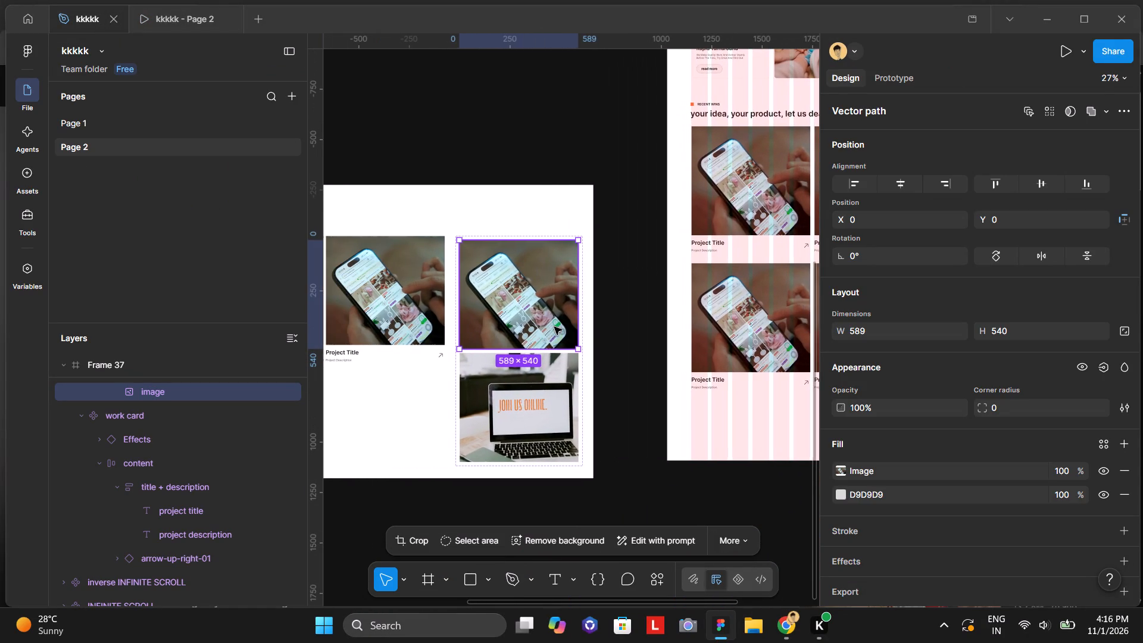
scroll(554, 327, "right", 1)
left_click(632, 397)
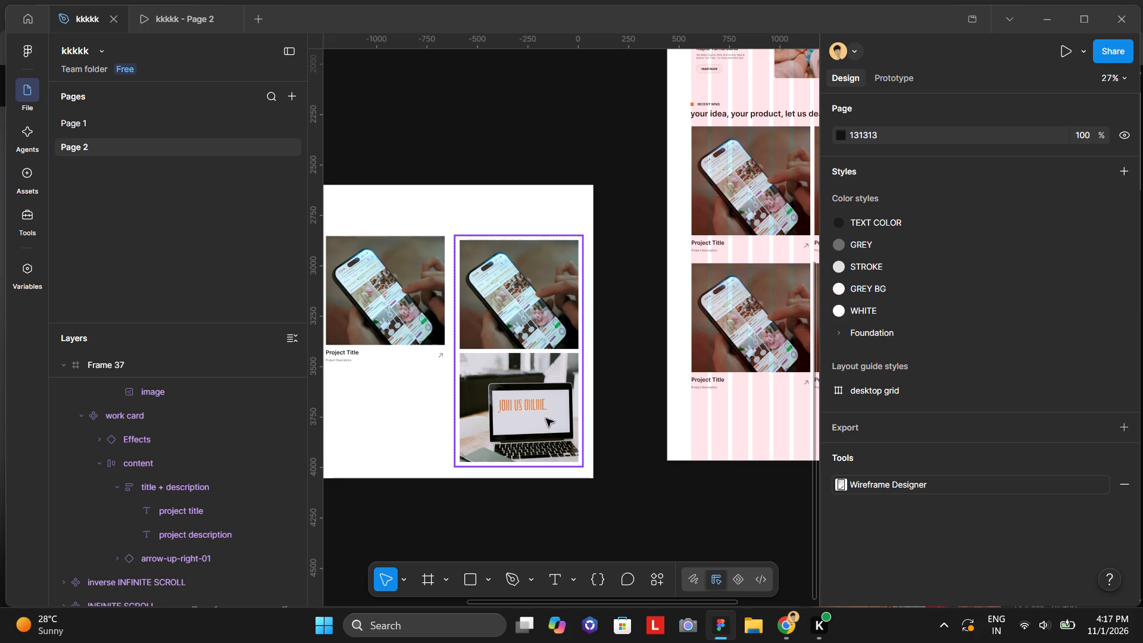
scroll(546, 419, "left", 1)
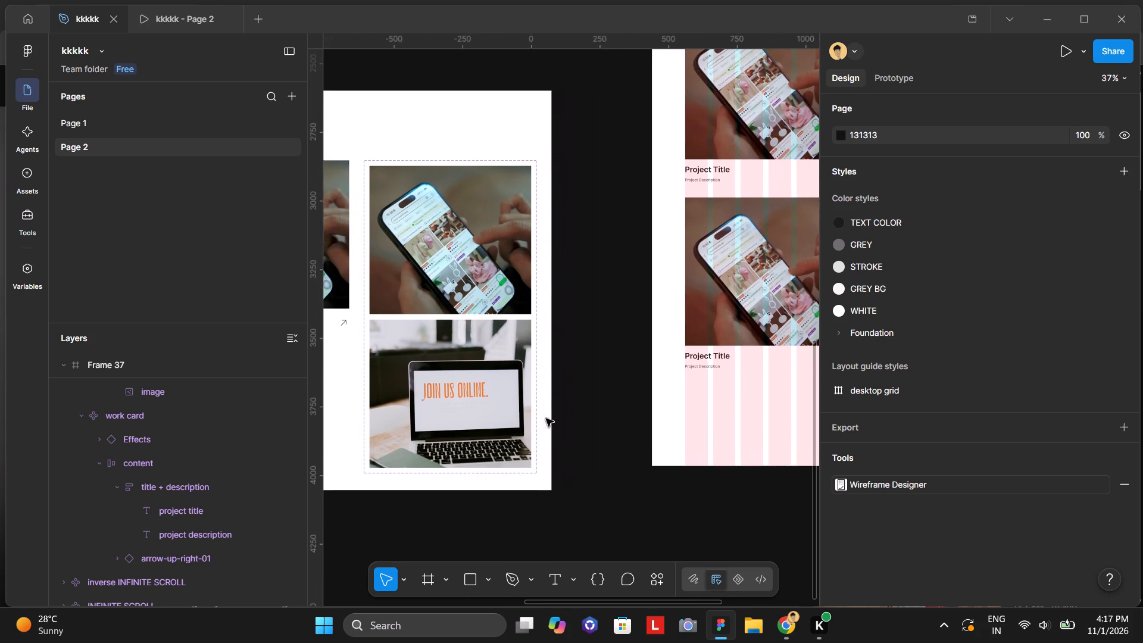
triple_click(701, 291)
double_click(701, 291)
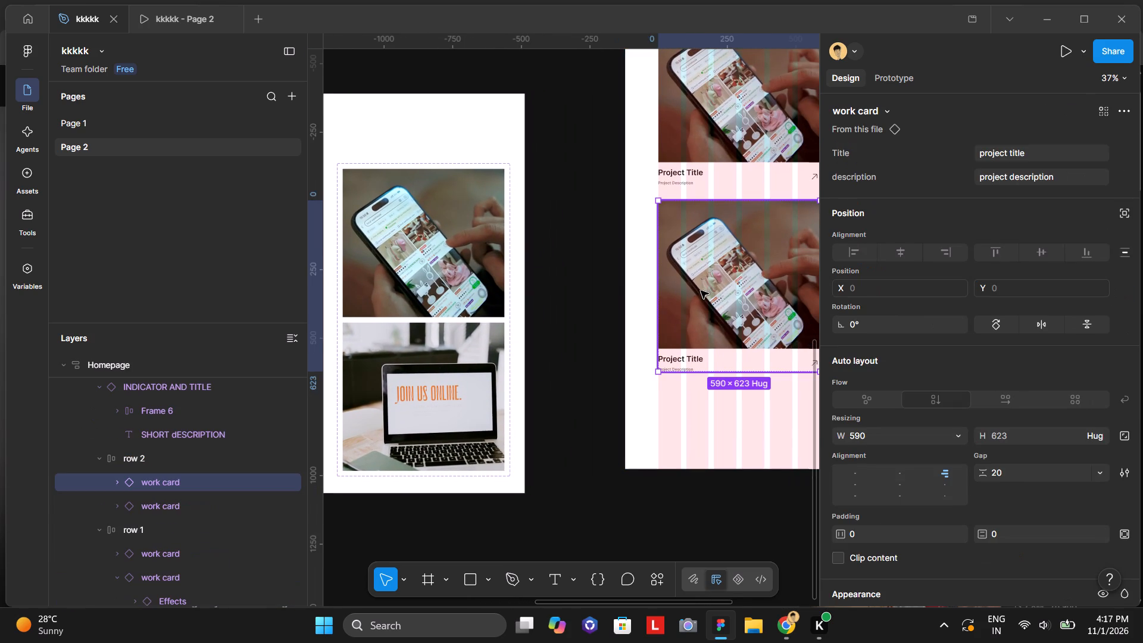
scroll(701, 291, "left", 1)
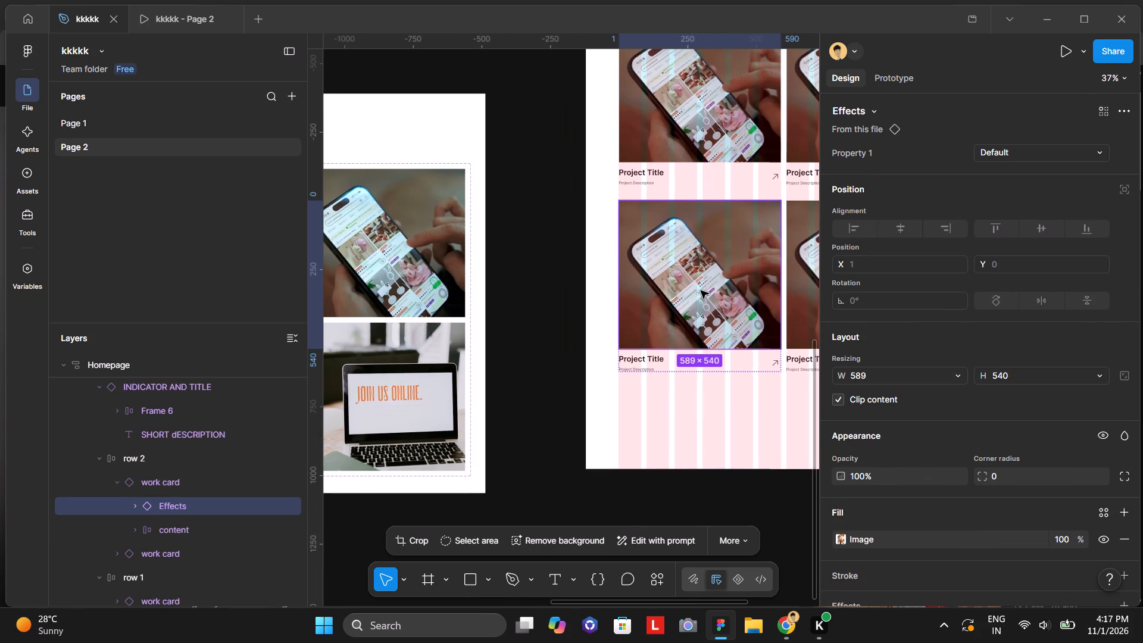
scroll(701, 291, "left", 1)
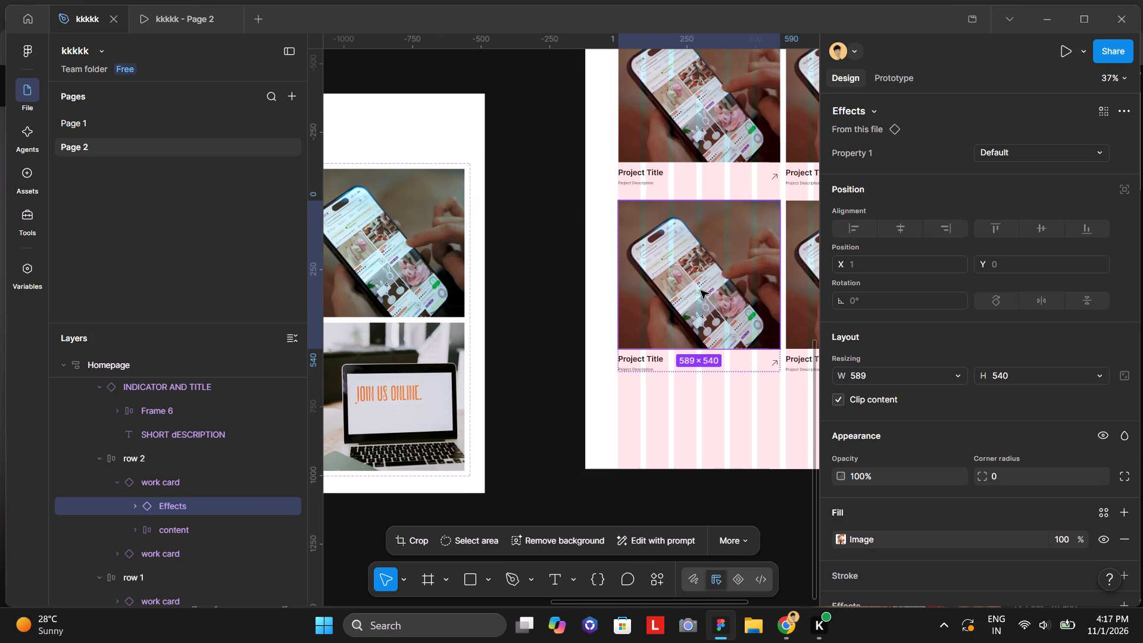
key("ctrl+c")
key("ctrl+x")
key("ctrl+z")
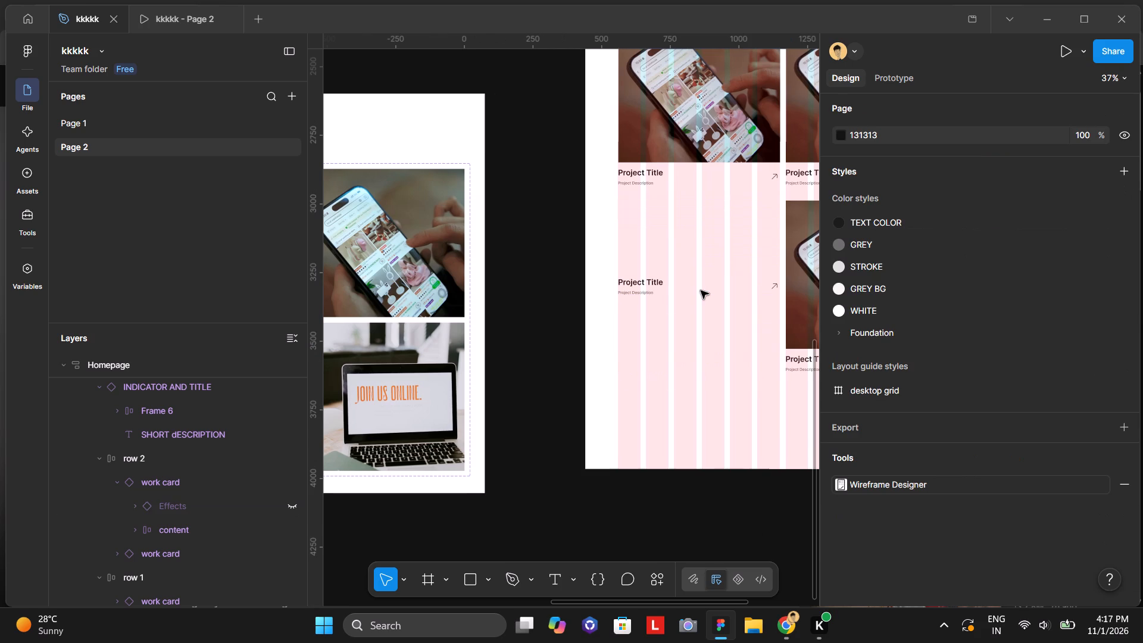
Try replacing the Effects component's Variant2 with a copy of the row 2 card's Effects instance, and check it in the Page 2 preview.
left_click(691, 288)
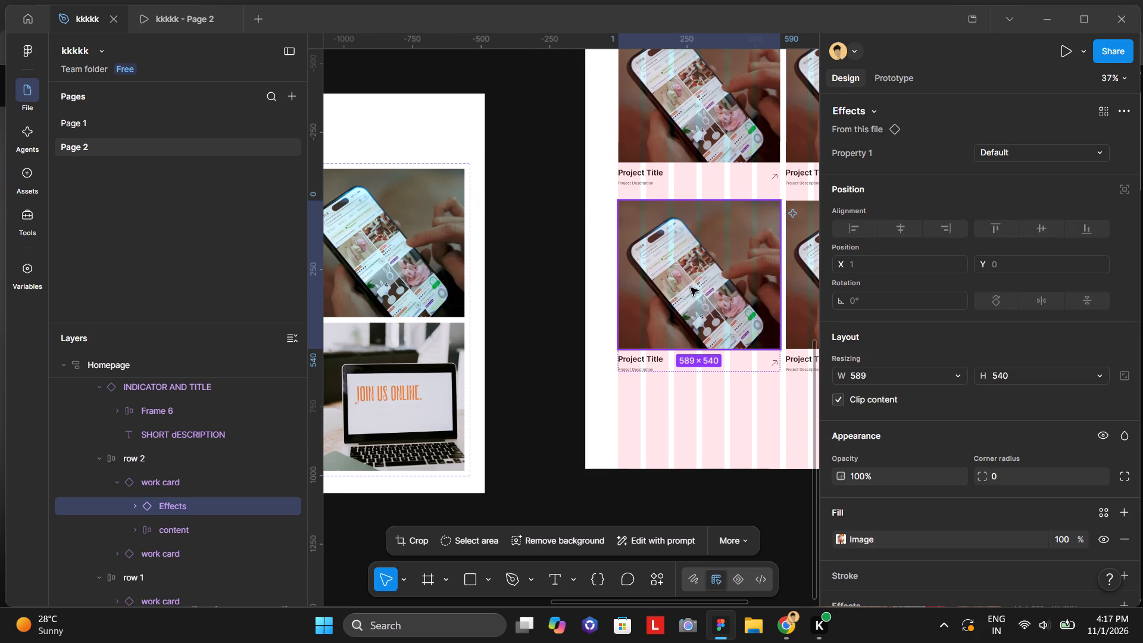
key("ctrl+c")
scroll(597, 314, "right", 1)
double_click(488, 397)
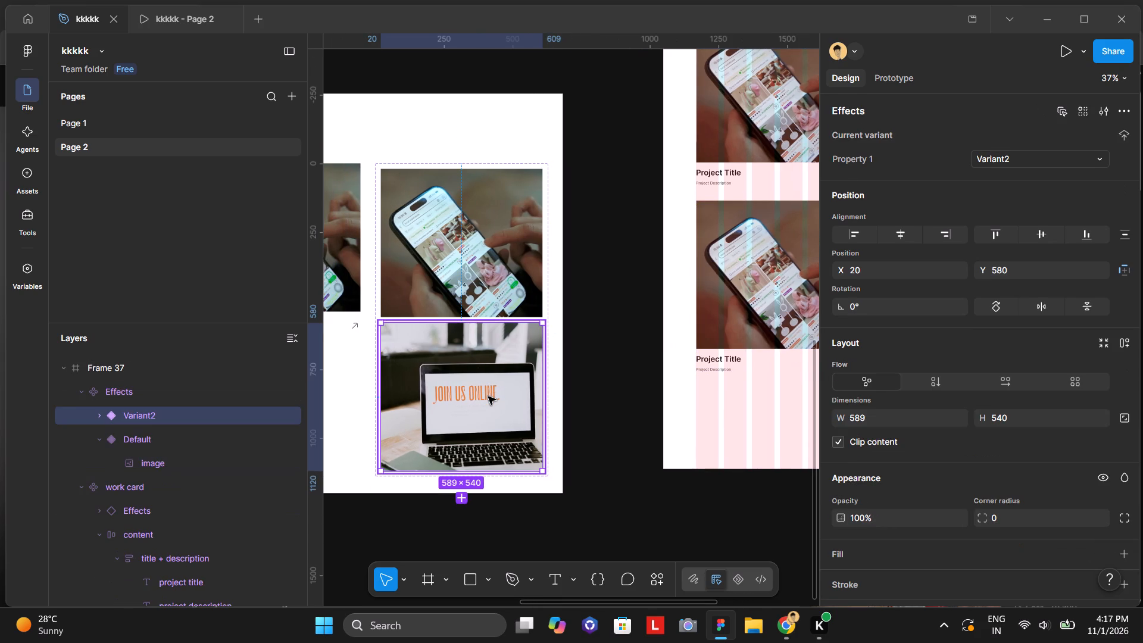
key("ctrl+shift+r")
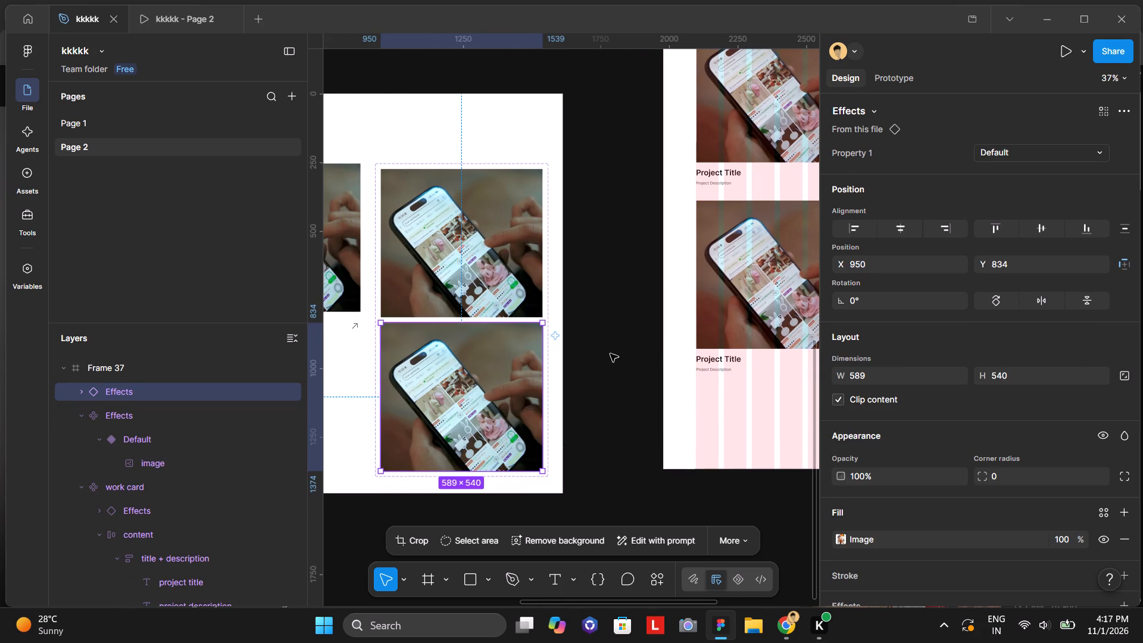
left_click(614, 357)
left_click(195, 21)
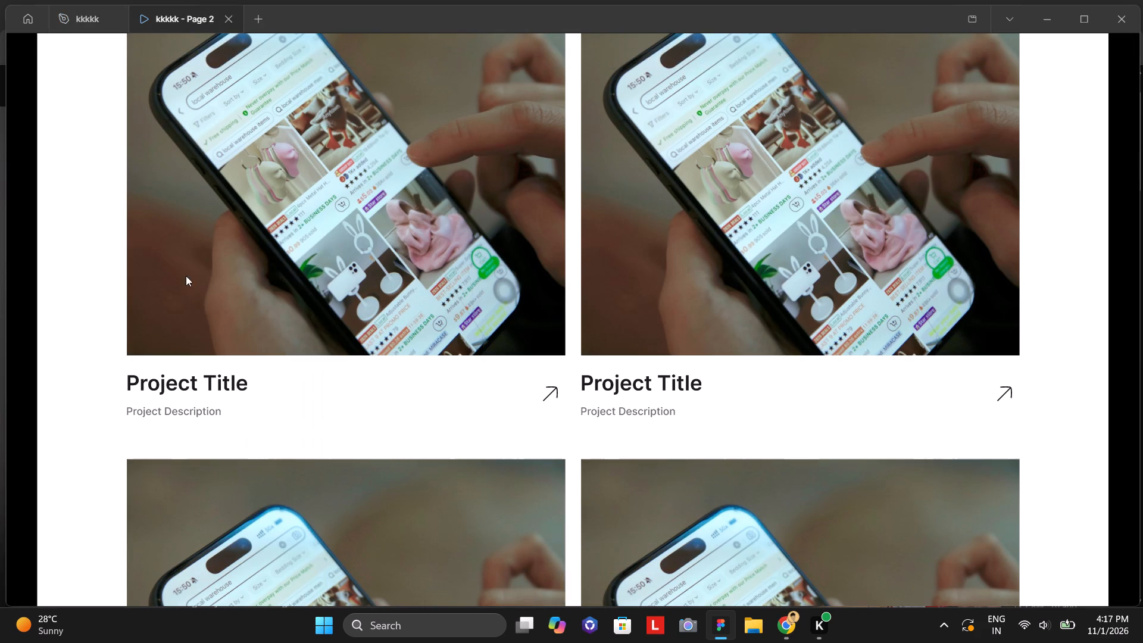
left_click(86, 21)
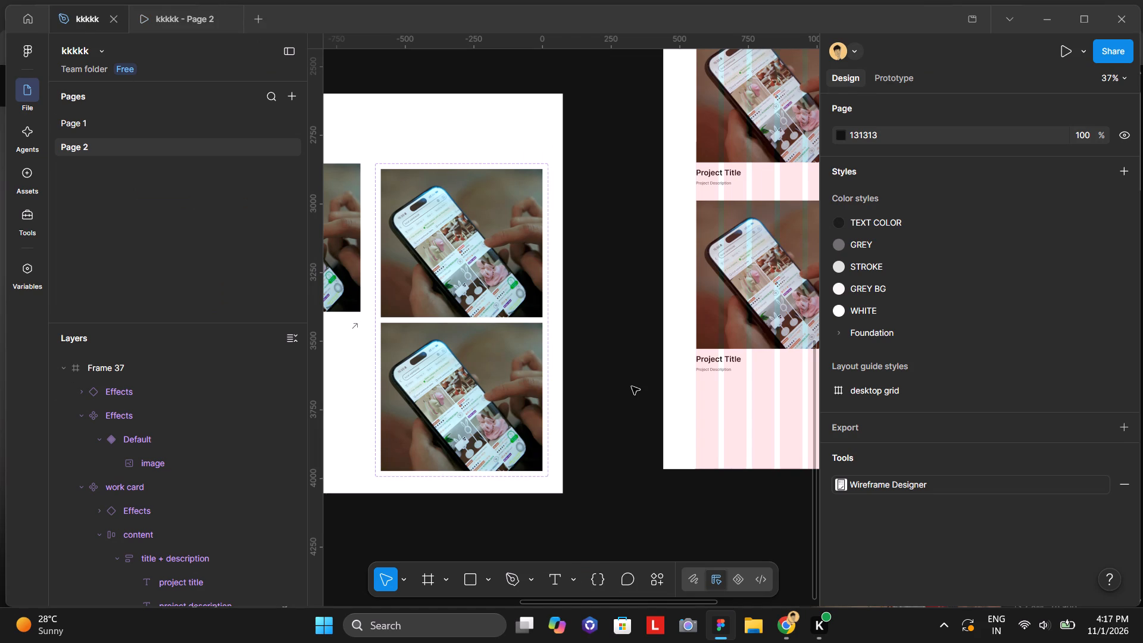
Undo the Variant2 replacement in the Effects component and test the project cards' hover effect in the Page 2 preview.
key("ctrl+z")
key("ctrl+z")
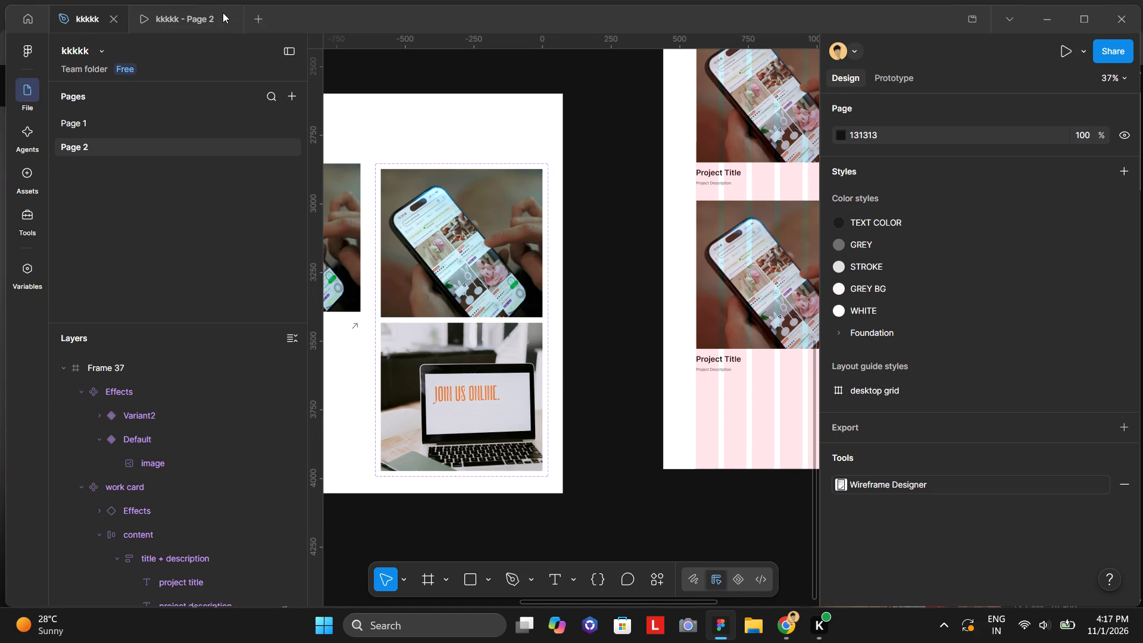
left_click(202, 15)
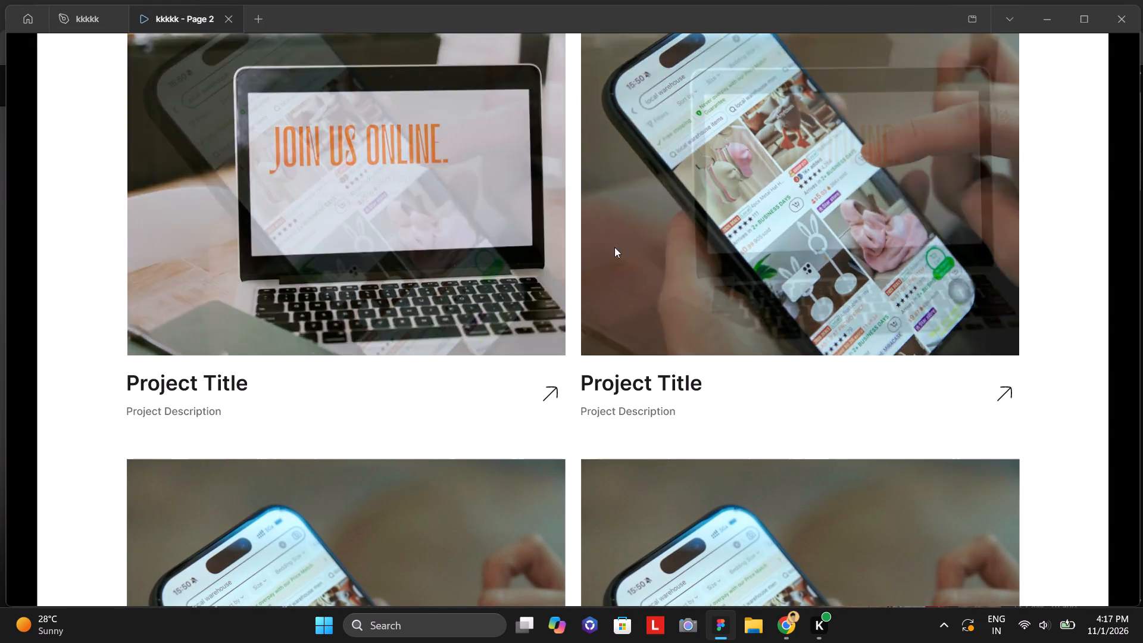
Switch to the YouTube tutorial in Chrome and watch how the individual project card images are replaced.
left_click(57, 18)
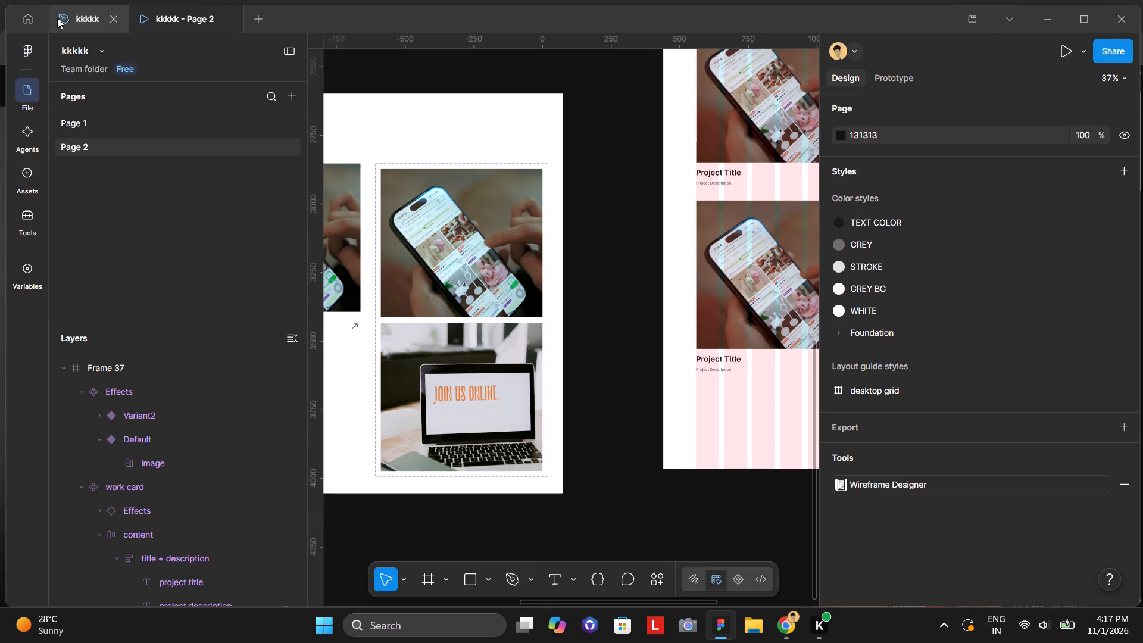
left_click(787, 637)
left_click(541, 361)
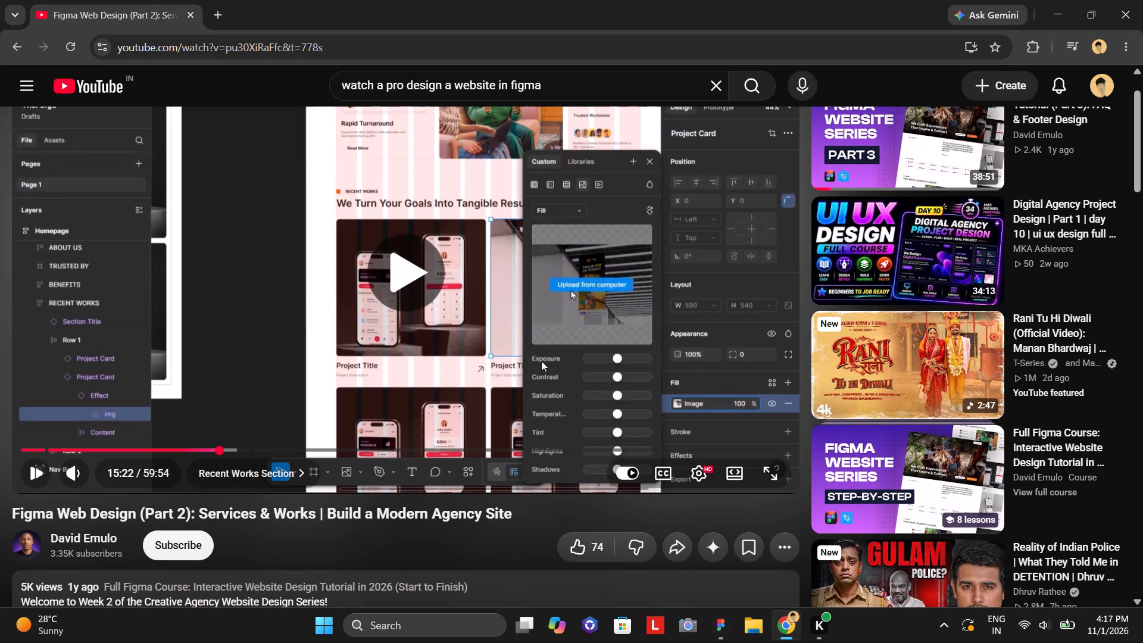
left_click(248, 289)
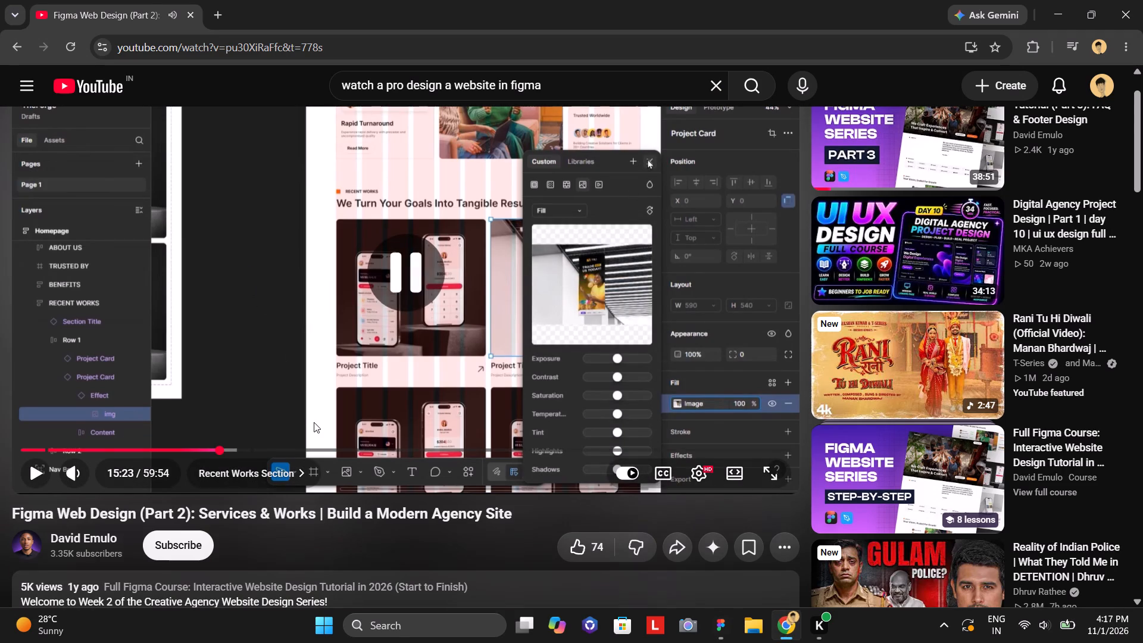
scroll(314, 422, "down", 3)
scroll(314, 422, "up", 2)
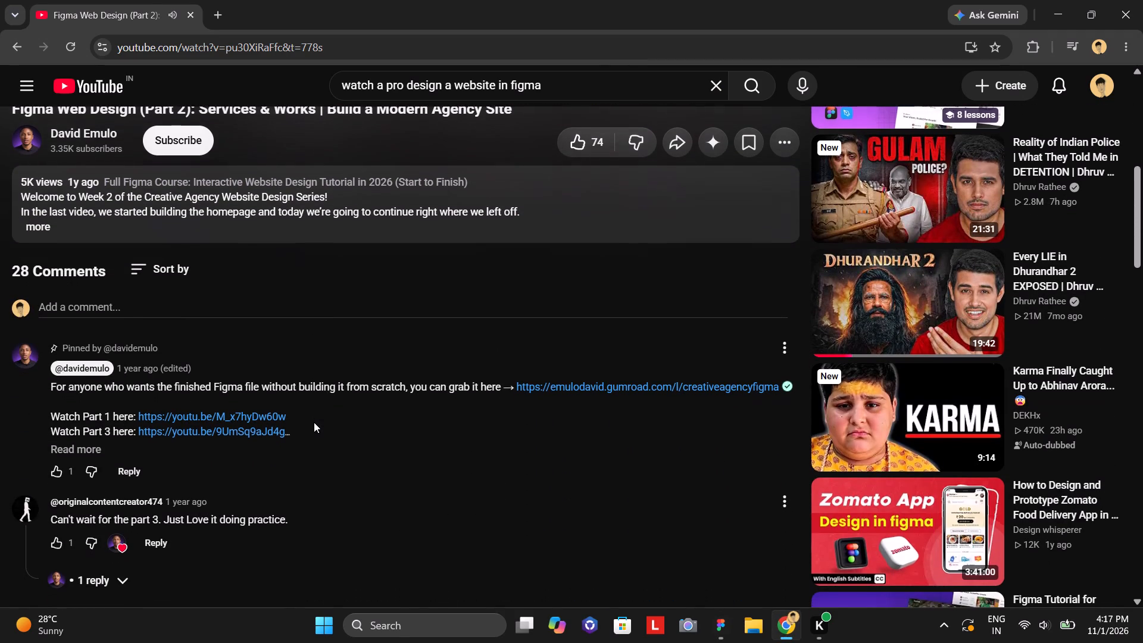
scroll(314, 422, "up", 2)
left_click(399, 339)
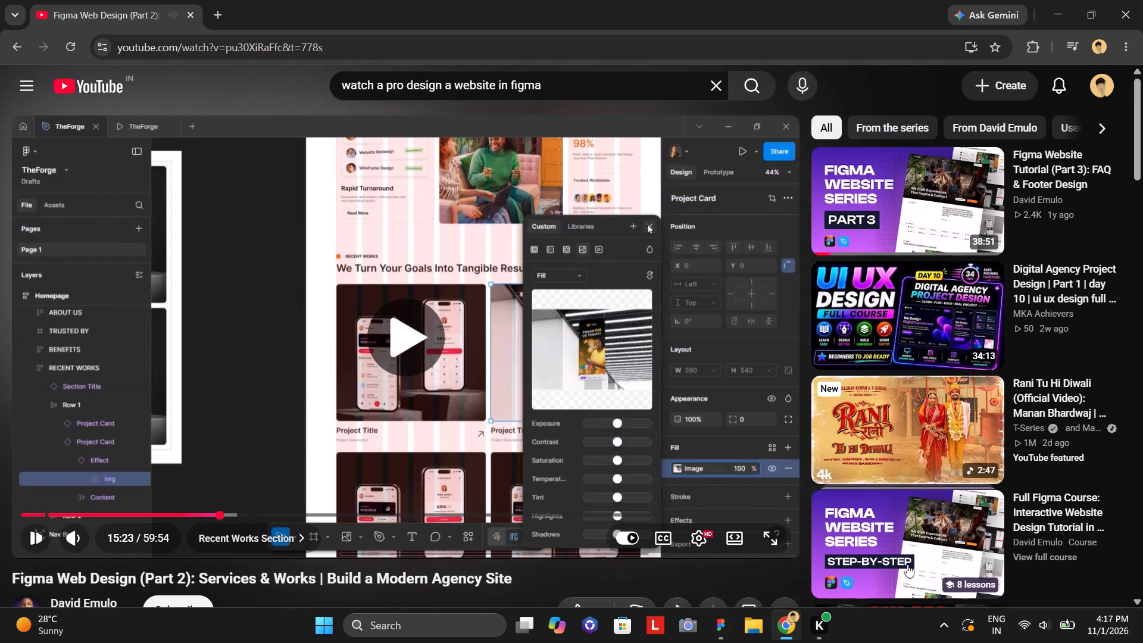
left_click(767, 539)
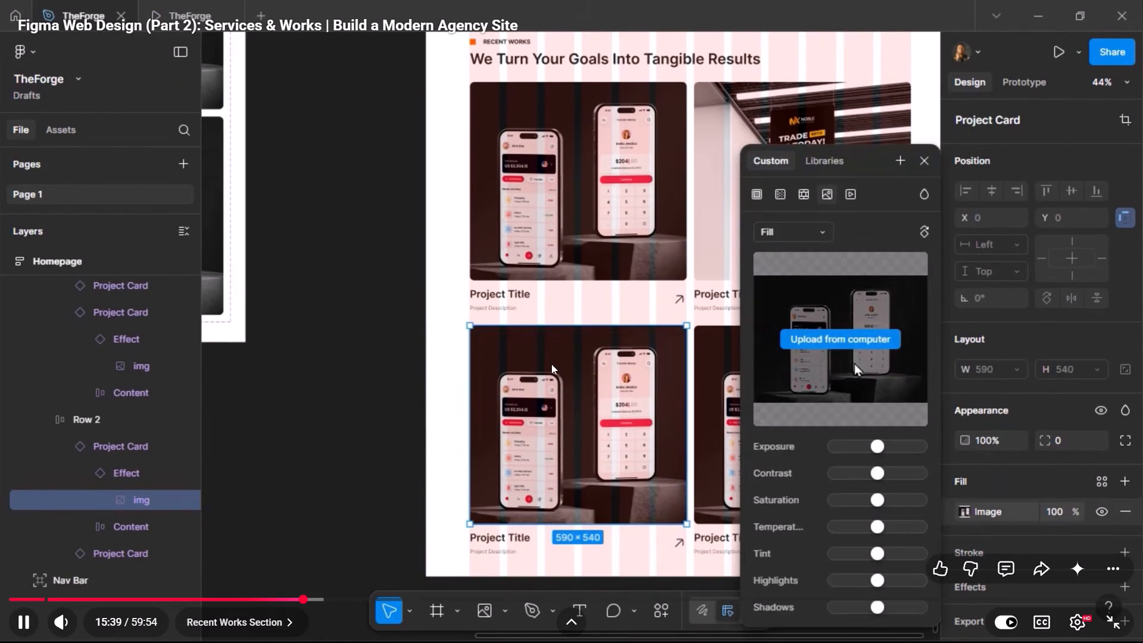
left_click(551, 364)
left_click(1126, 620)
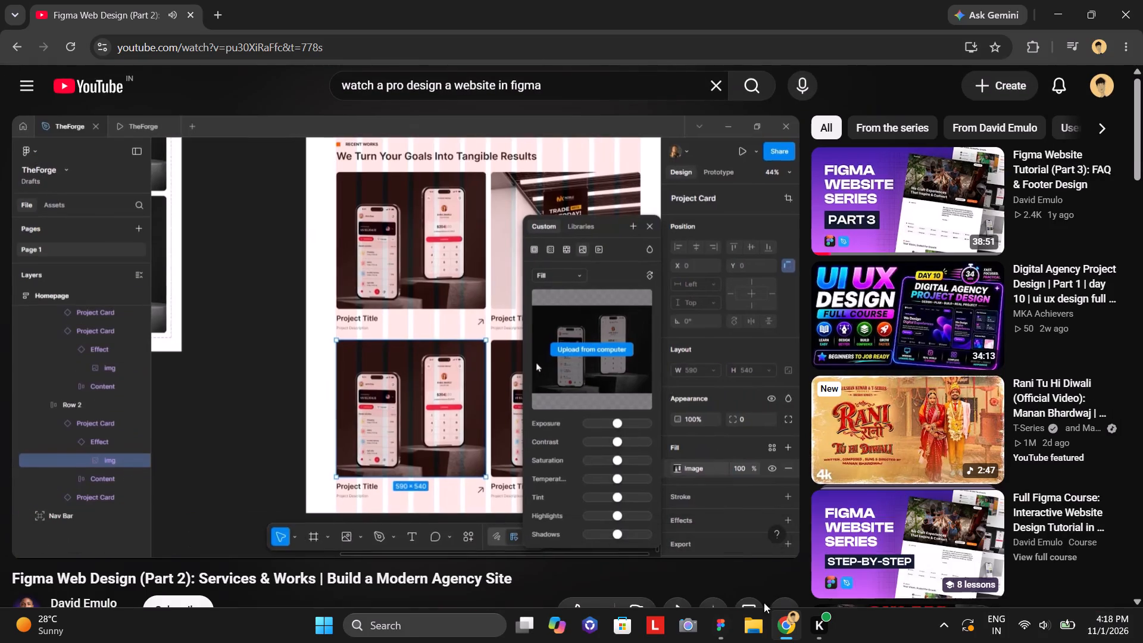
Return to Figma and examine the Effects instance and its image layer inside the expanded work card in row 1.
left_click(719, 626)
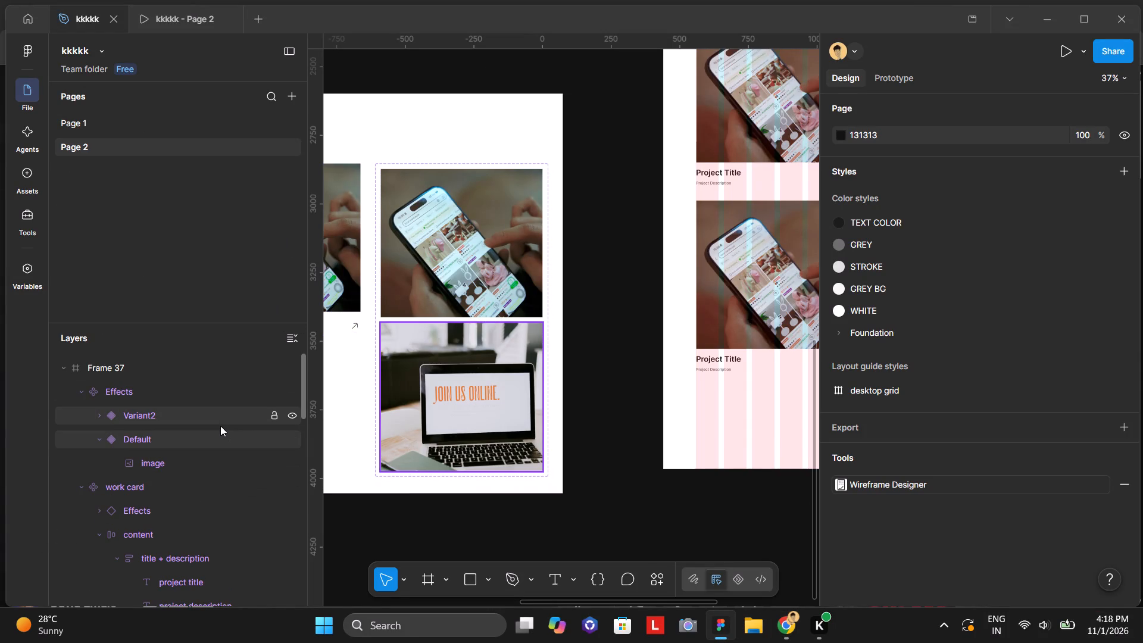
scroll(226, 423, "down", 2)
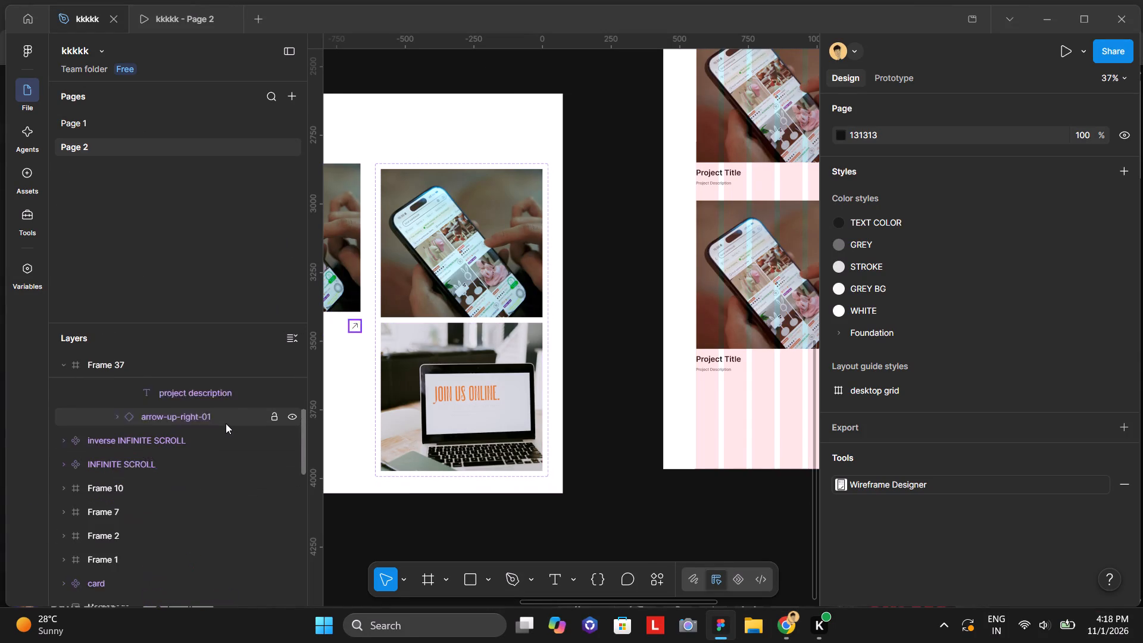
scroll(226, 423, "down", 4)
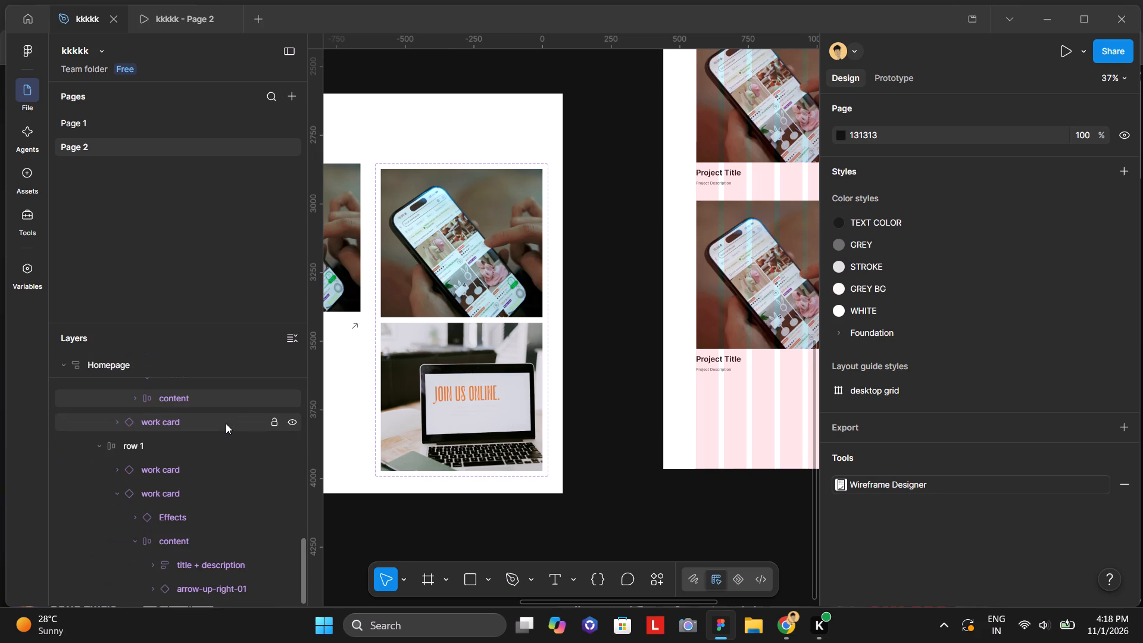
scroll(226, 423, "up", 3)
scroll(226, 423, "down", 3)
scroll(226, 423, "up", 1)
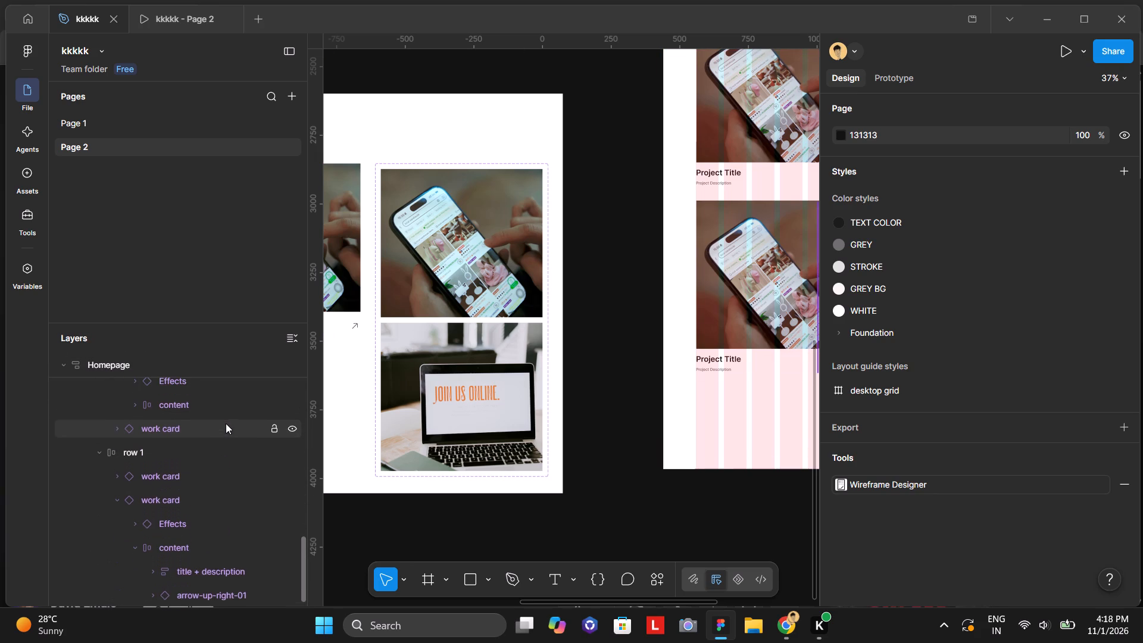
scroll(226, 423, "up", 1)
left_click(176, 460)
left_click(188, 461)
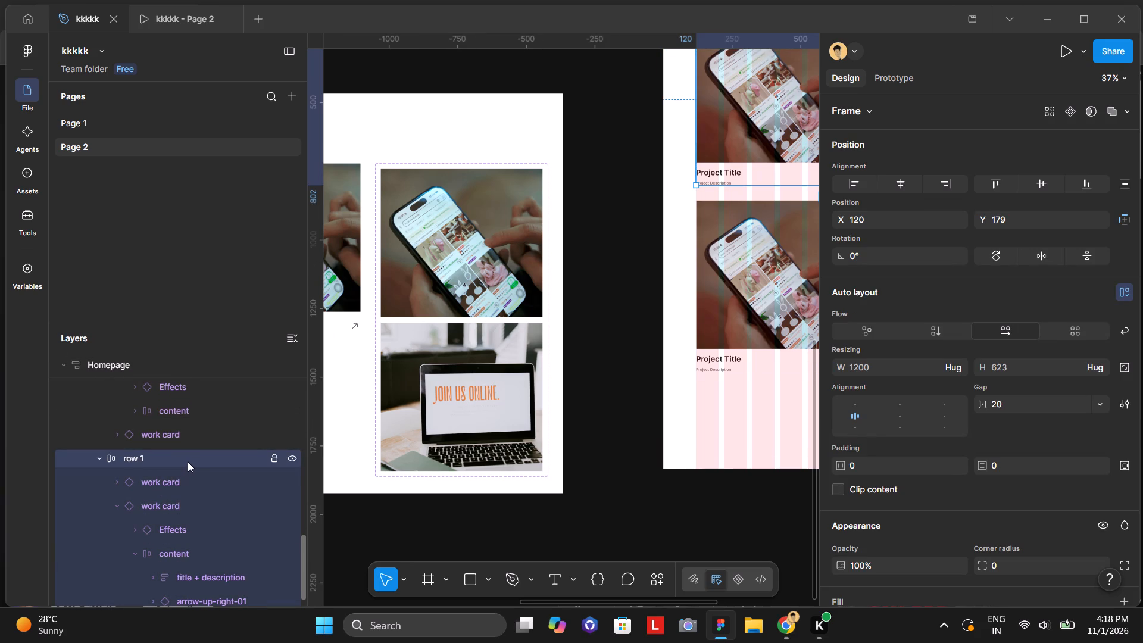
left_click(202, 531)
left_click(135, 528)
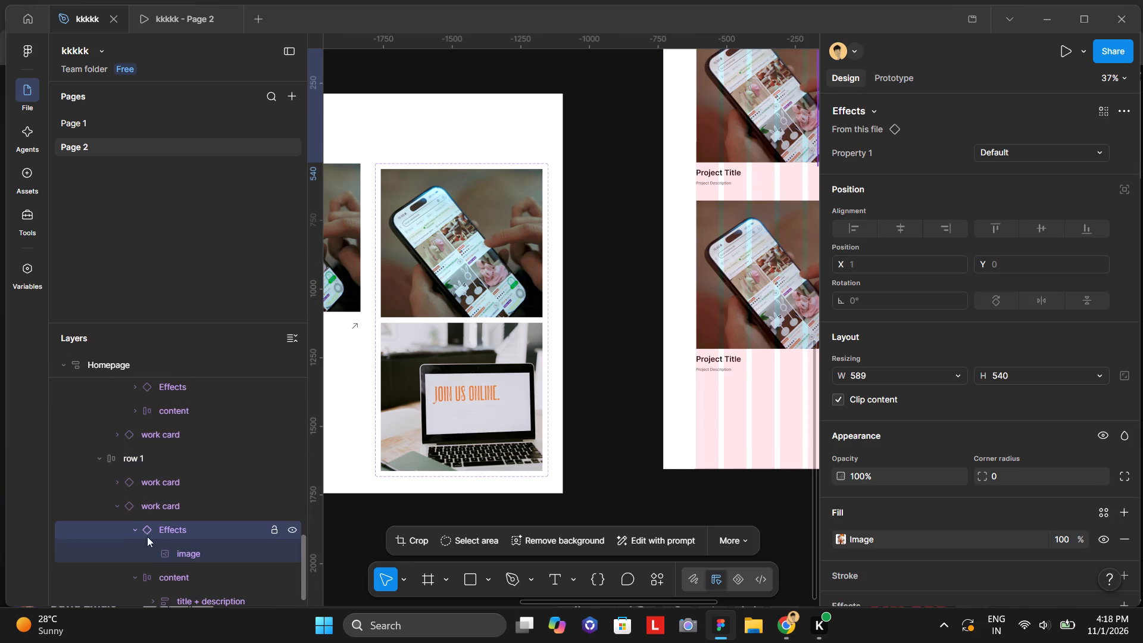
scroll(201, 557, "down", 1)
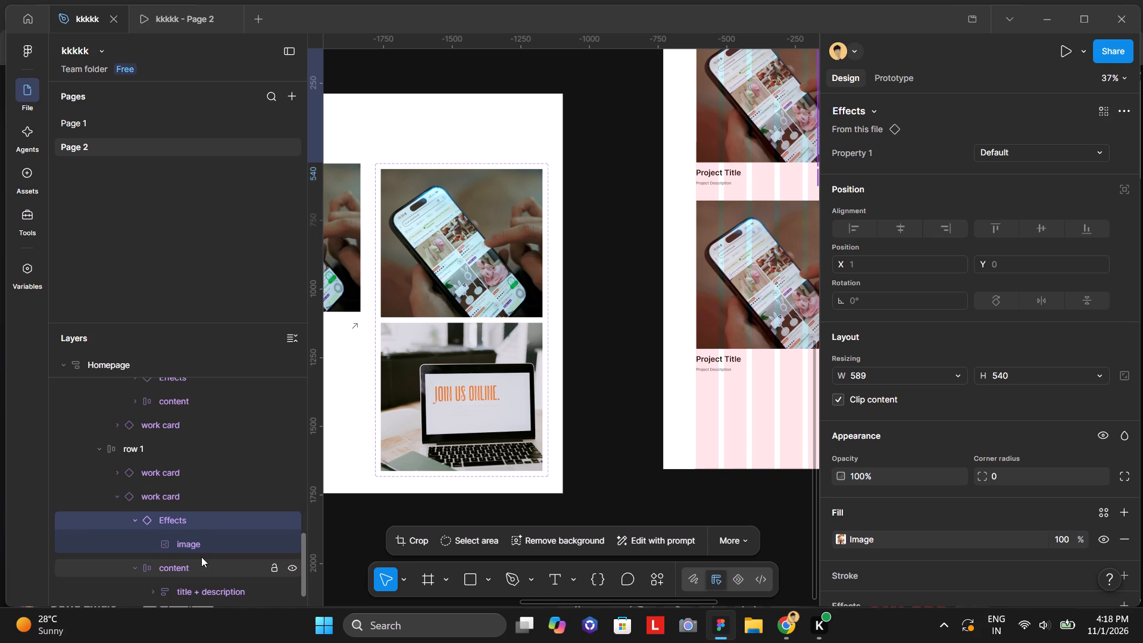
left_click(195, 548)
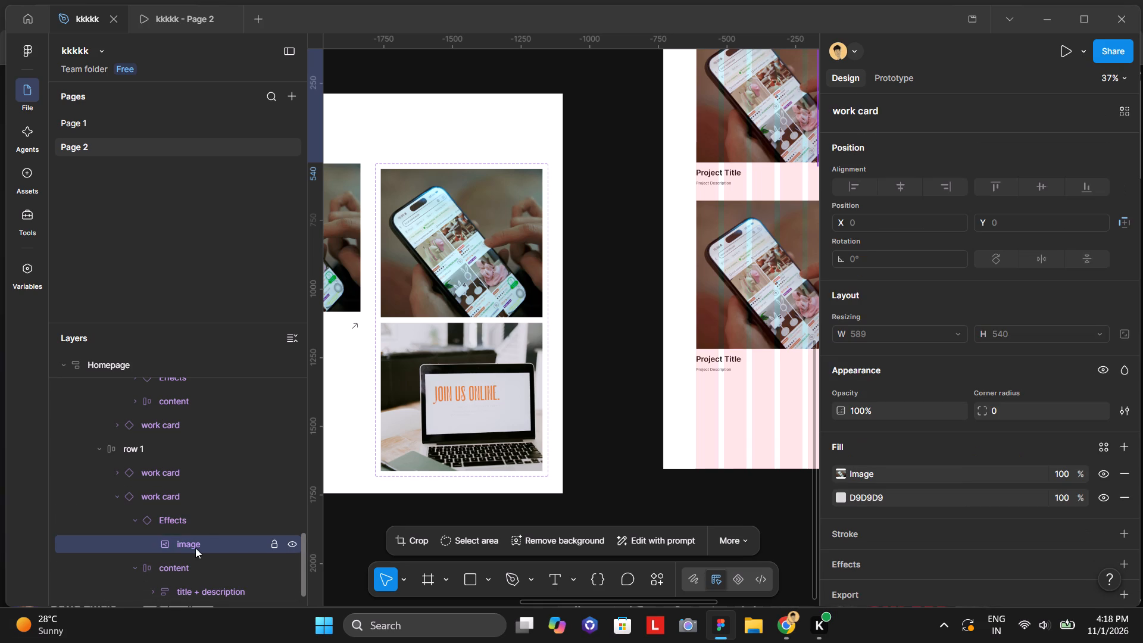
left_click(218, 522)
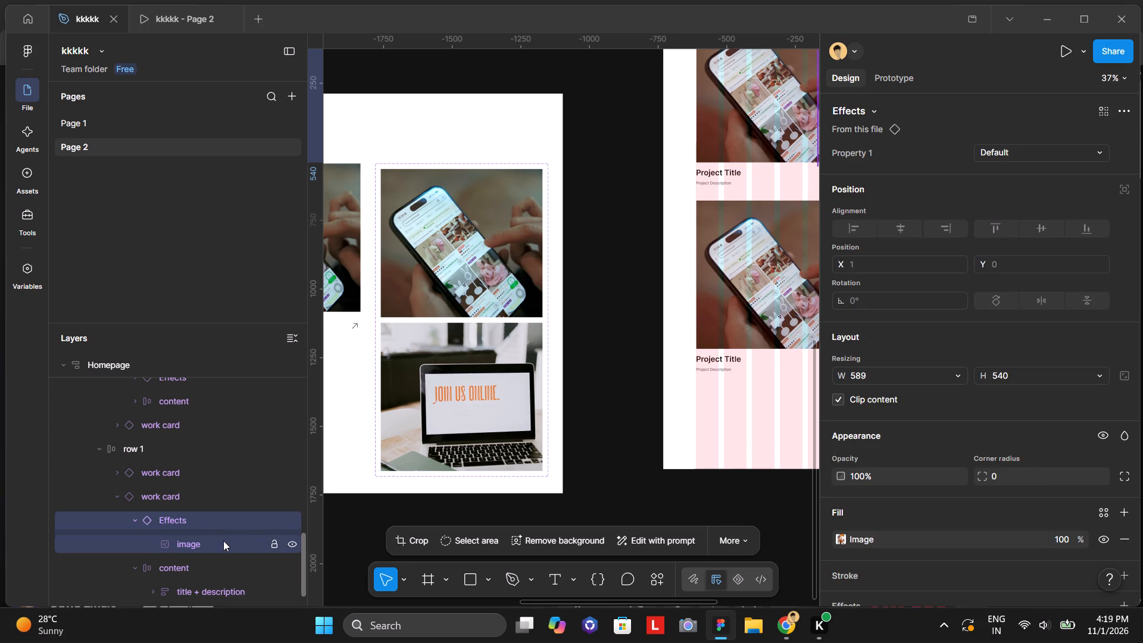
left_click(223, 541)
Compare the work card and Effects components with the four project cards in the homepage's recent works section.
scroll(346, 525, "right", 1)
scroll(442, 234, "right", 1)
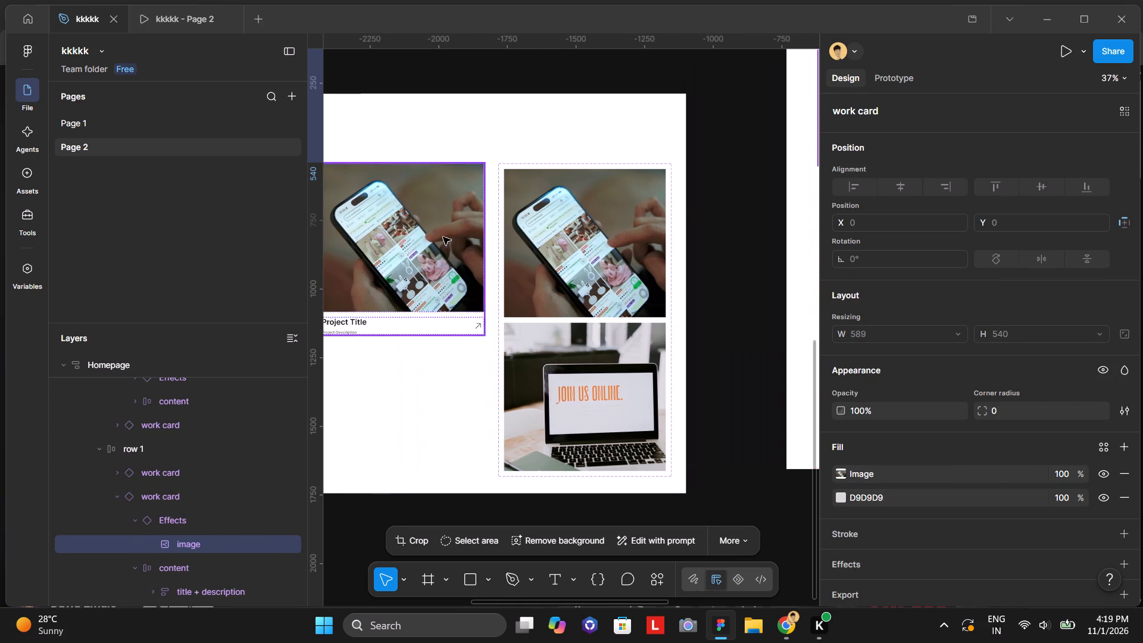
scroll(443, 237, "right", 1)
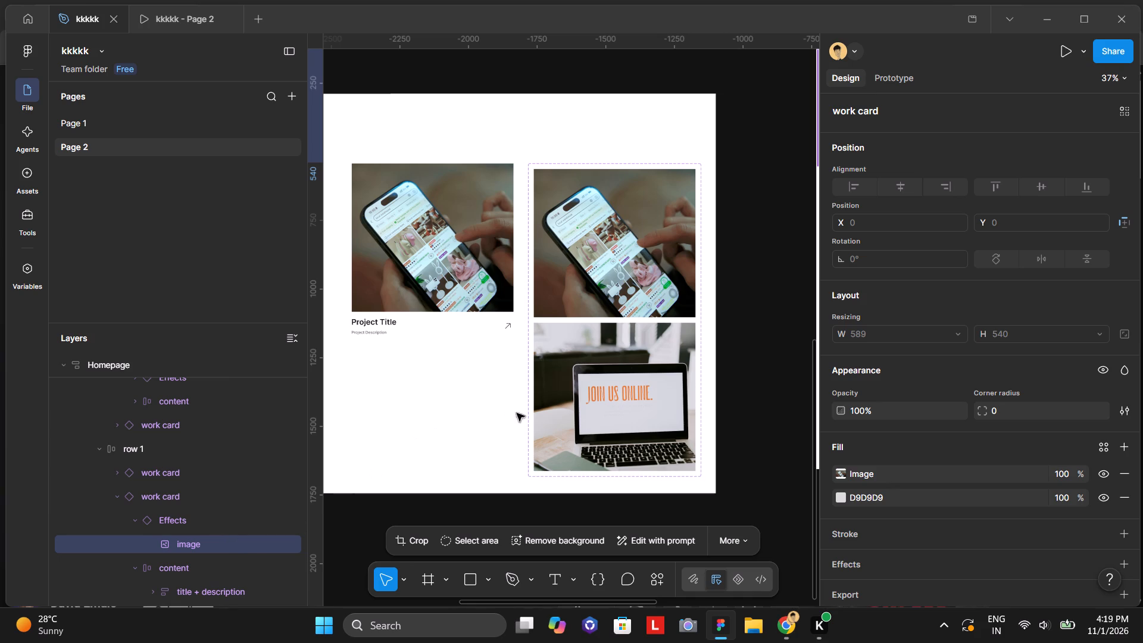
scroll(649, 405, "left", 1)
scroll(667, 379, "up", 1)
scroll(667, 379, "left", 1)
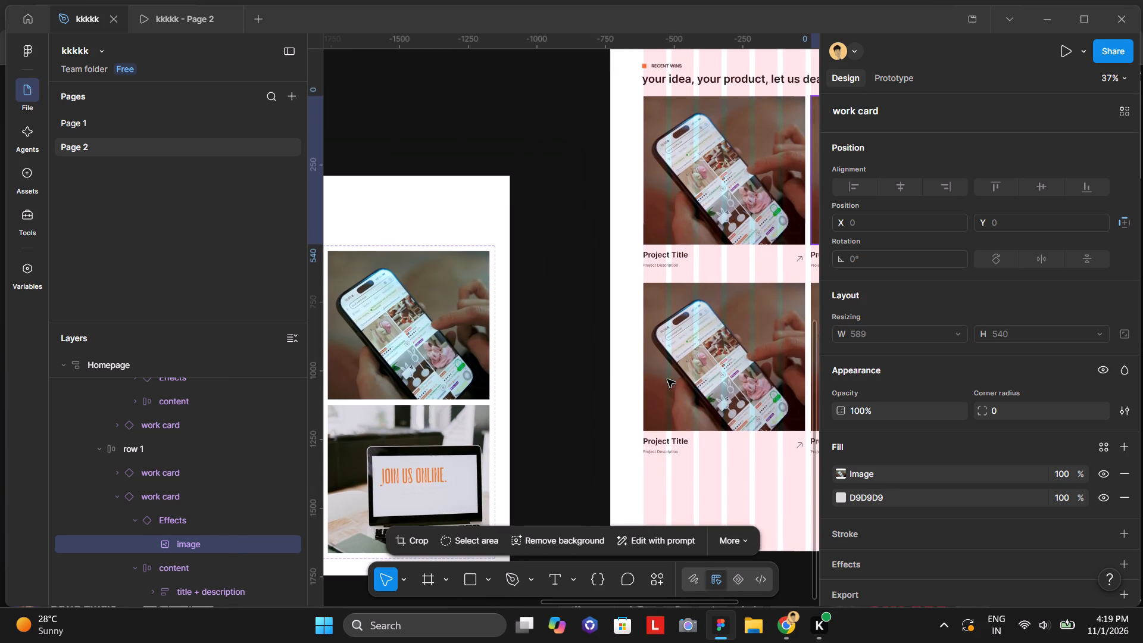
scroll(667, 379, "left", 1)
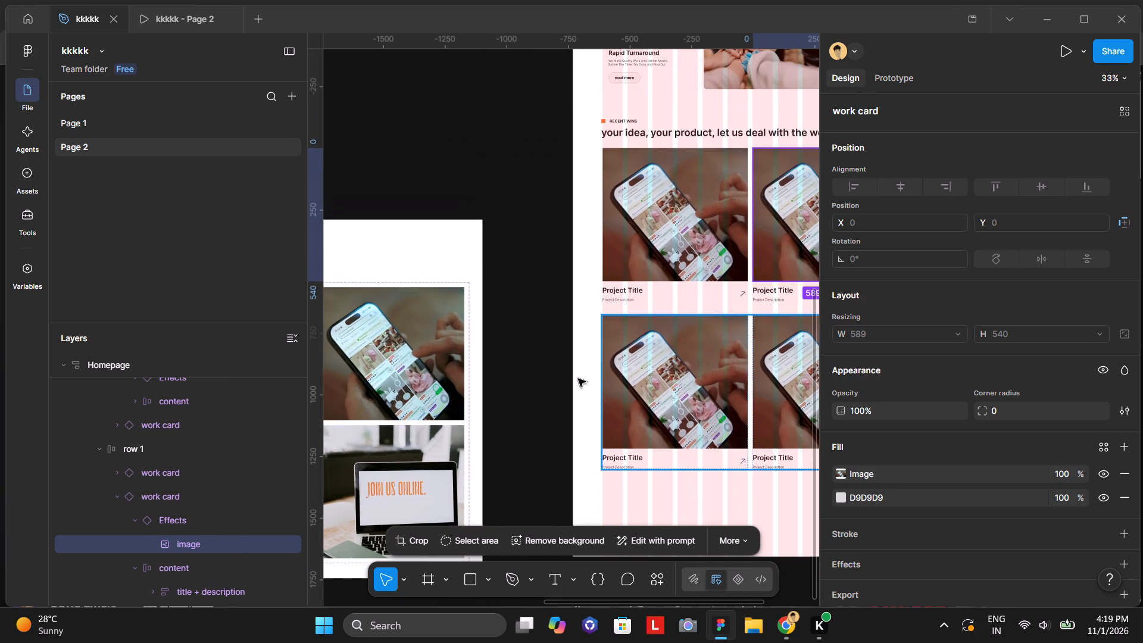
scroll(539, 365, "left", 2)
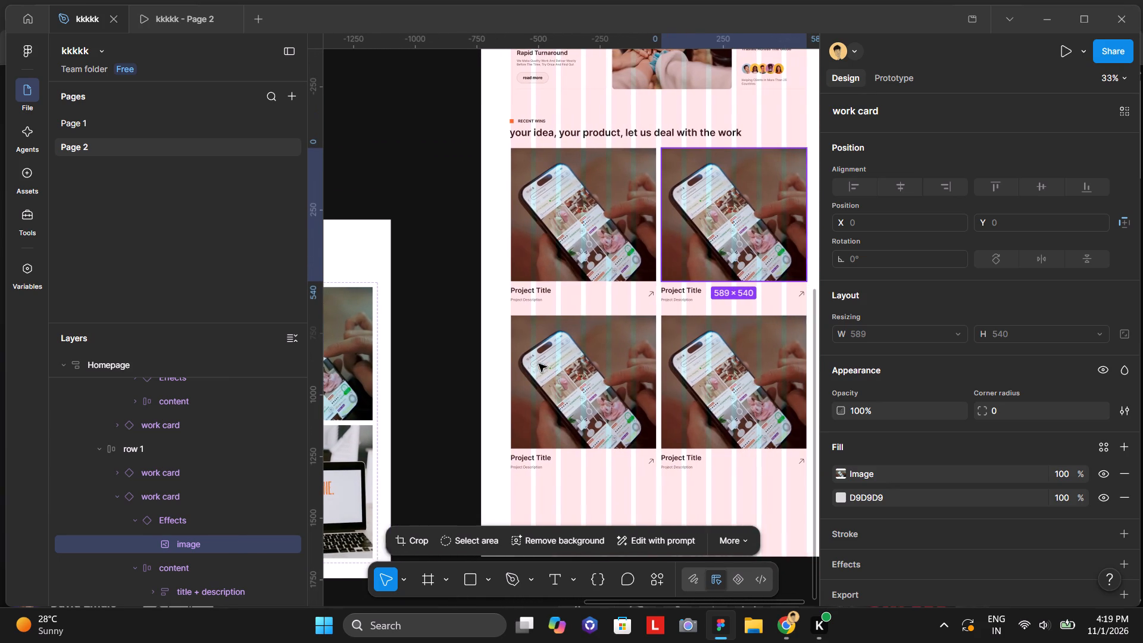
scroll(539, 364, "left", 1)
left_click(410, 200)
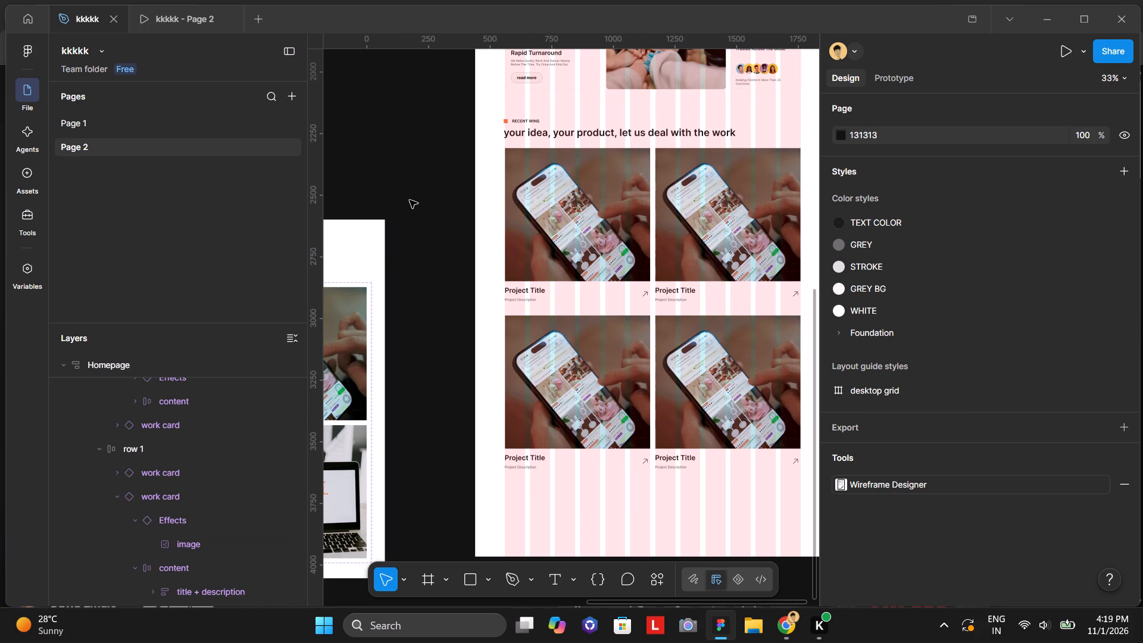
scroll(505, 276, "left", 1)
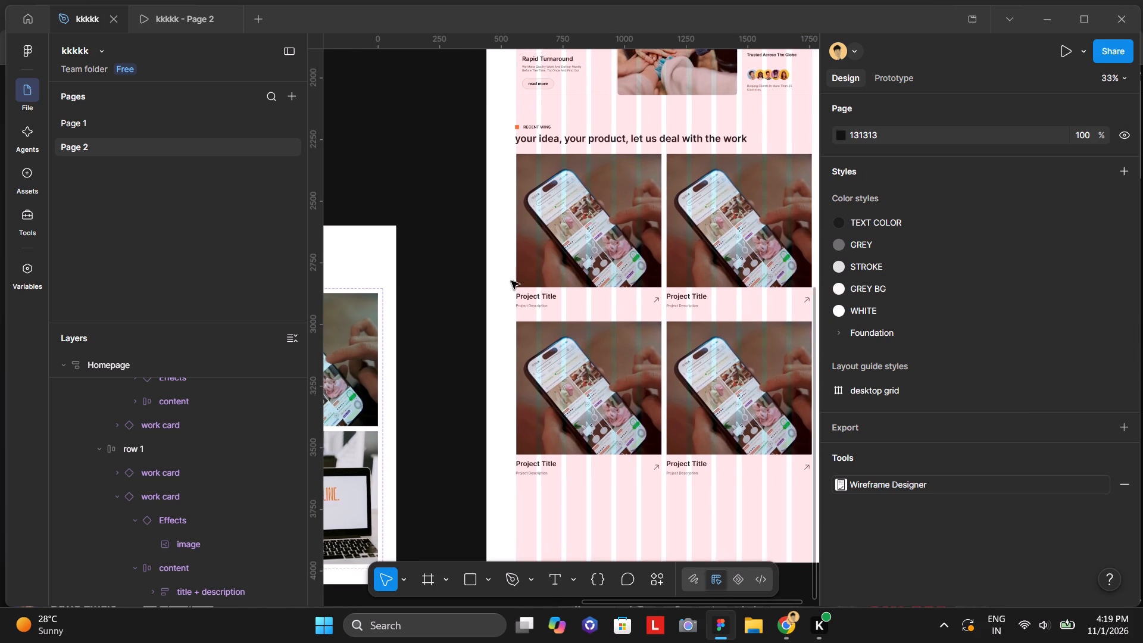
scroll(511, 281, "left", 1)
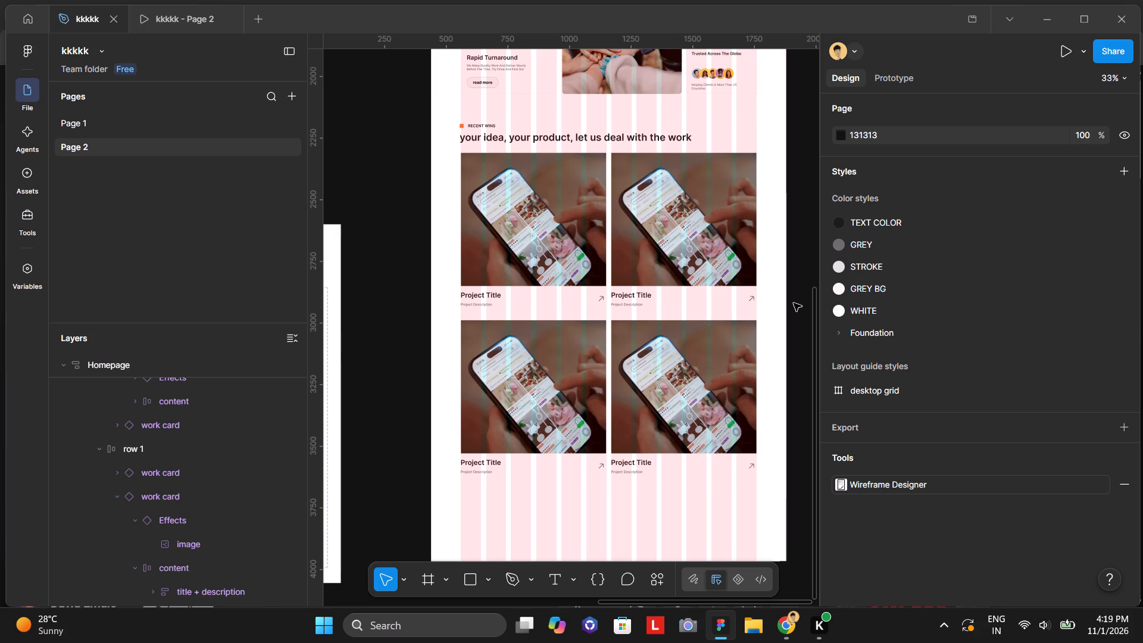
Open the Unsplash plugin and search its photos for "brand service".
left_click(654, 578)
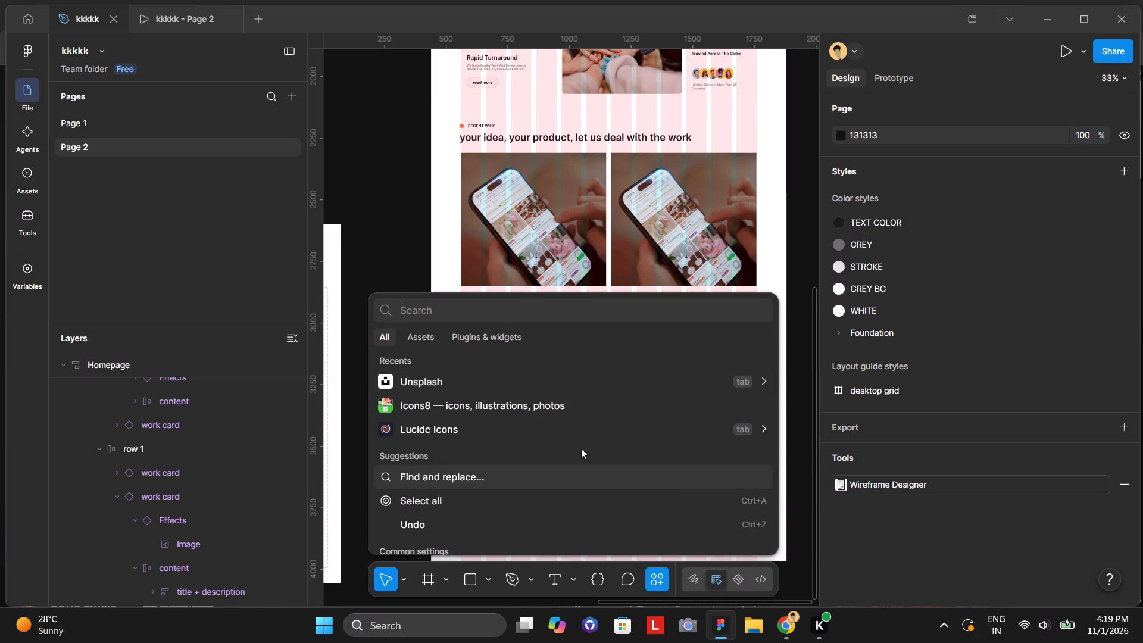
left_click(511, 379)
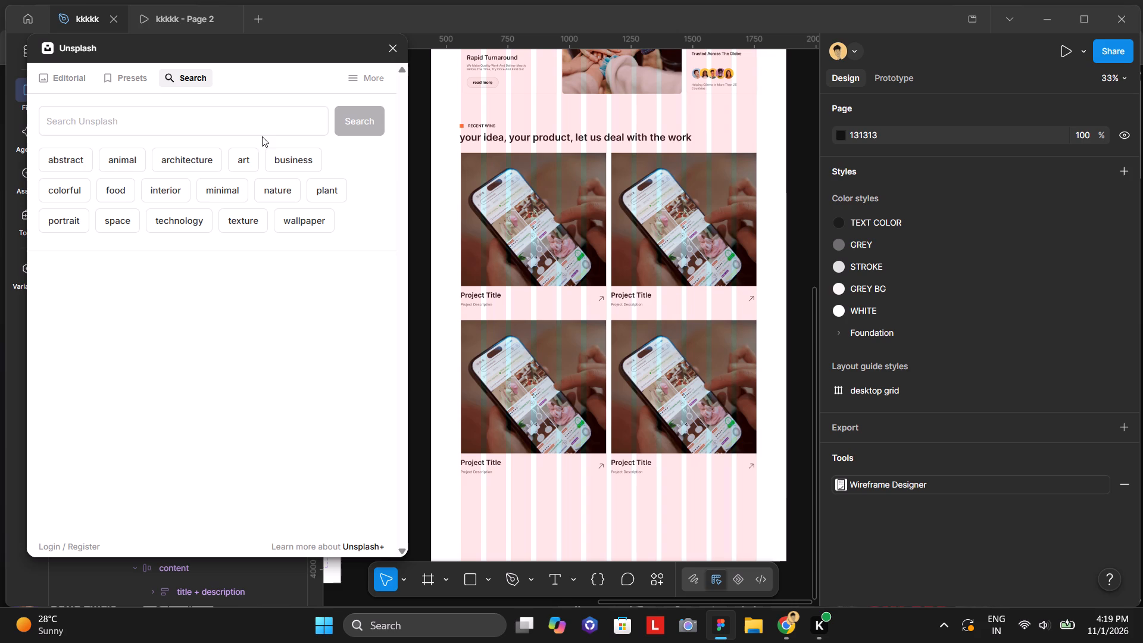
left_click(206, 107)
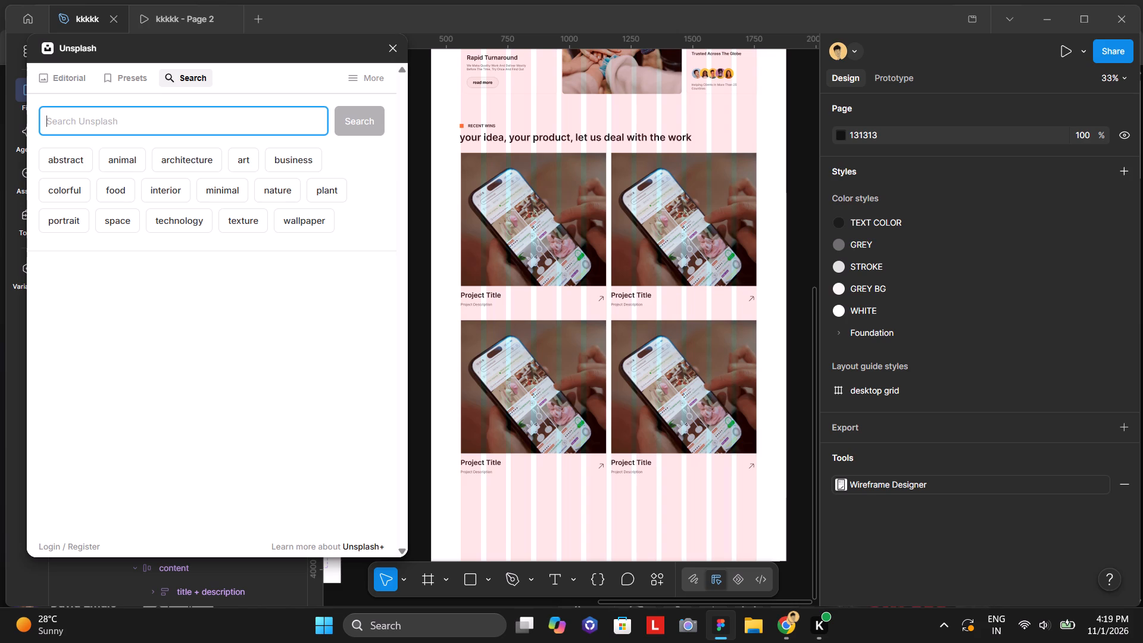
key("b")
type("rand servise")
key("Return")
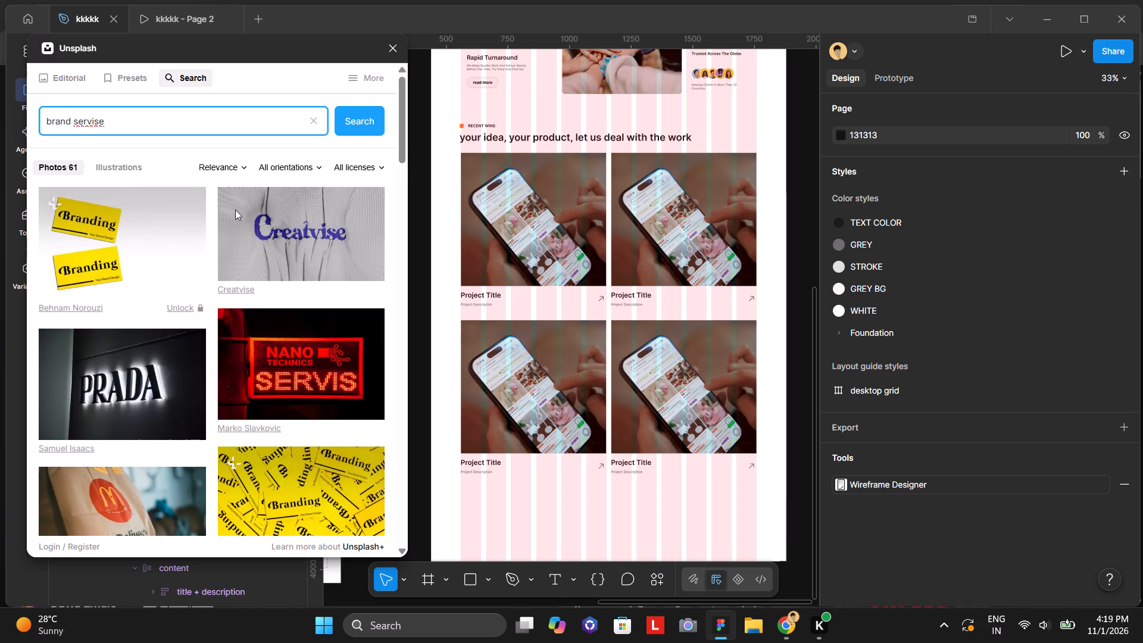
right_click(92, 119)
left_click(115, 141)
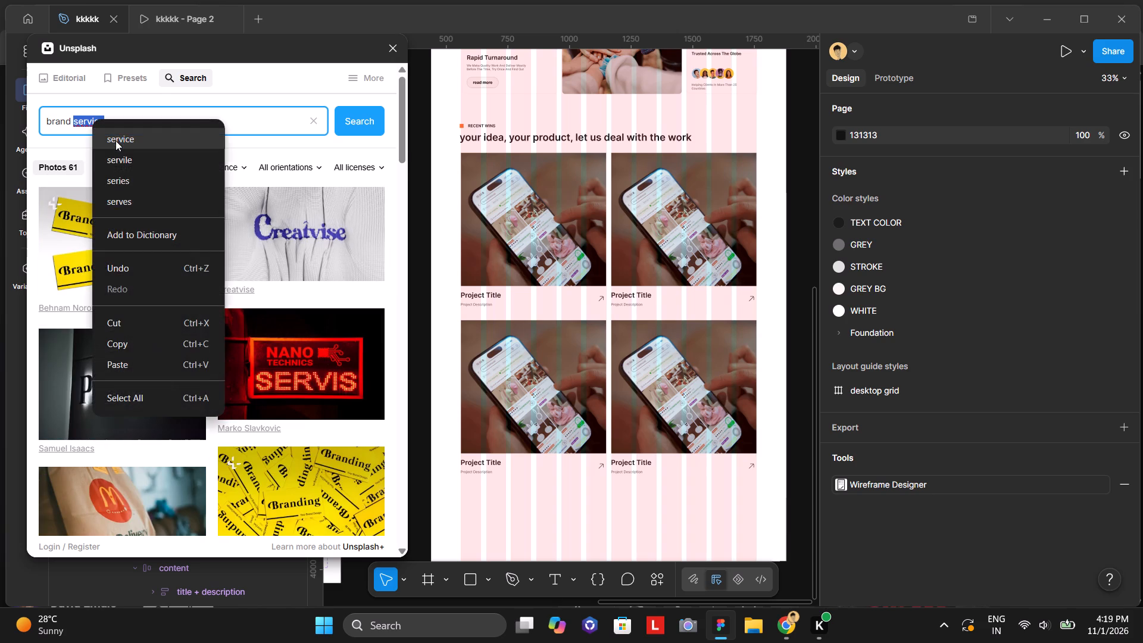
left_click(342, 122)
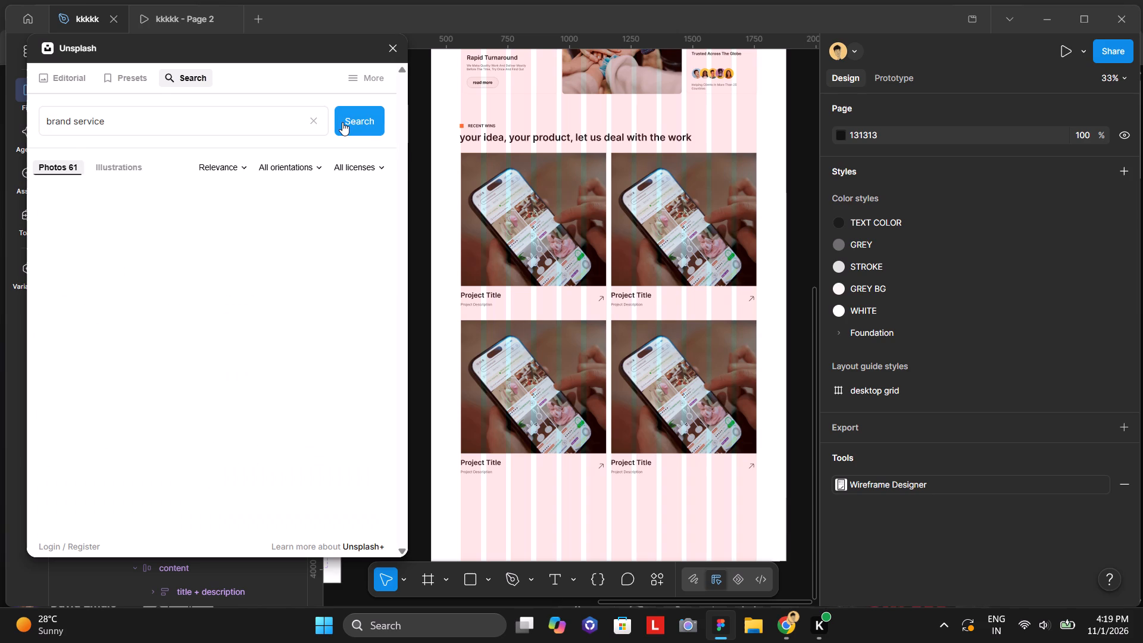
Browse the Unsplash "brand service" photos for images suitable for the project cards.
scroll(299, 269, "down", 2)
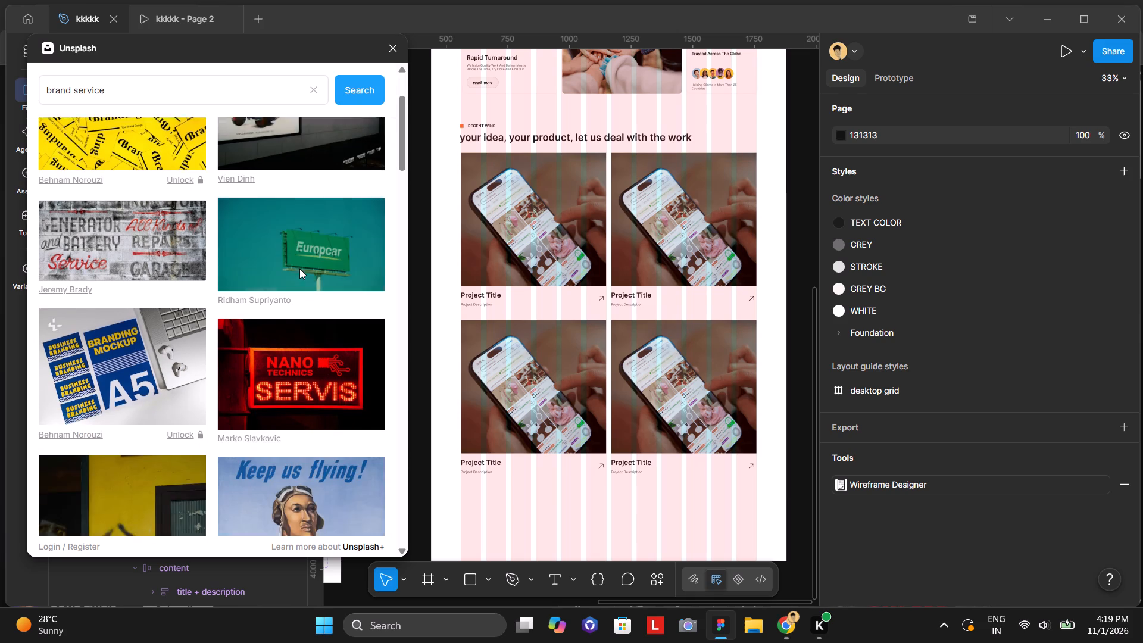
scroll(299, 269, "down", 3)
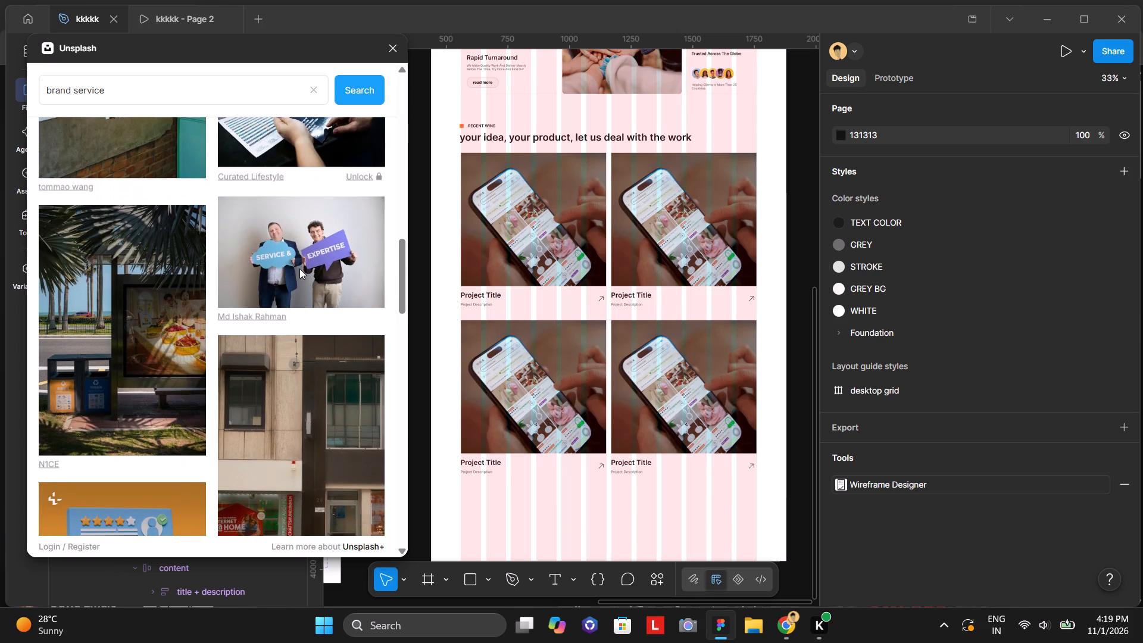
scroll(299, 269, "down", 4)
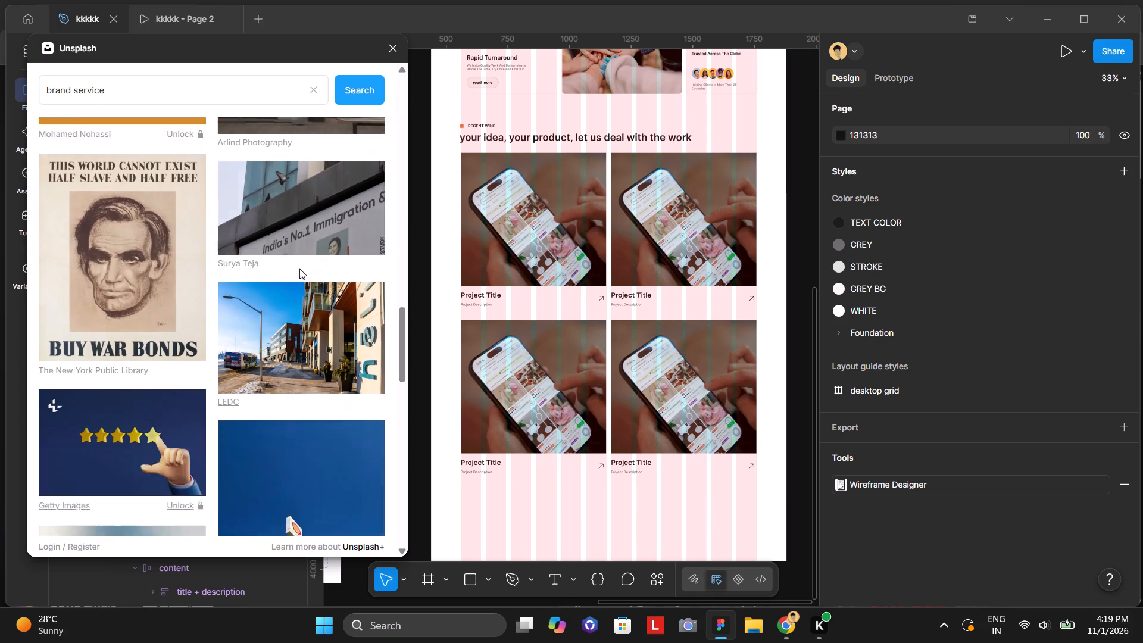
scroll(299, 269, "down", 3)
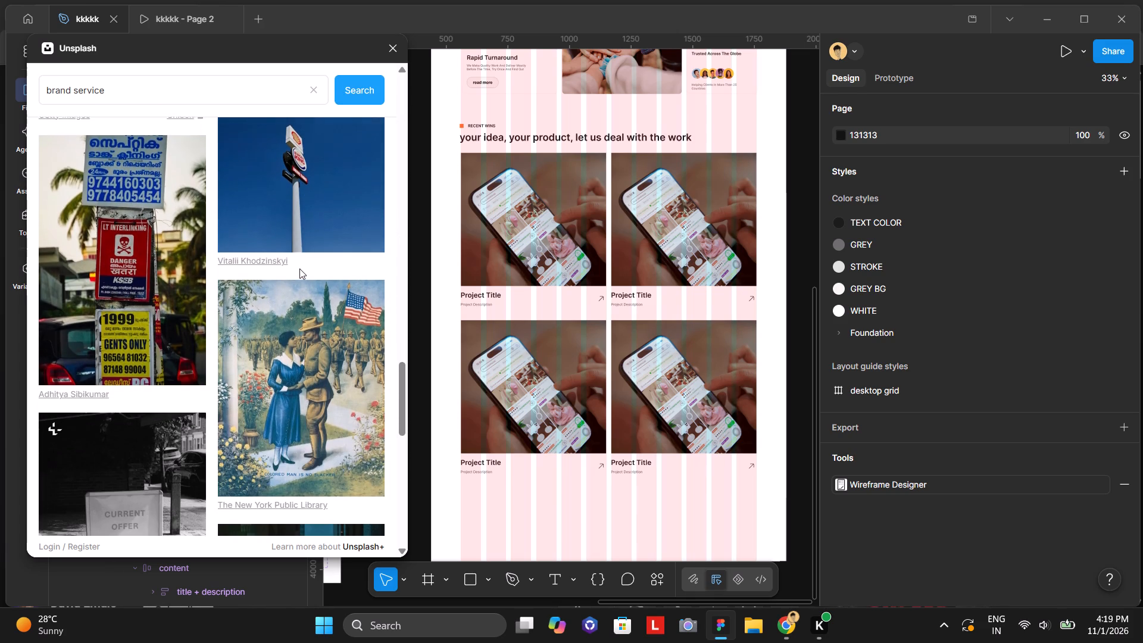
scroll(299, 269, "down", 3)
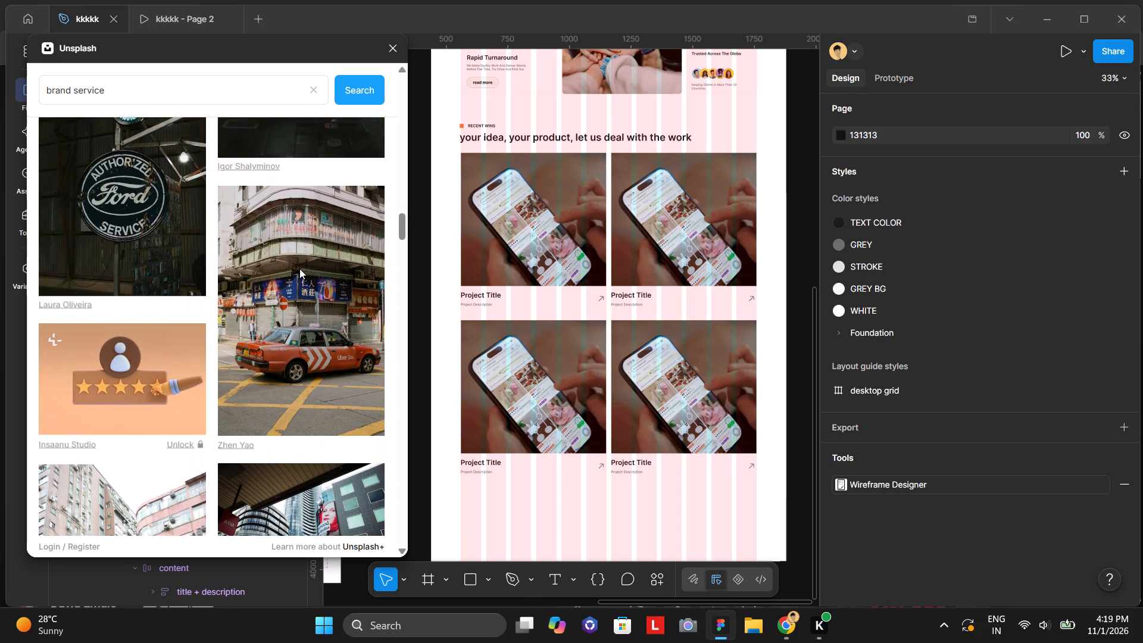
scroll(299, 269, "down", 2)
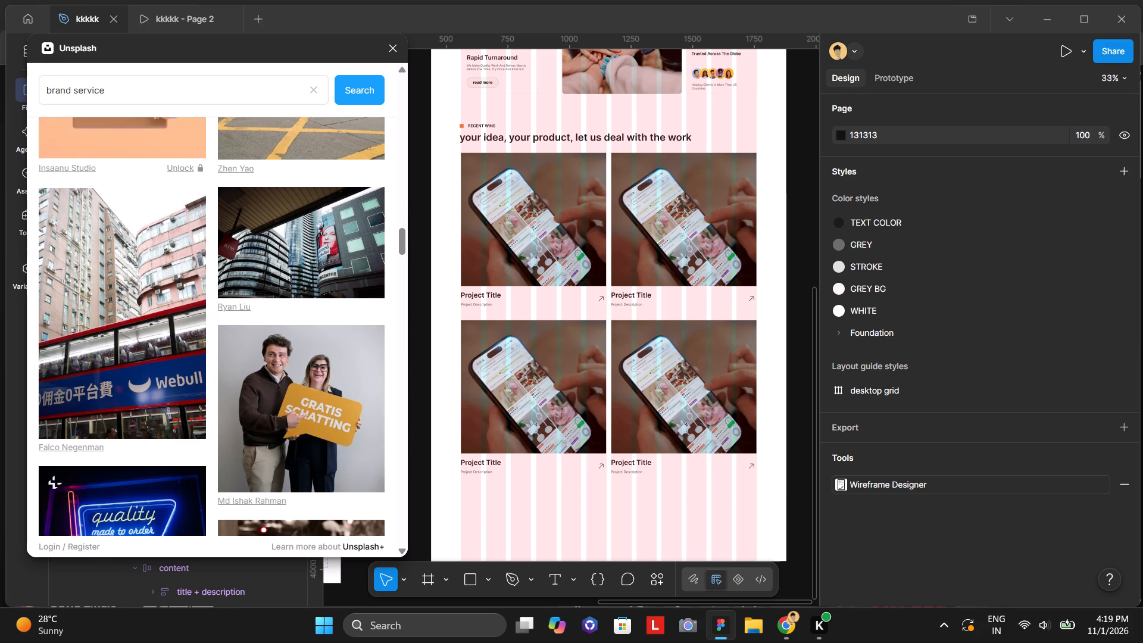
Search Unsplash photos for "orange service", correcting the spelling of the colour word in the query.
left_click(72, 89)
key("BackSpace")
key("BackSpace")
key("BackSpace")
key("BackSpace")
key("BackSpace")
key("BackSpace")
key("BackSpace")
key("BackSpace")
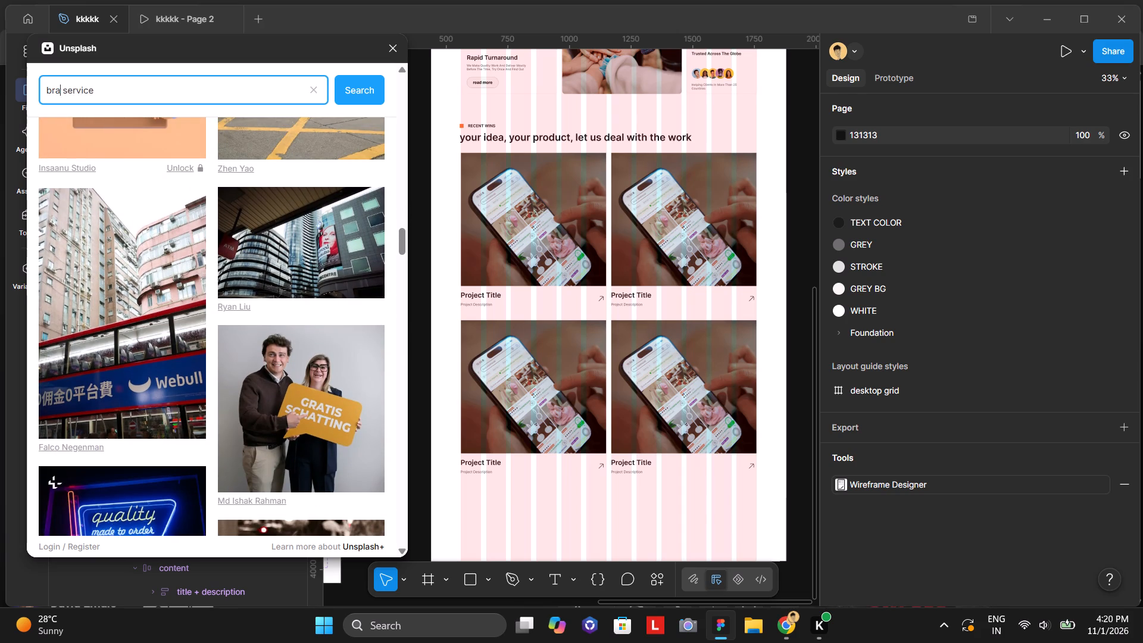
key("o")
key("g")
key("BackSpace")
key("r")
type("nge")
key("Return")
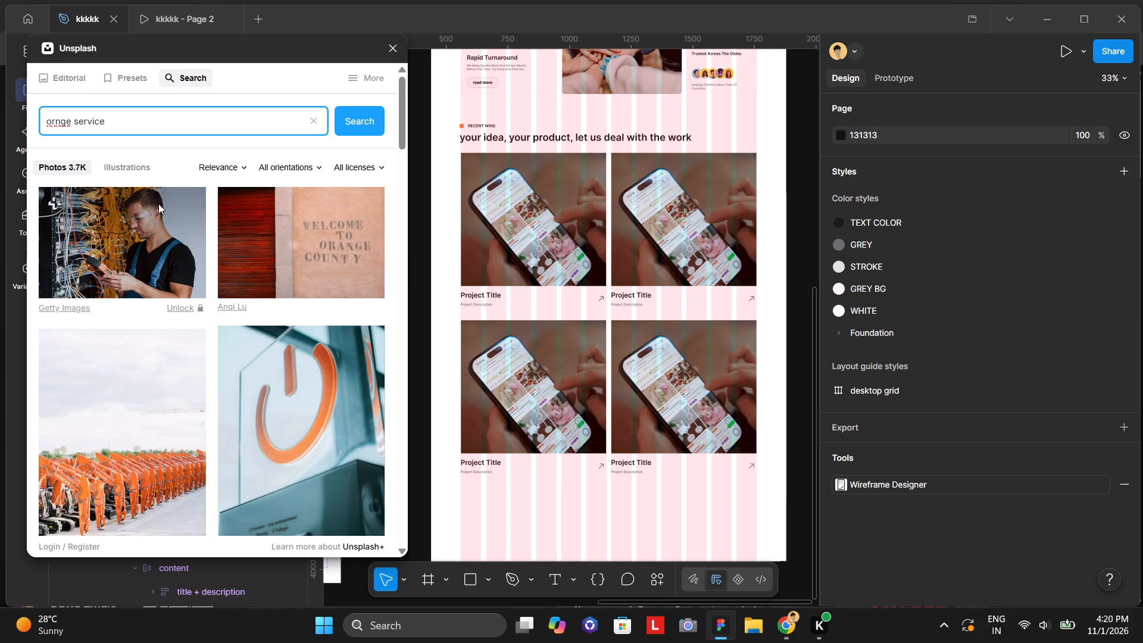
right_click(59, 118)
left_click(85, 142)
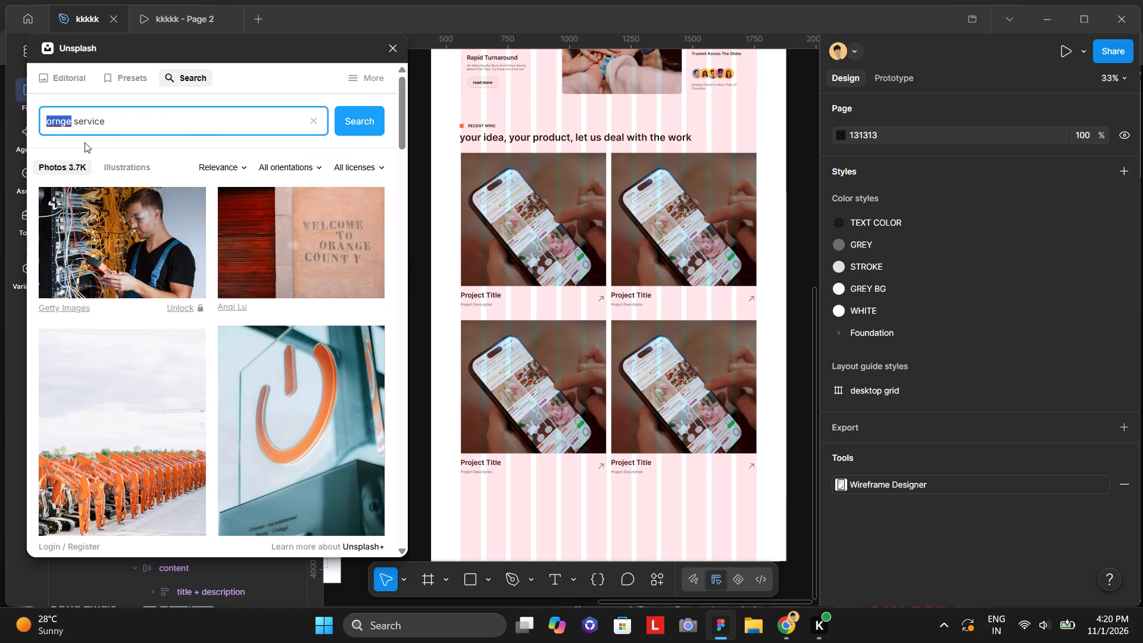
Apply the Unsplash photo of the worker in orange overalls to the Effects instance of the first row's first project card.
scroll(208, 213, "down", 3)
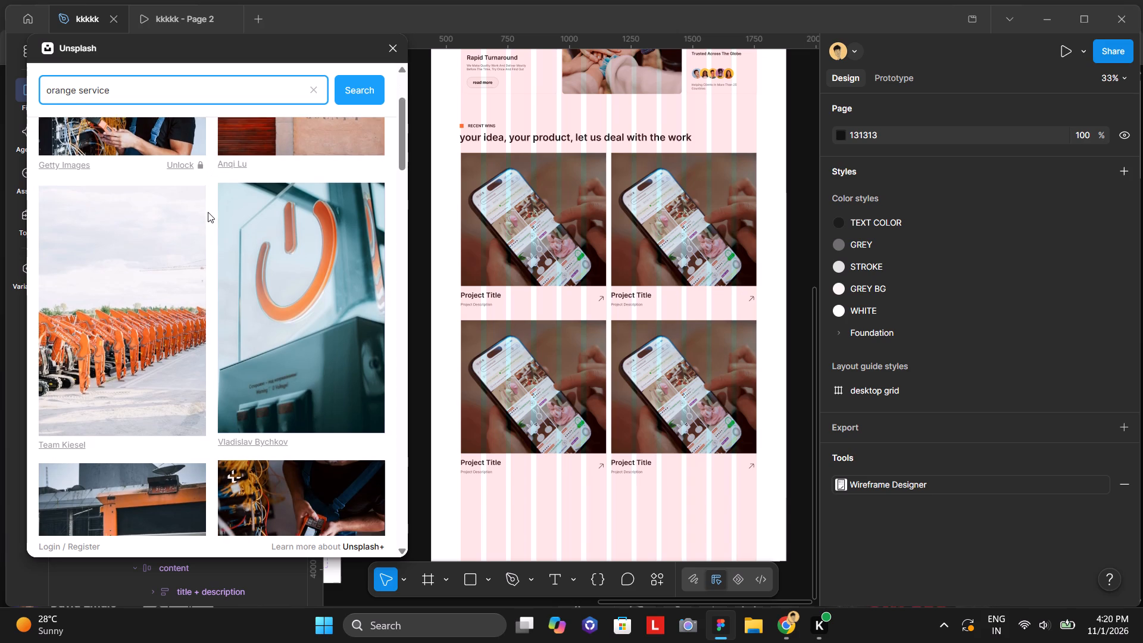
scroll(208, 212, "down", 3)
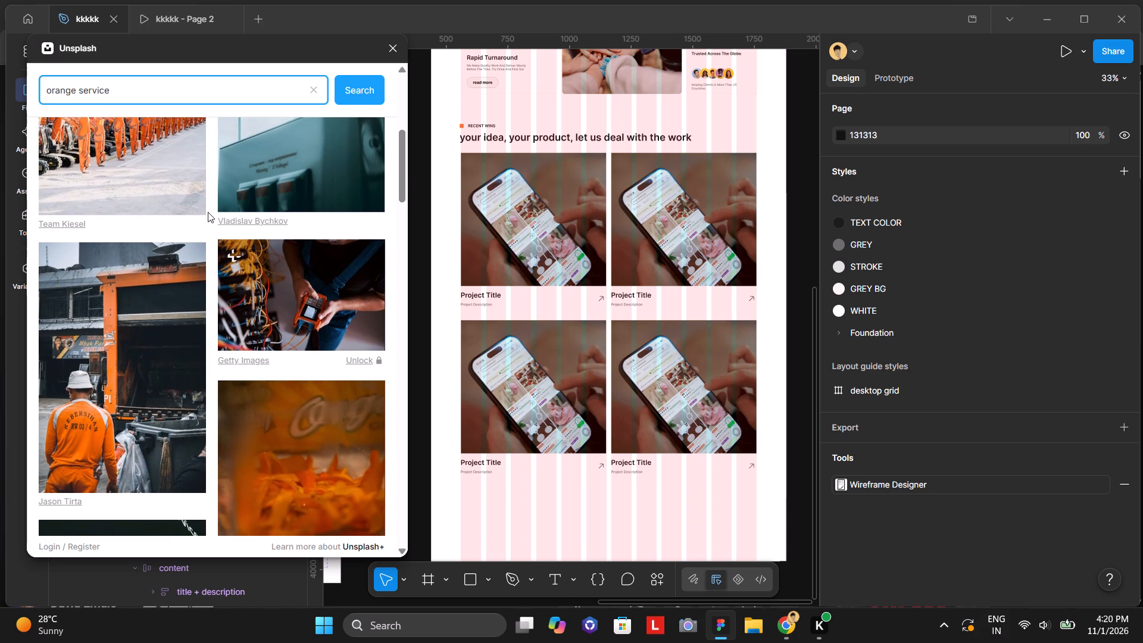
scroll(208, 212, "down", 4)
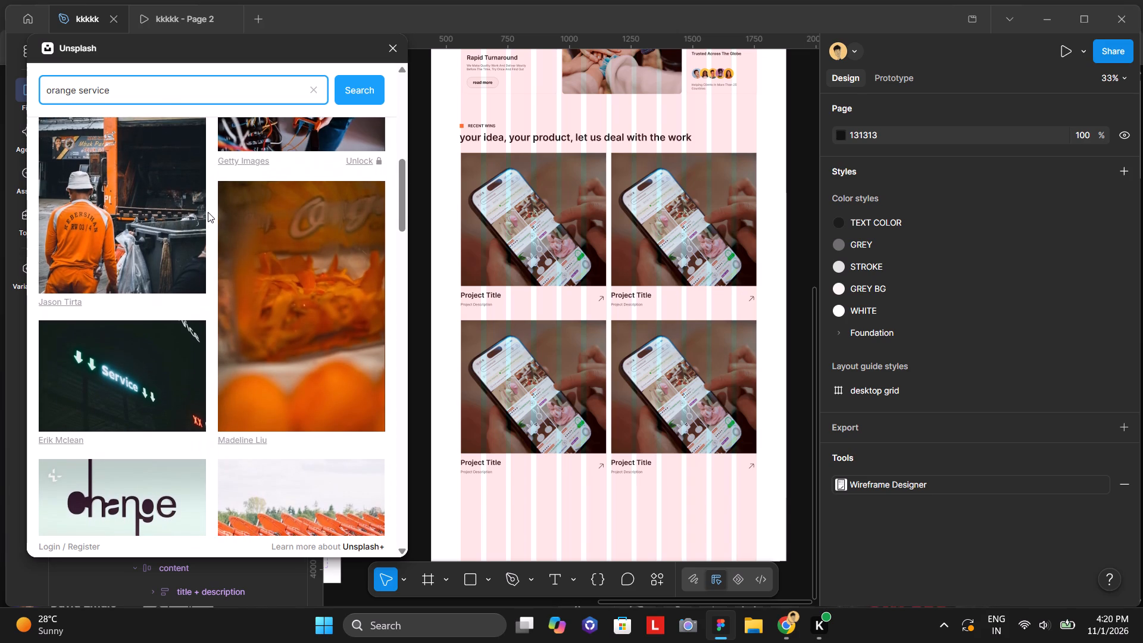
scroll(208, 212, "up", 2)
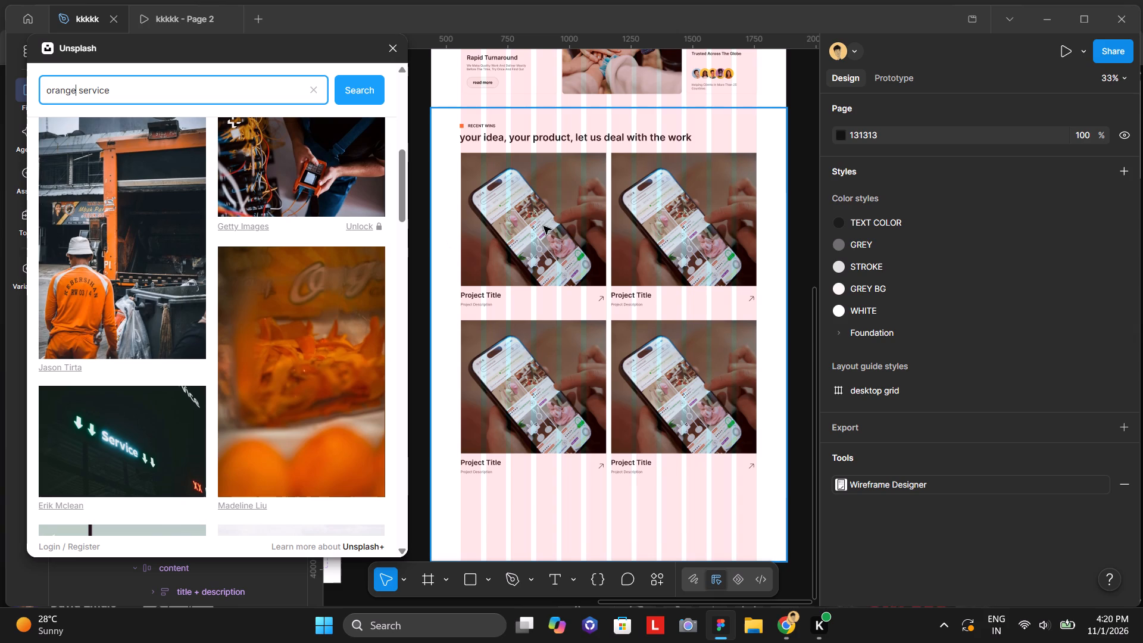
double_click(530, 216)
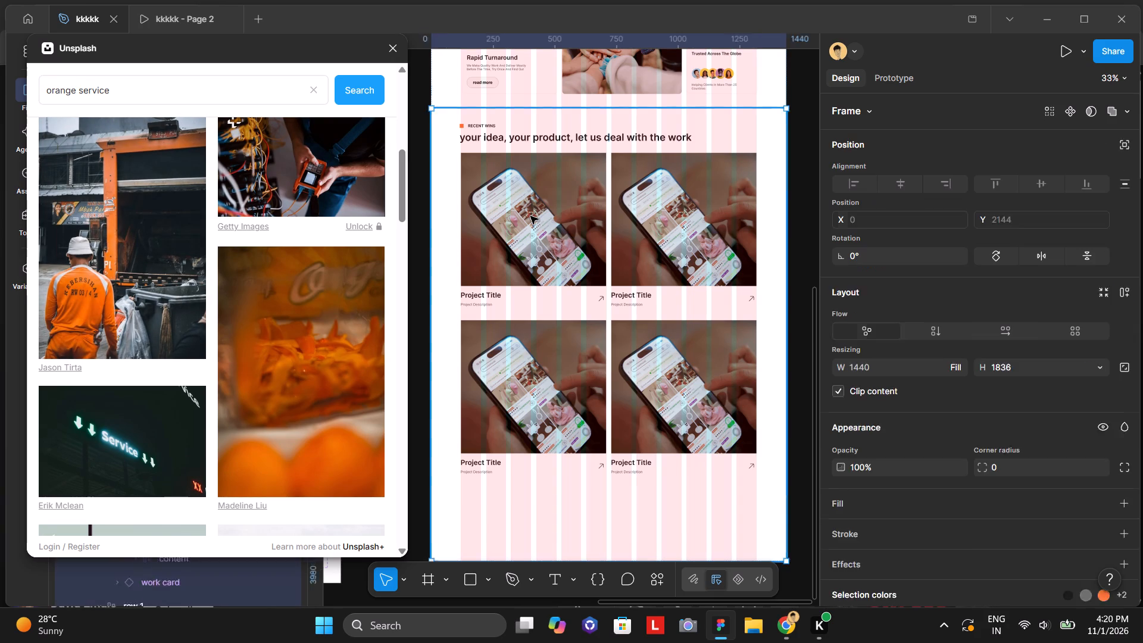
double_click(530, 216)
double_click(530, 216)
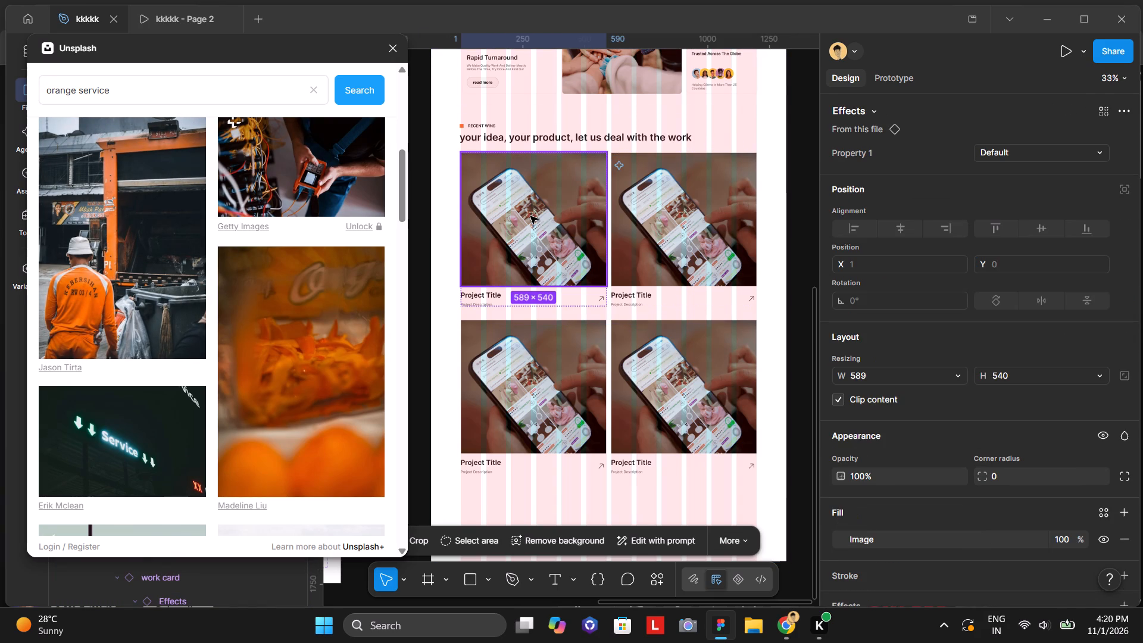
left_click(139, 244)
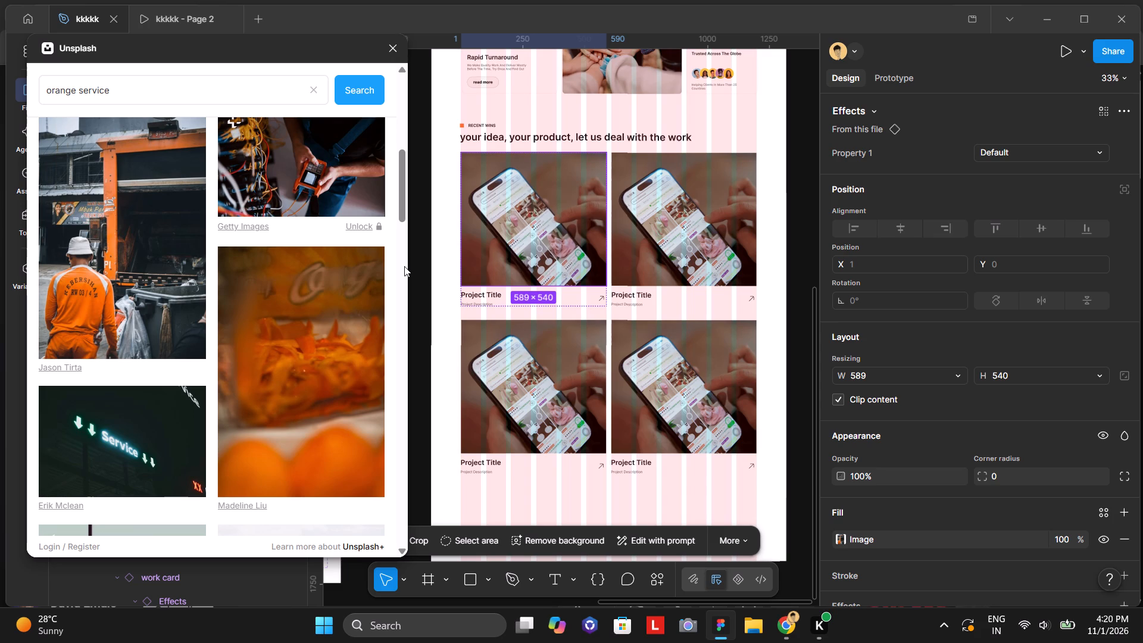
Apply the same orange-overalls worker photo to the image layer nested inside the first row's first project card.
double_click(539, 260)
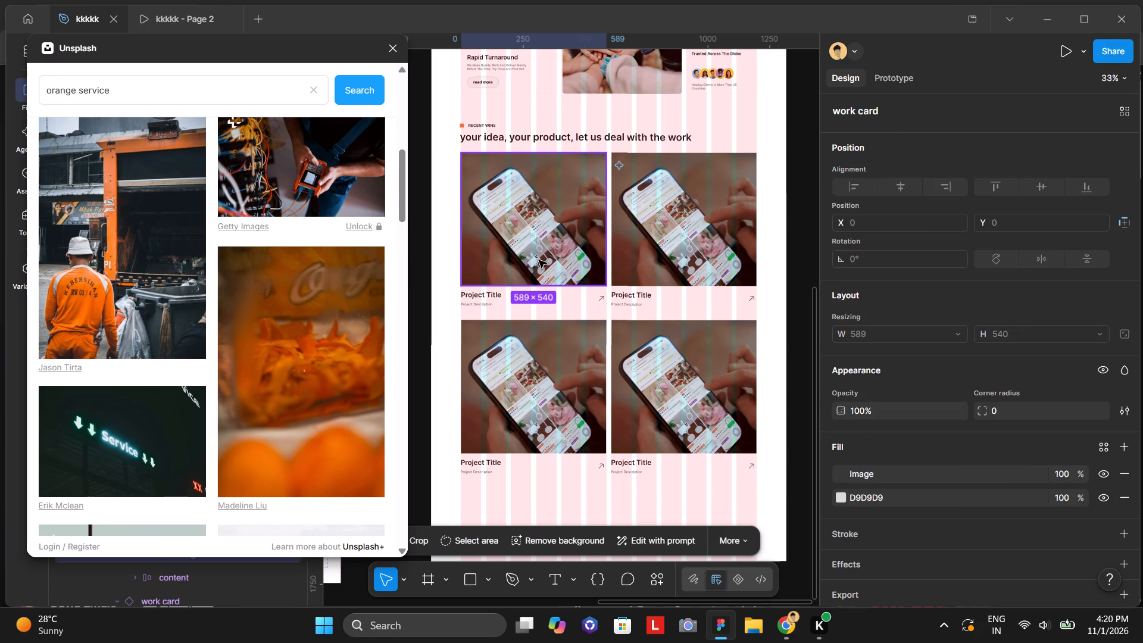
scroll(389, 325, "right", 2)
left_click(105, 217)
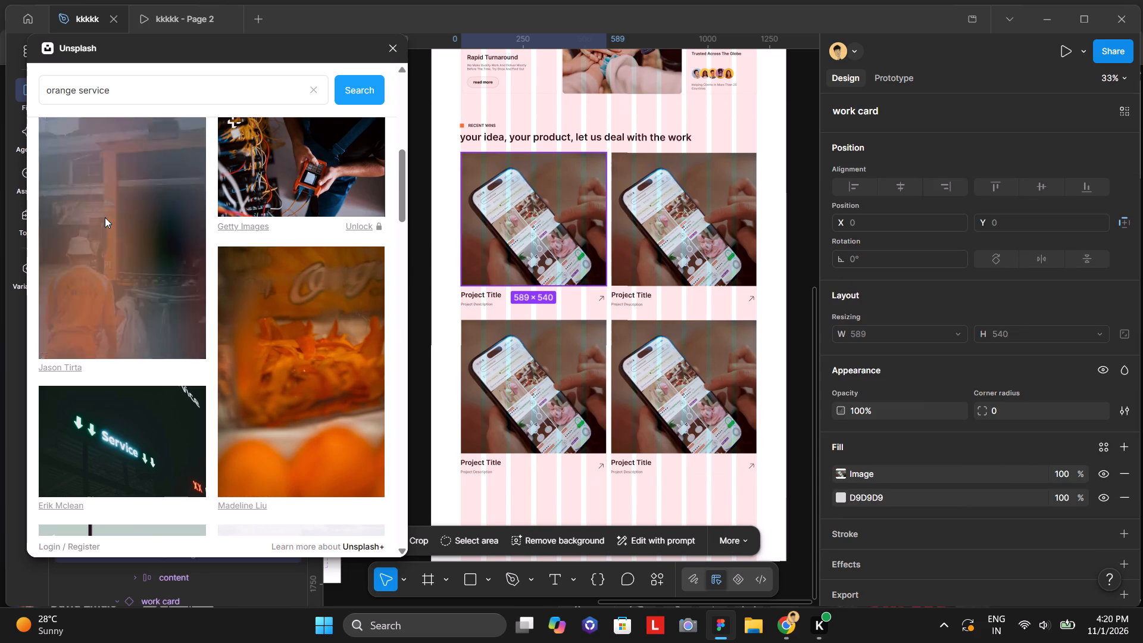
scroll(378, 231, "right", 2)
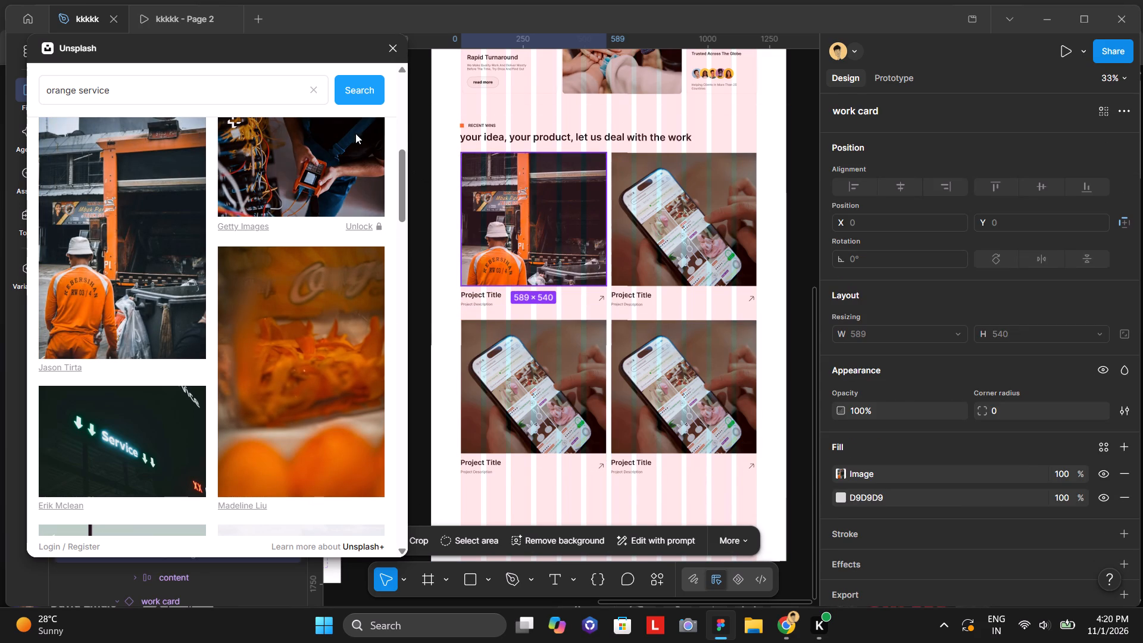
Fill the nested image layer of the second row's second project card with the photo of hands holding an orange meter beside cables.
left_click(688, 245)
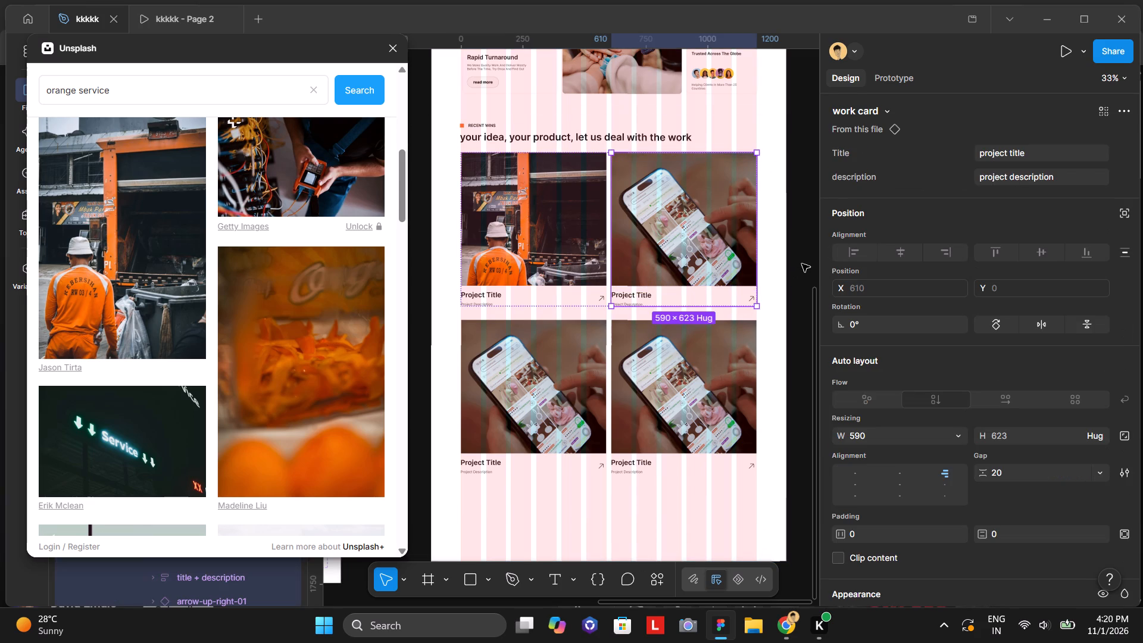
left_click(802, 264)
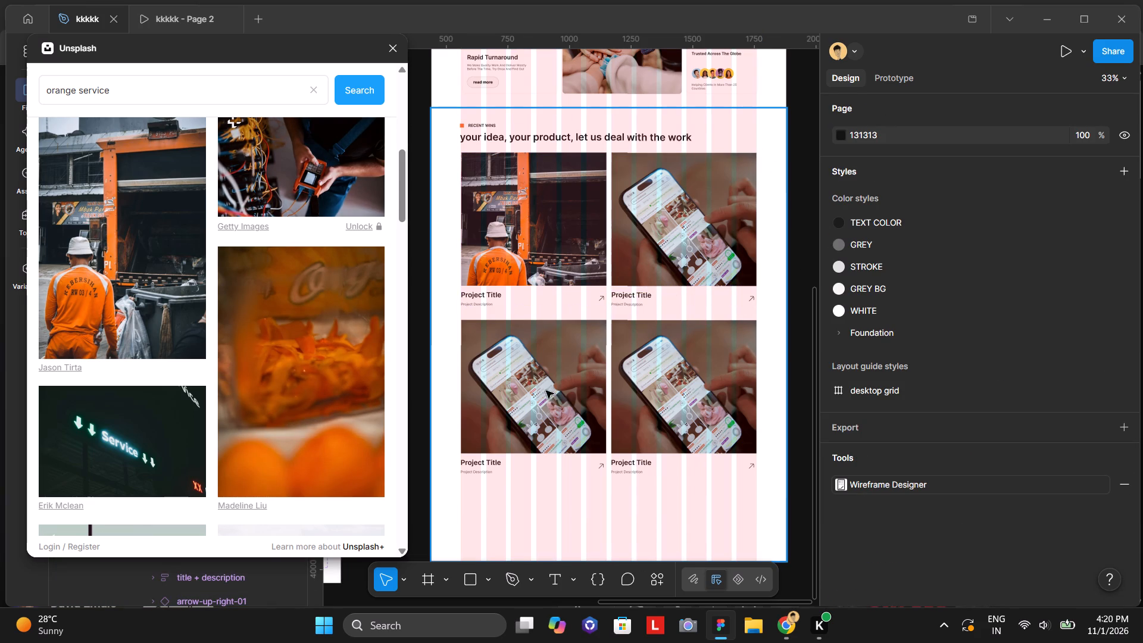
triple_click(680, 378)
left_click(680, 378)
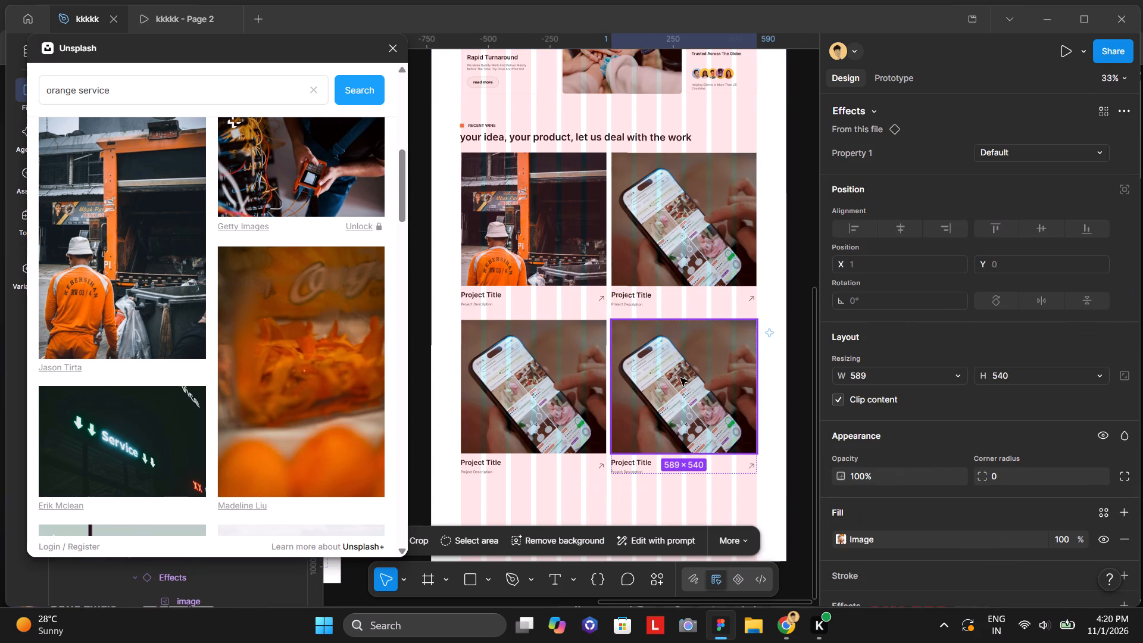
left_click(680, 378)
double_click(669, 382)
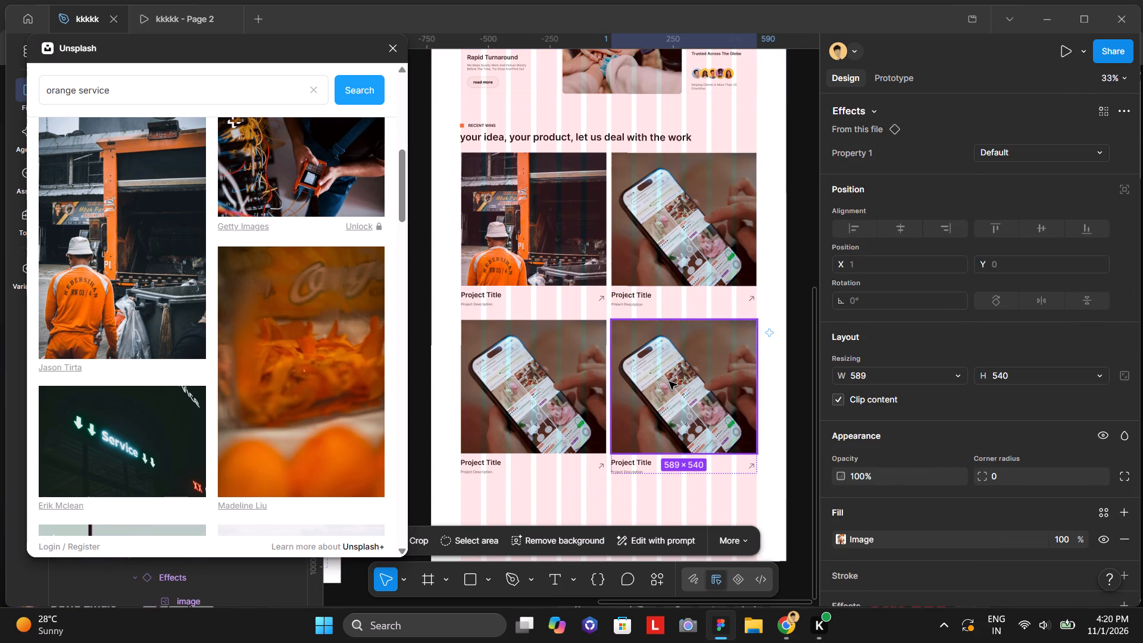
left_click(661, 382)
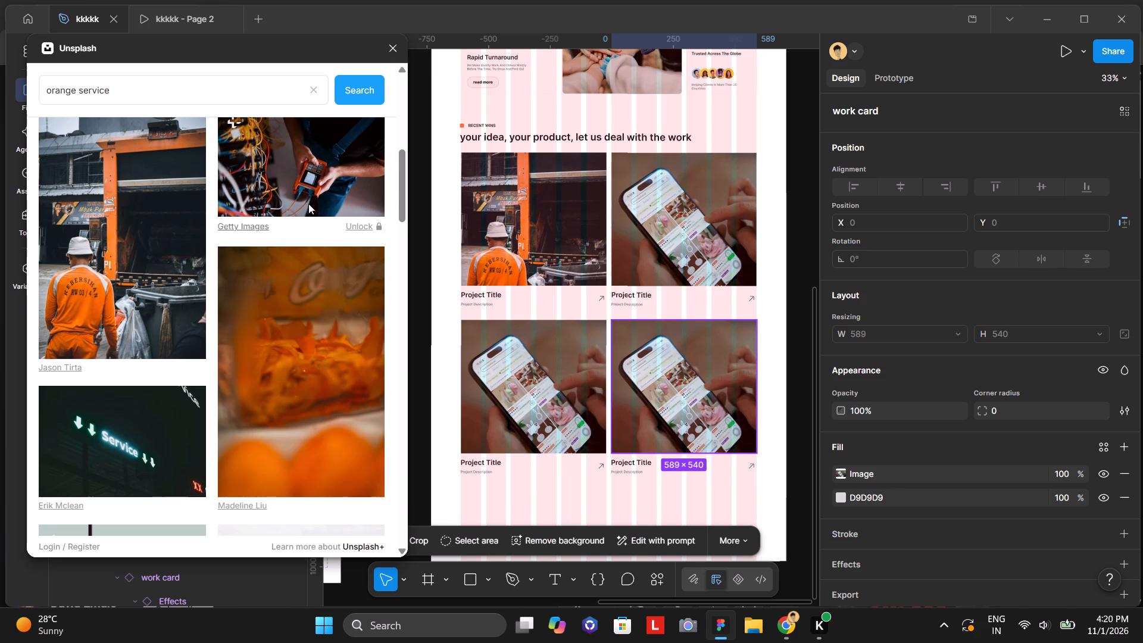
left_click(305, 181)
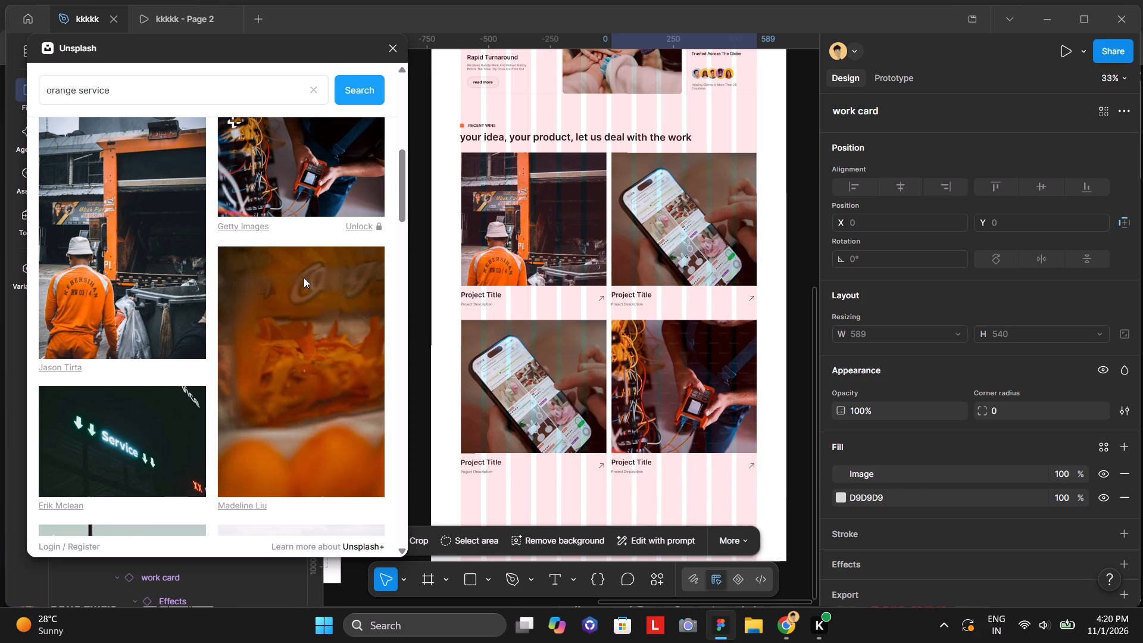
Fill the nested image layer of the second row's first project card with the photo of two orange-shirted workers bumping fists.
scroll(236, 367, "down", 5)
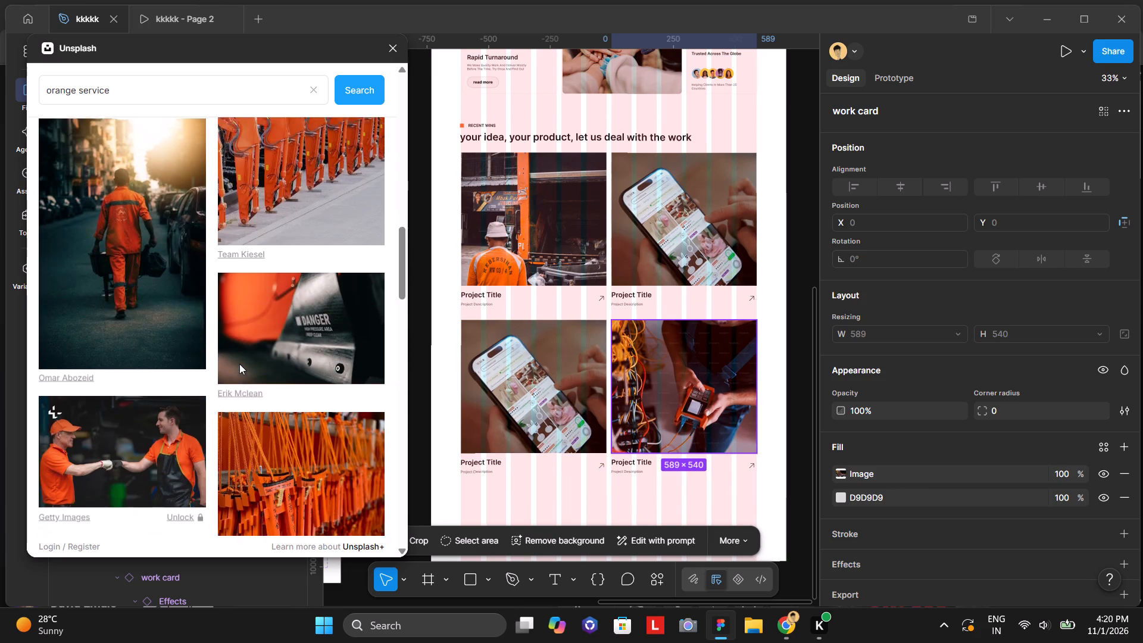
scroll(239, 364, "down", 2)
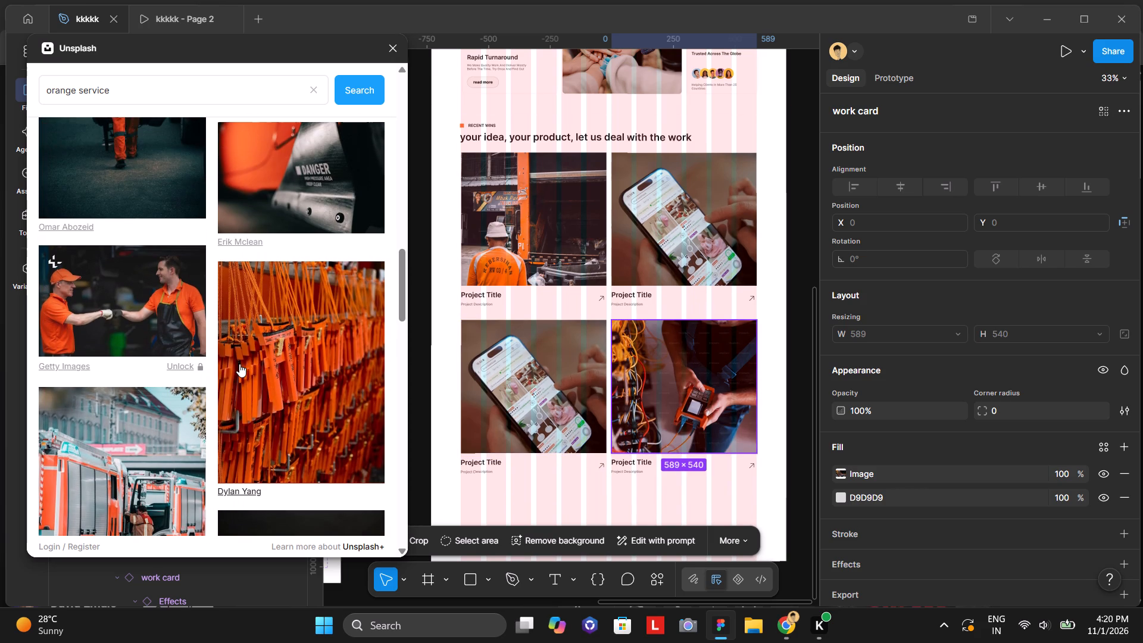
scroll(507, 389, "down", 1)
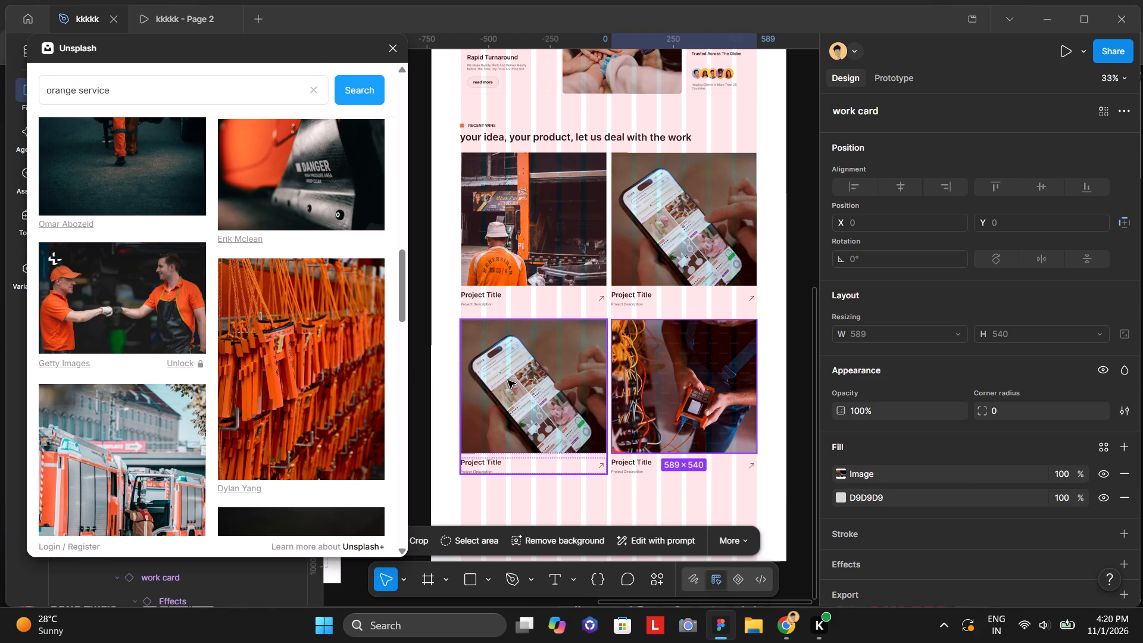
left_click(508, 380)
scroll(508, 380, "down", 1)
double_click(508, 380)
left_click(168, 304)
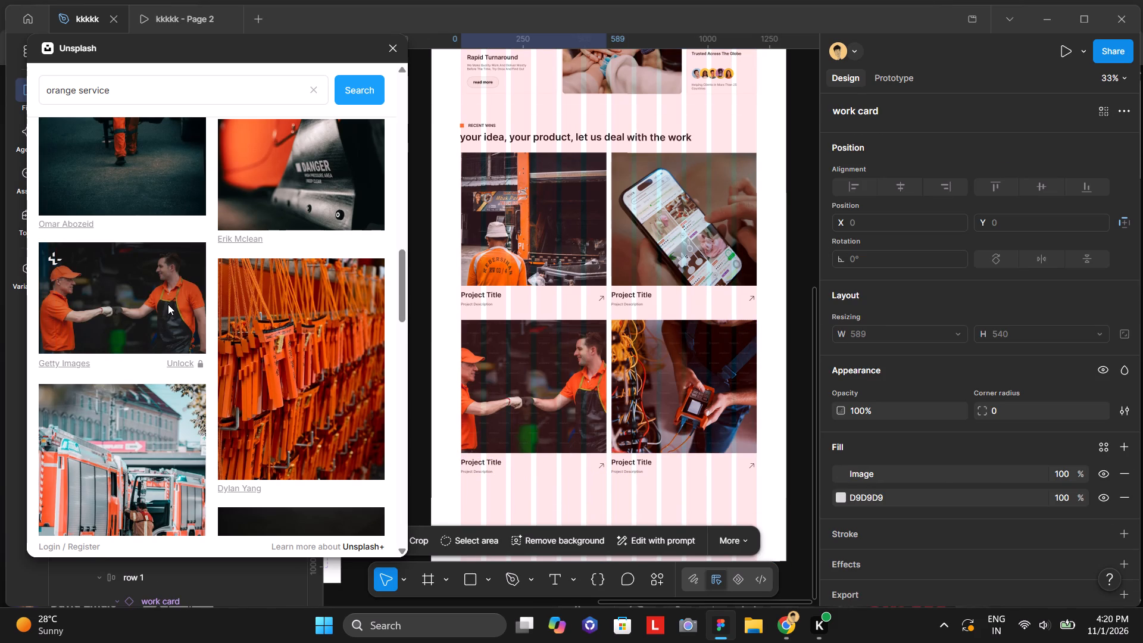
Browse the "orange service" Unsplash results for a photo suited to the first row's second project card.
scroll(168, 304, "down", 6)
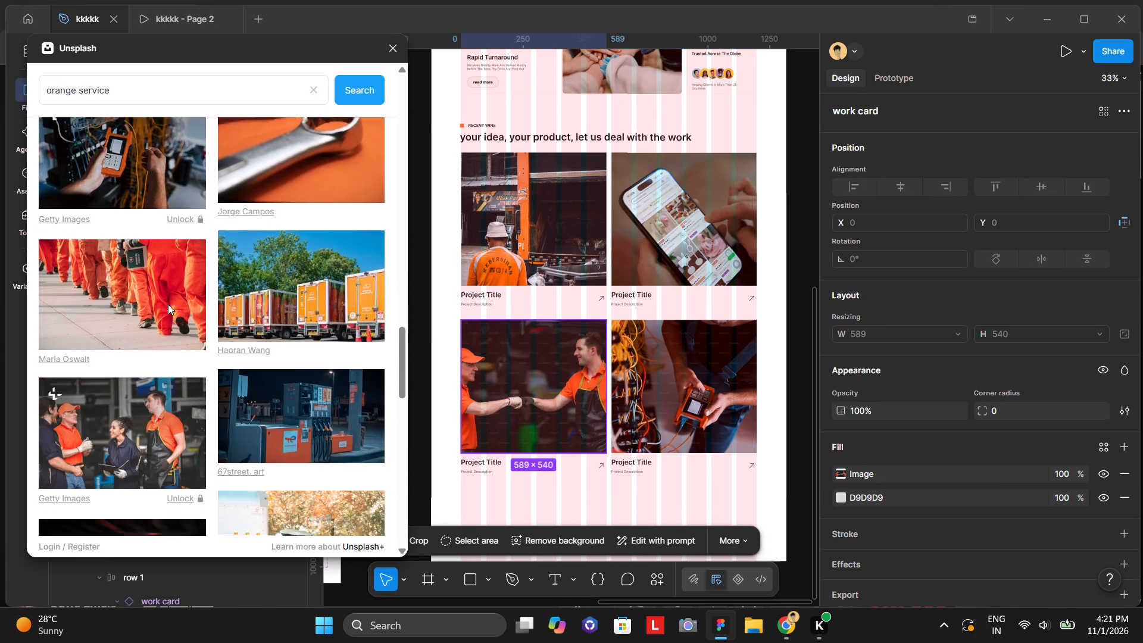
scroll(168, 304, "down", 3)
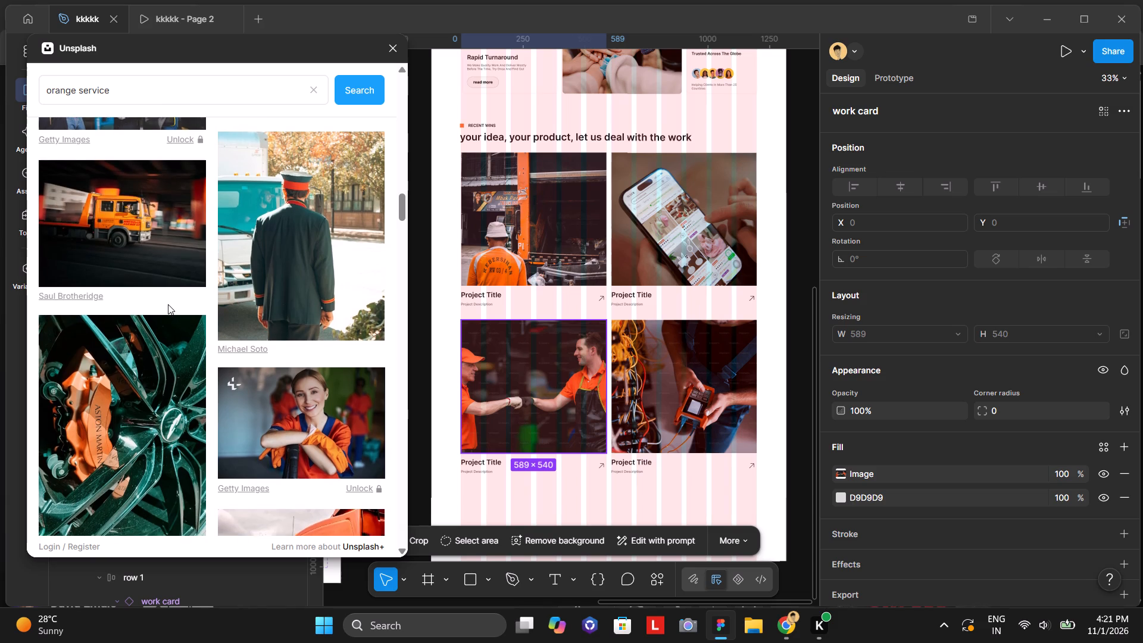
scroll(168, 304, "down", 3)
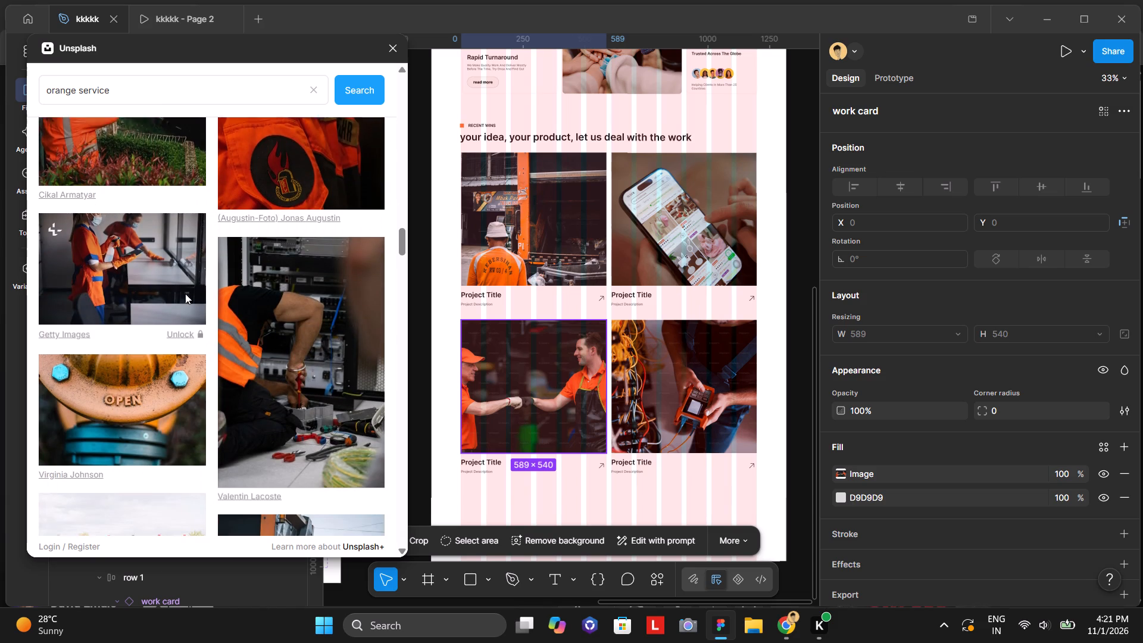
scroll(185, 294, "down", 3)
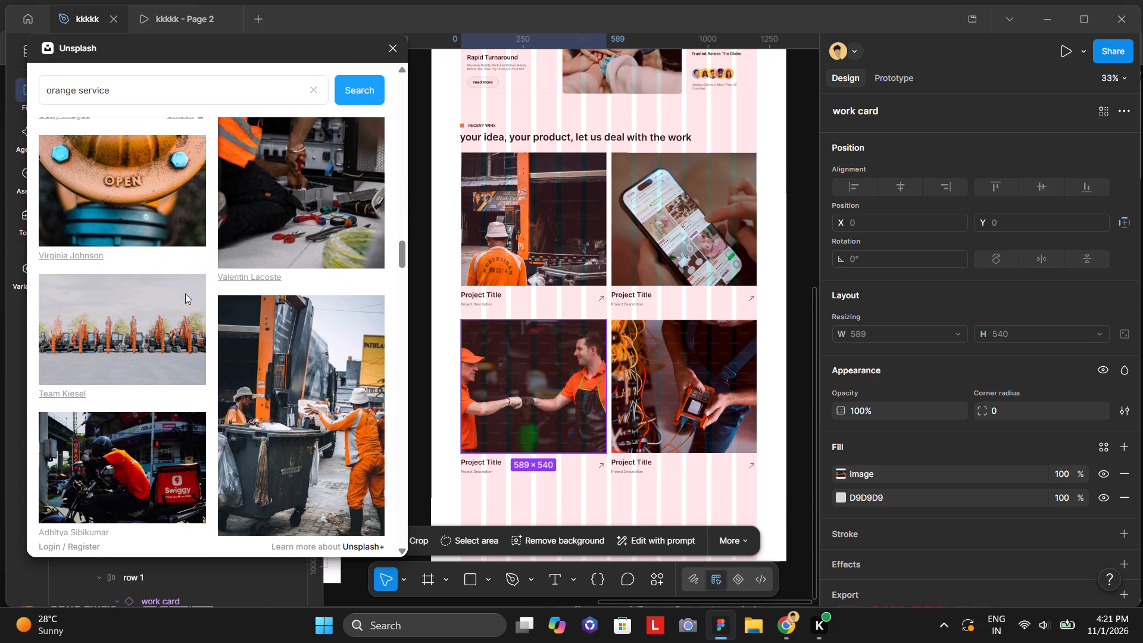
scroll(185, 294, "down", 1)
scroll(185, 294, "up", 2)
scroll(185, 294, "down", 2)
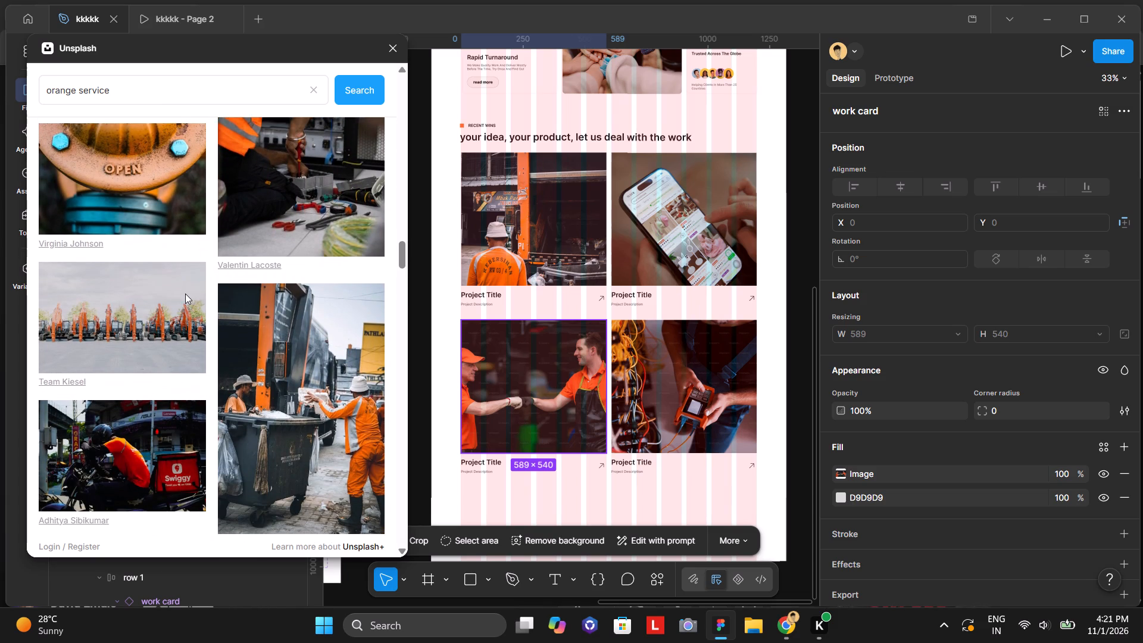
scroll(185, 294, "down", 3)
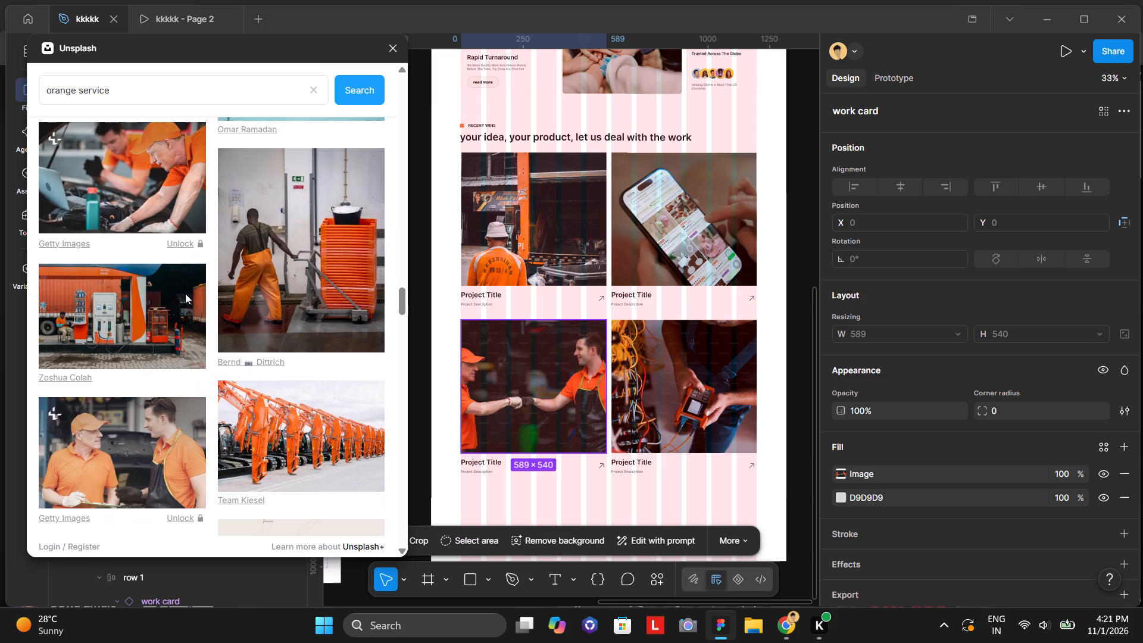
scroll(185, 294, "down", 1)
scroll(185, 294, "up", 4)
scroll(185, 294, "down", 1)
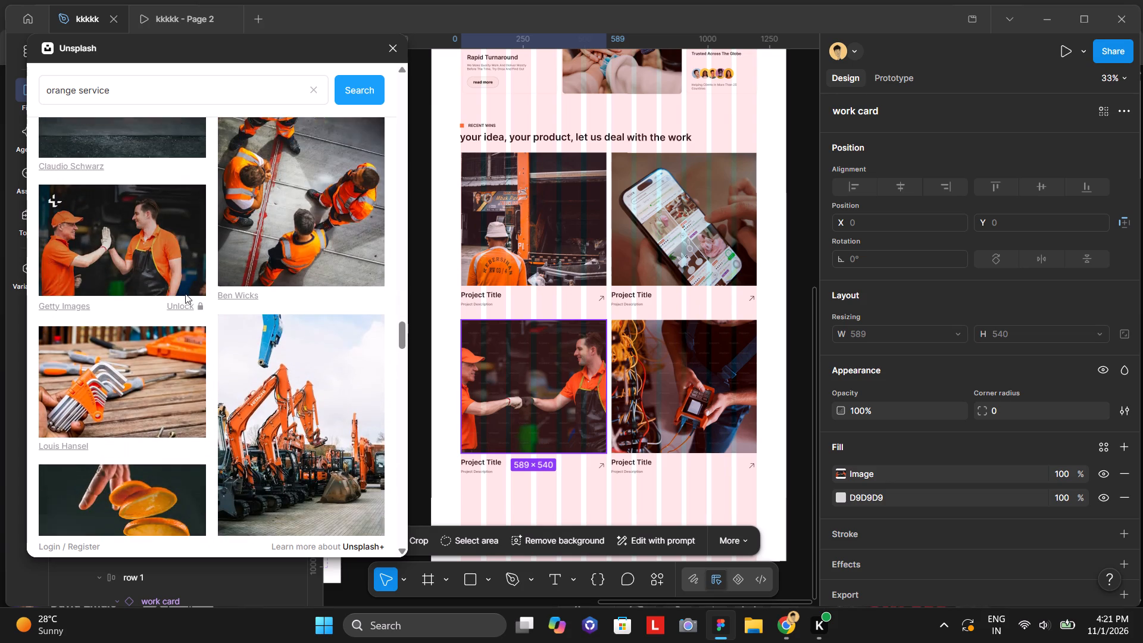
scroll(185, 294, "down", 1)
double_click(663, 226)
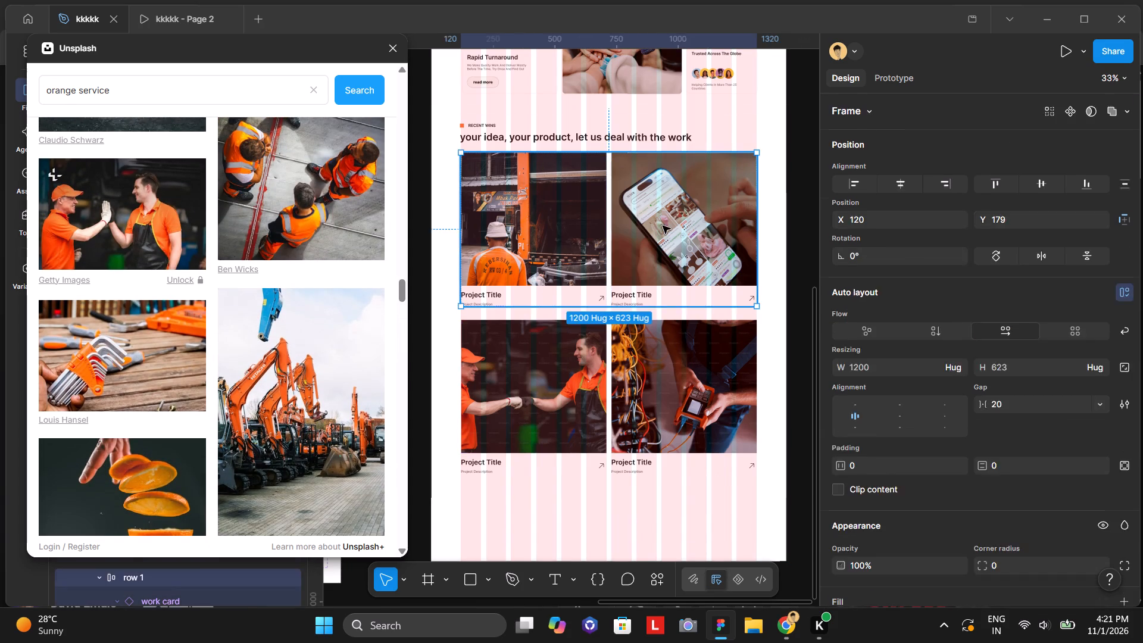
left_click(663, 226)
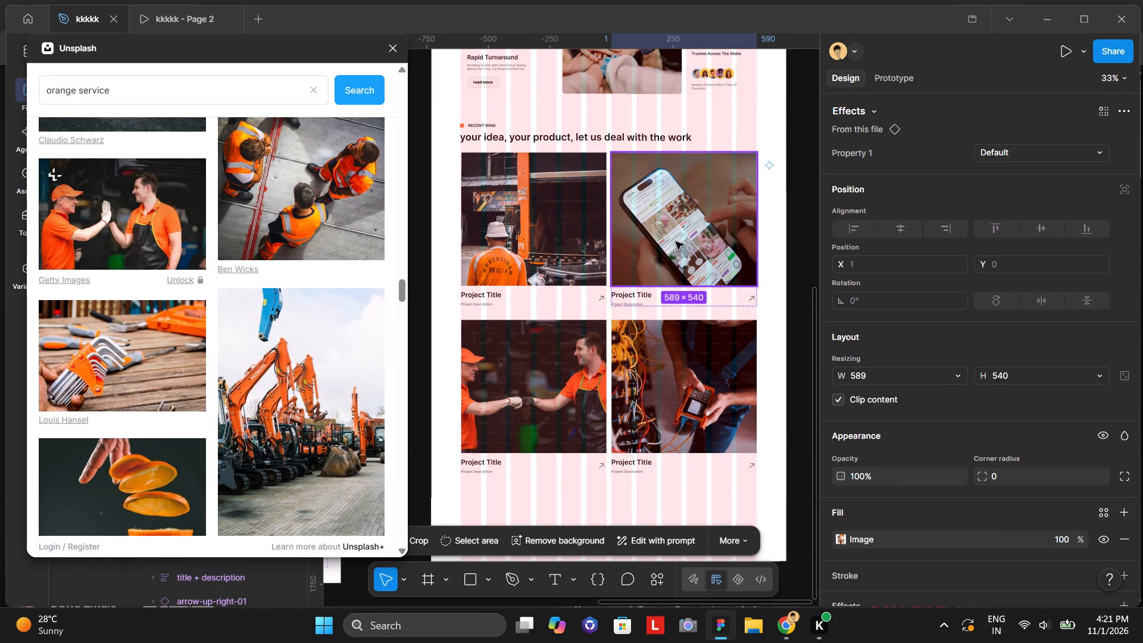
left_click(797, 233)
Check the project cards' images and hover effect in the Page 2 prototype preview.
left_click(201, 18)
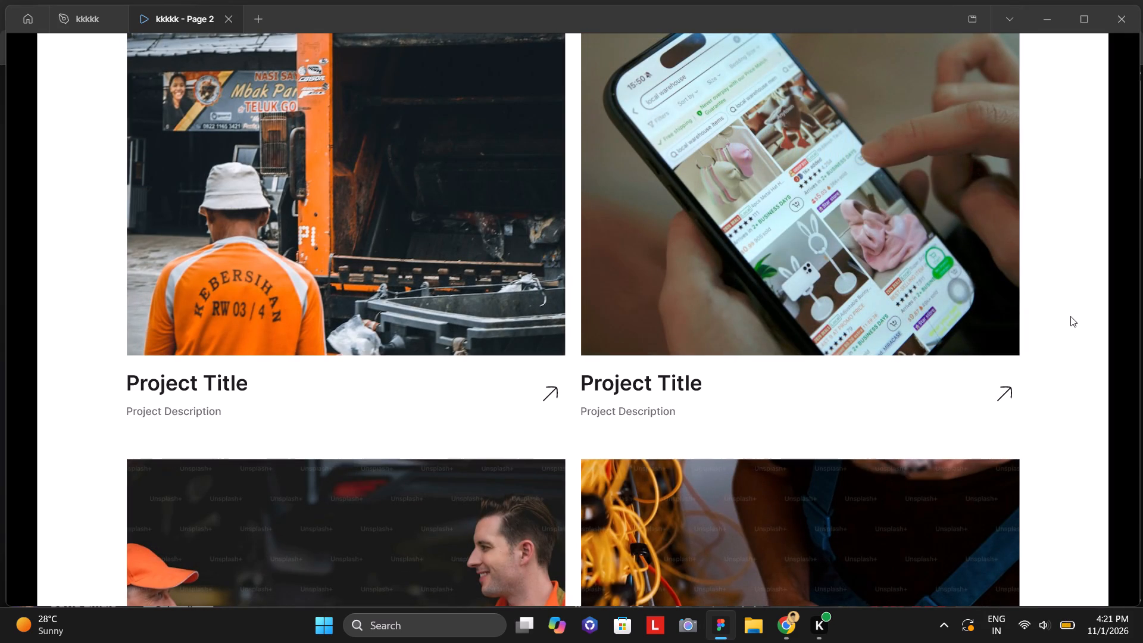
scroll(1069, 321, "up", 3)
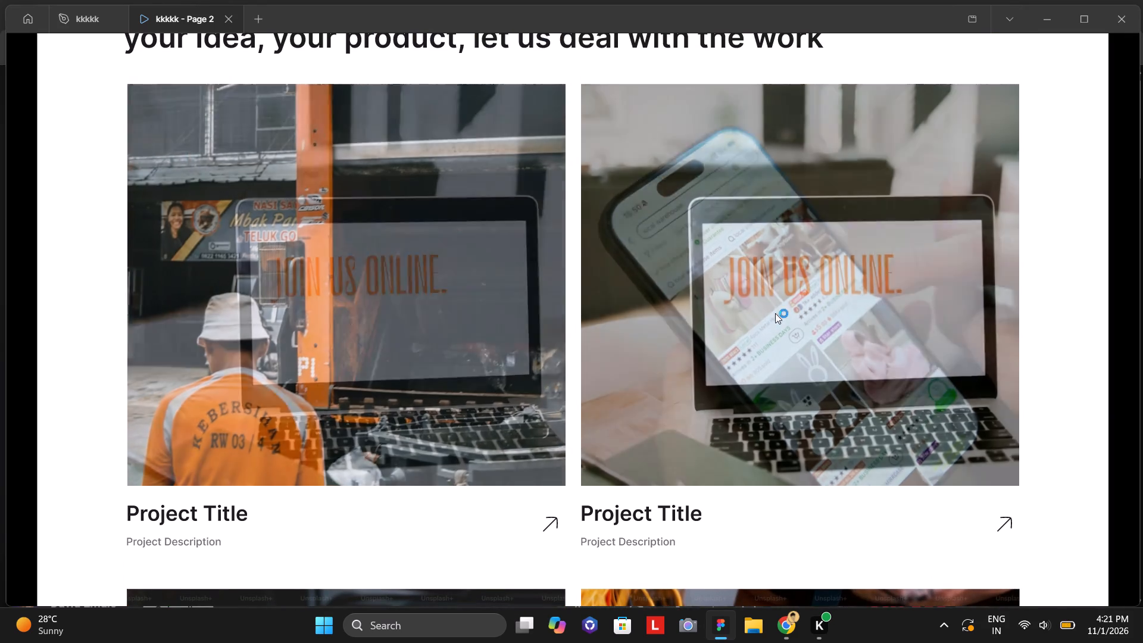
scroll(666, 342, "down", 4)
scroll(705, 393, "up", 1)
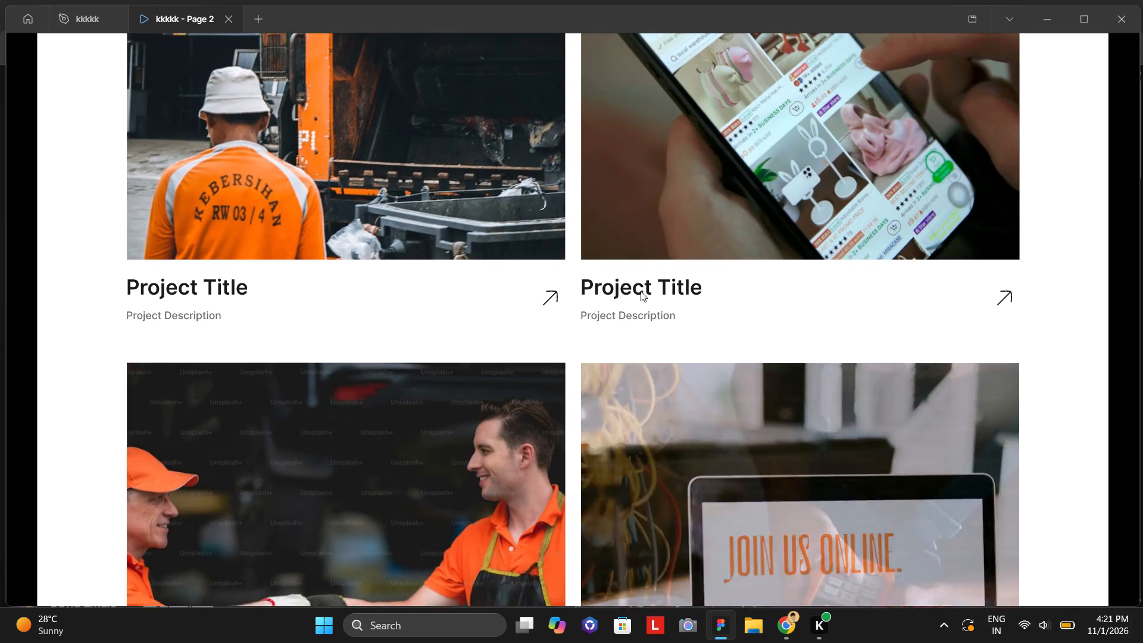
scroll(641, 291, "up", 1)
Switch to the YouTube tutorial in Chrome and review how each project card's nested image is replaced, around 15:04 to 15:30.
left_click(784, 633)
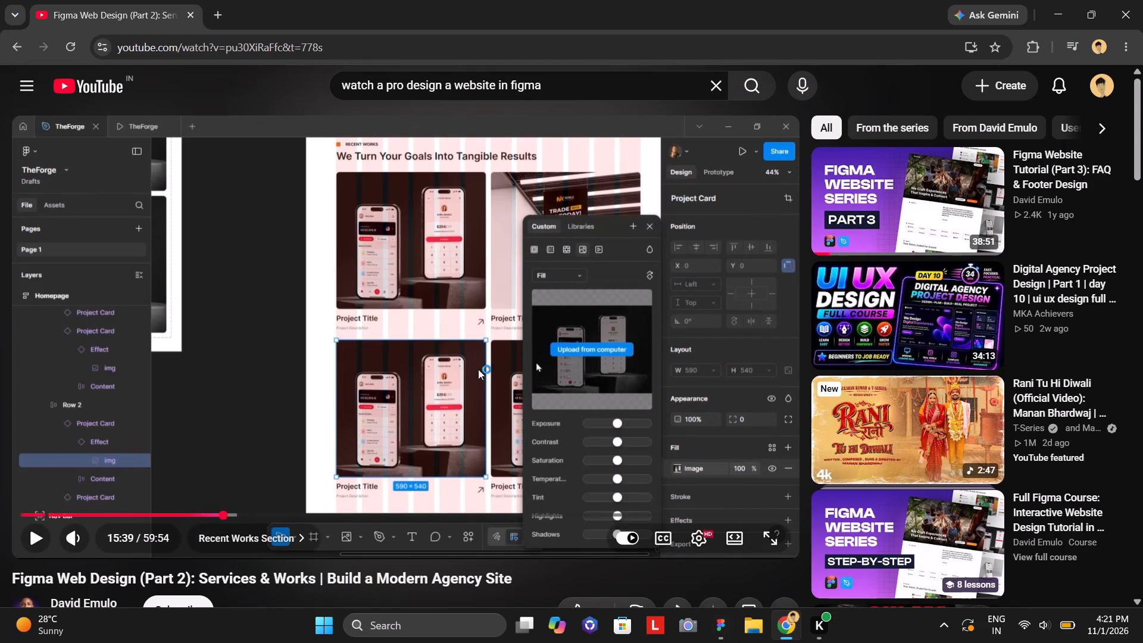
left_click(219, 514)
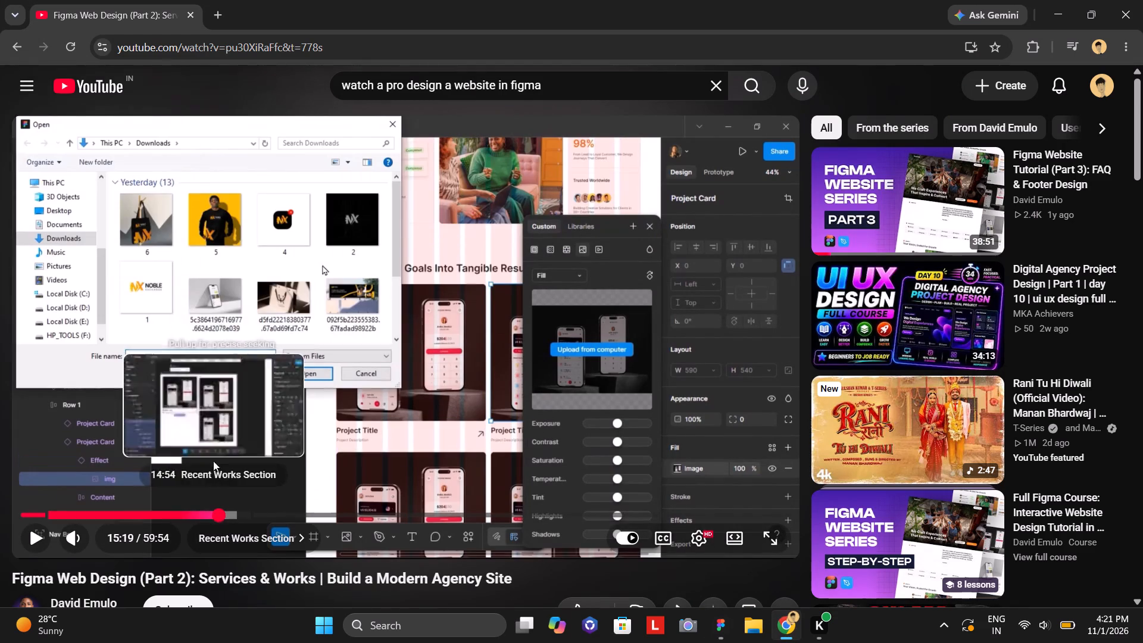
key("Left")
key("Left")
key("Left")
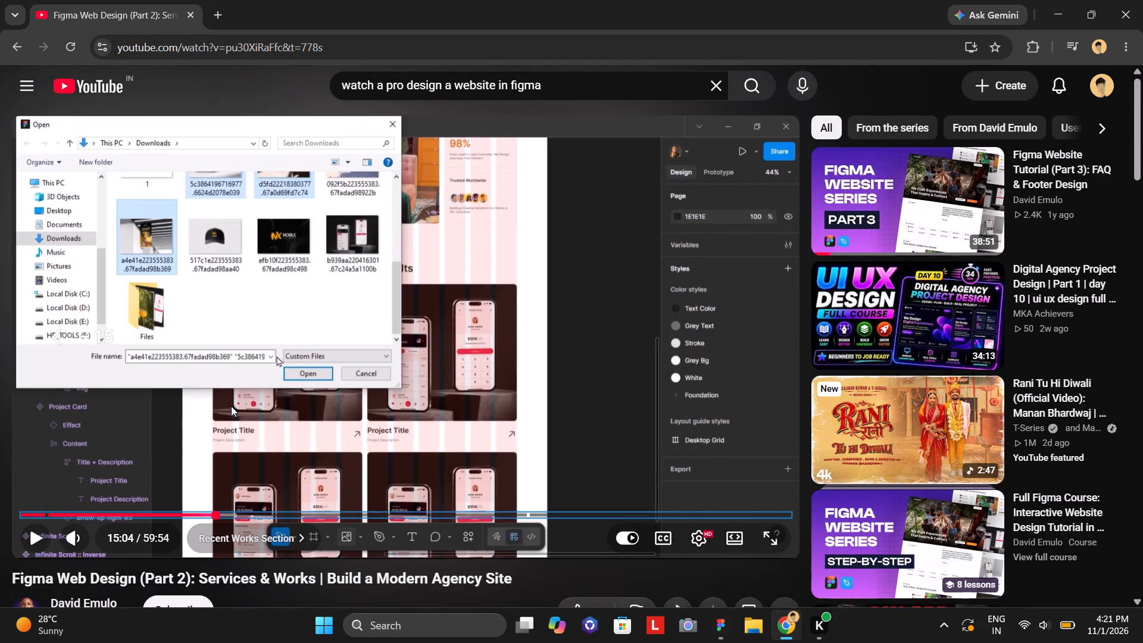
key("space")
key("Right")
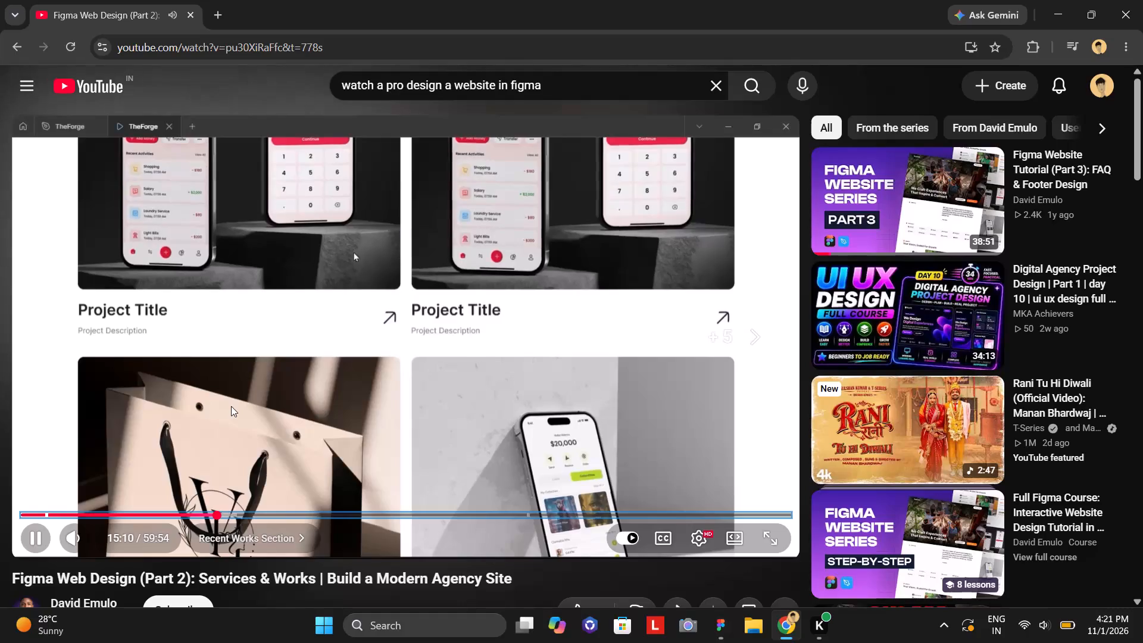
key("Right")
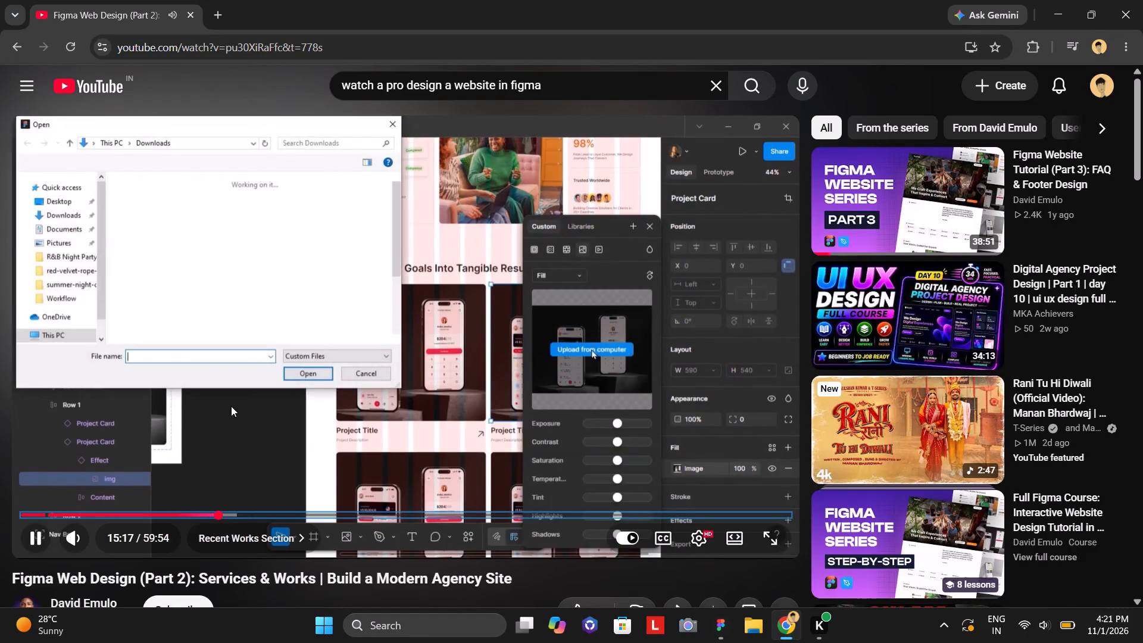
key("Right")
key("Left")
key("Left")
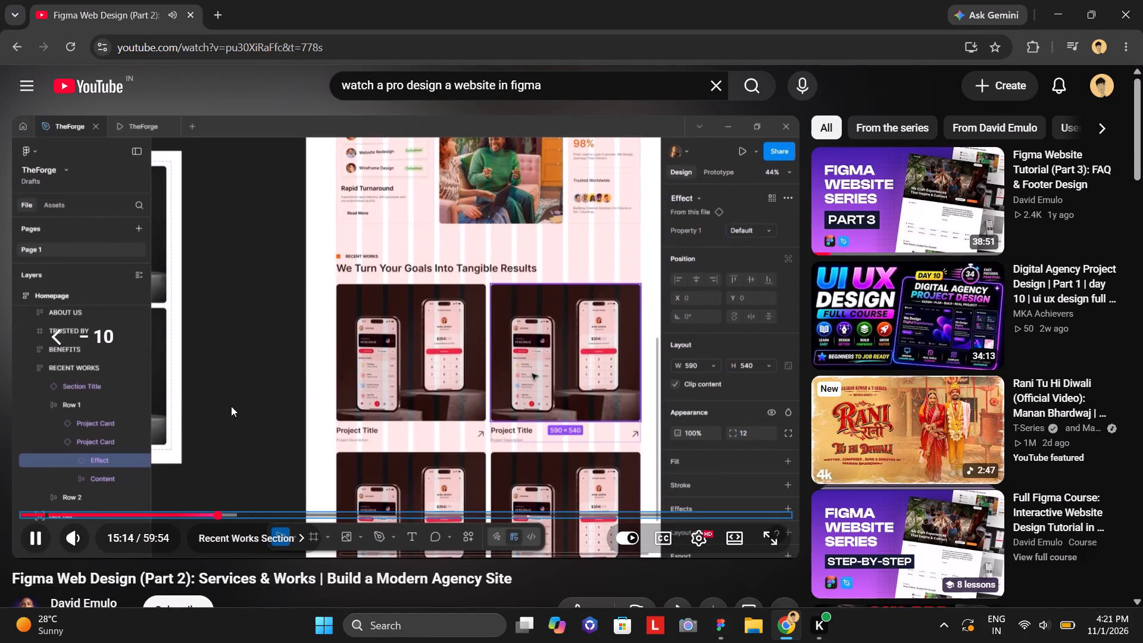
key("Right")
key("Right")
key("Right")
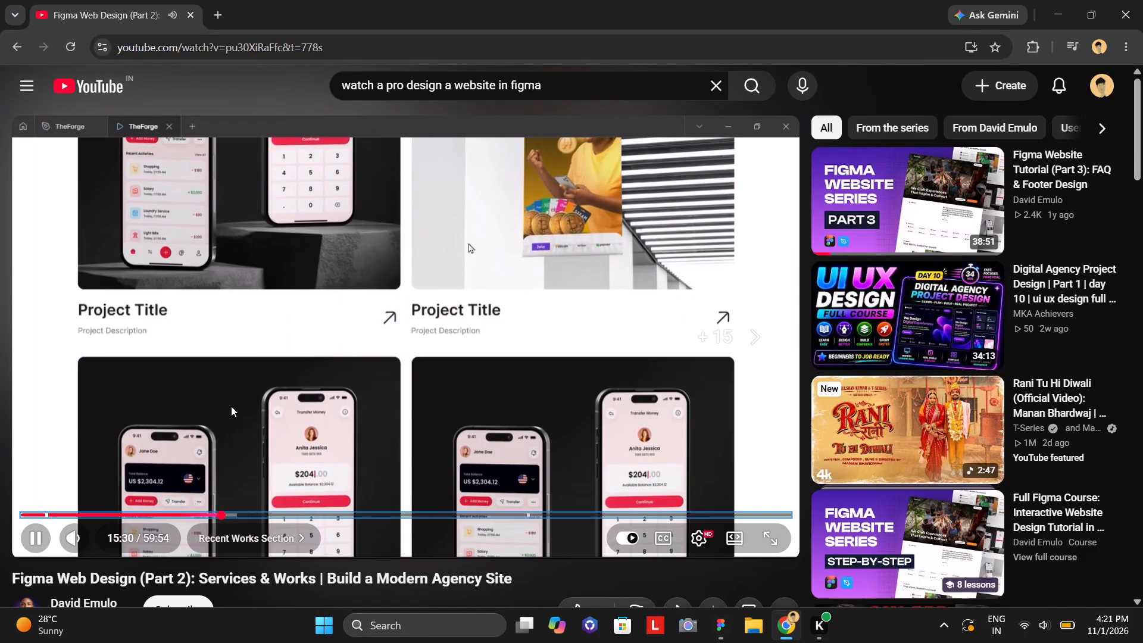
key("Left")
key("Left")
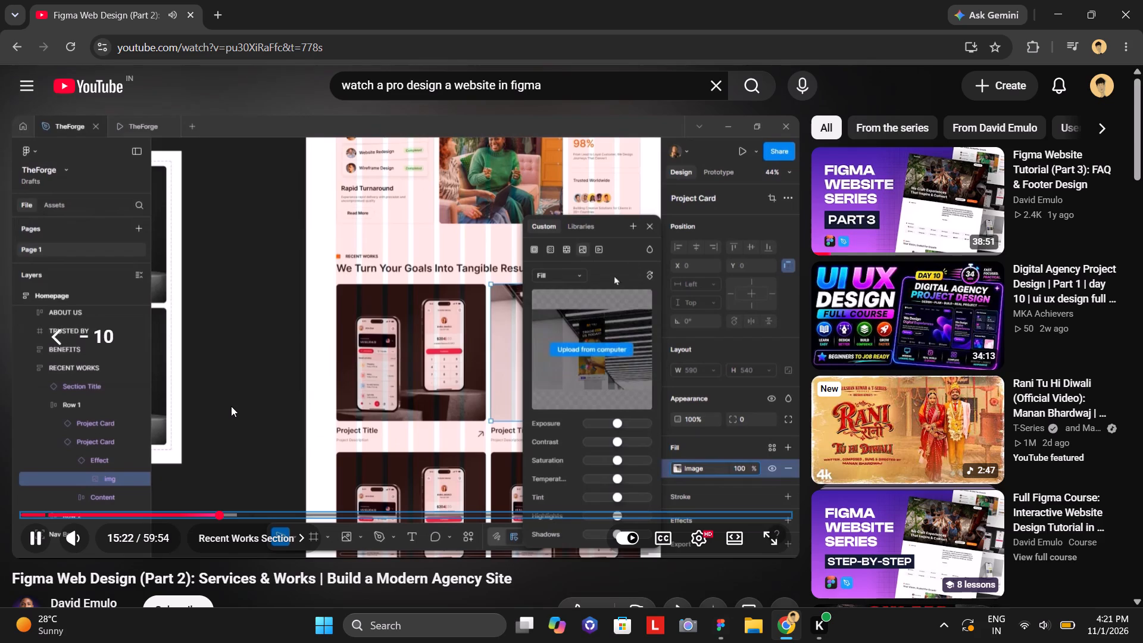
key("Left")
key("Left")
key("Left")
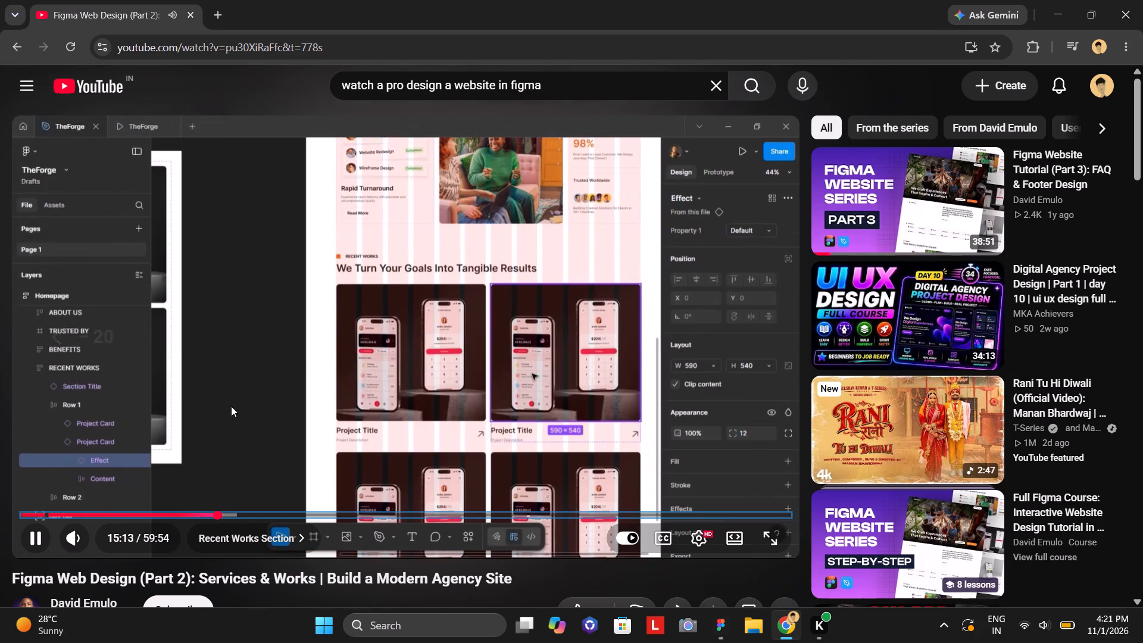
key("Left")
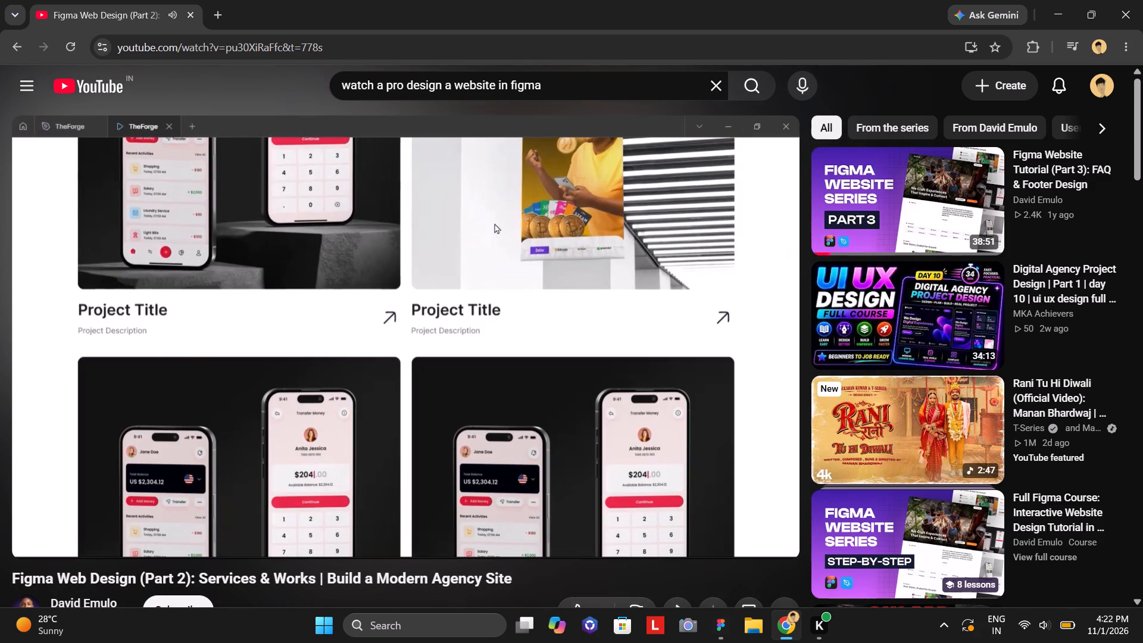
Rewind the tutorial to about 14:28 to re-examine how the Effect component's variants and image layers are prepared.
key("Left")
key("Left")
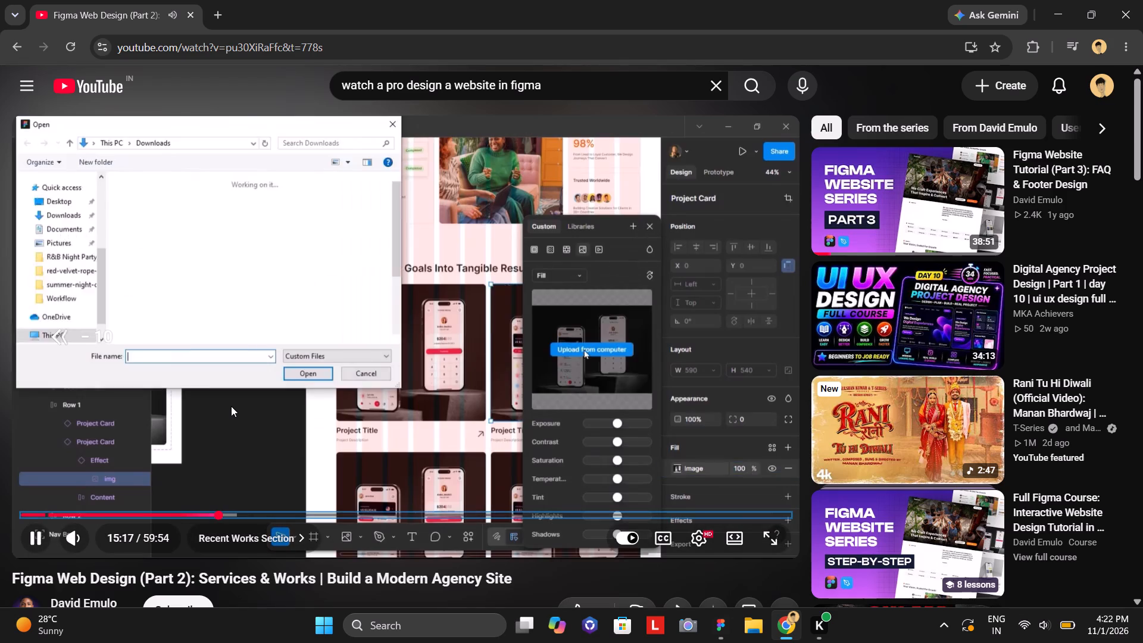
key("Left")
key("Left")
key("Left")
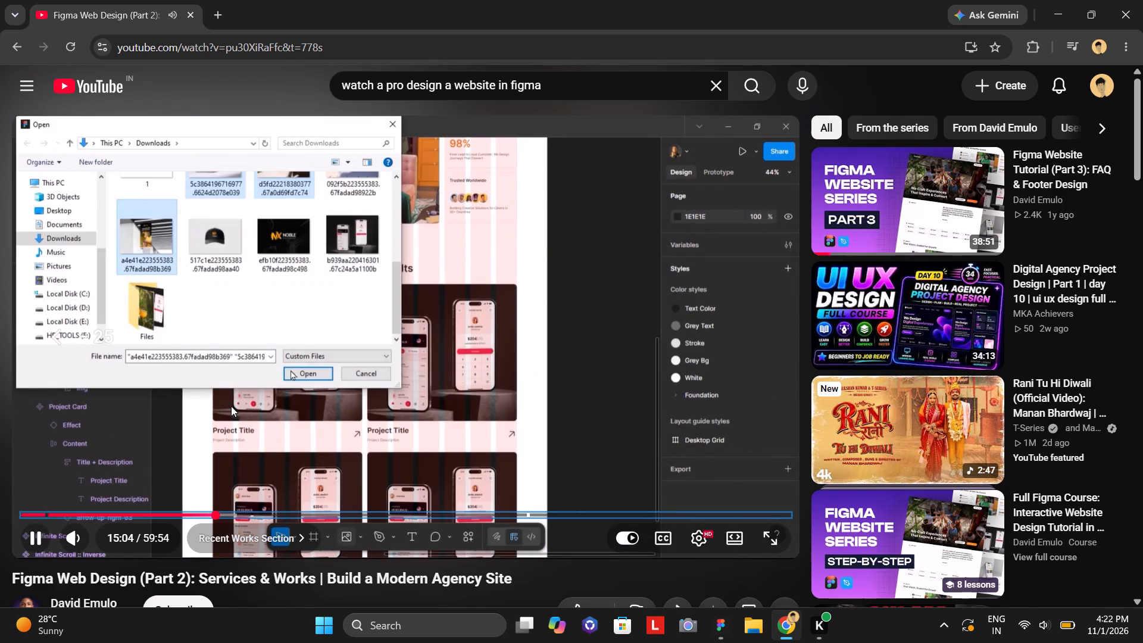
key("Left")
key("Left")
key("Left")
key("Left")
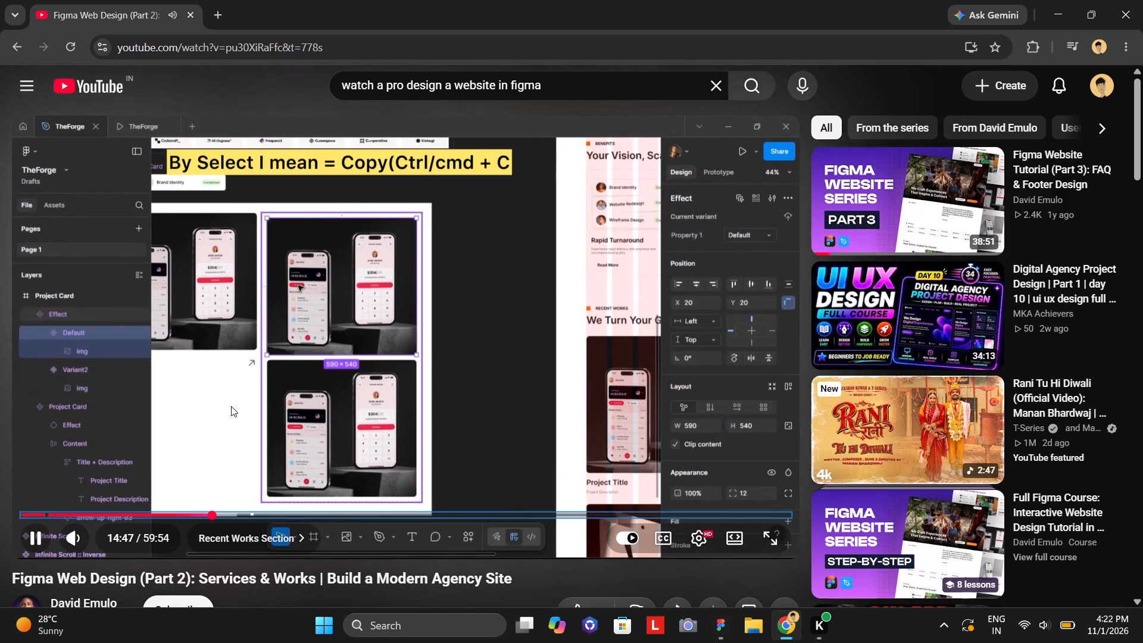
key("Left")
key("Left")
key("Left")
key("Left")
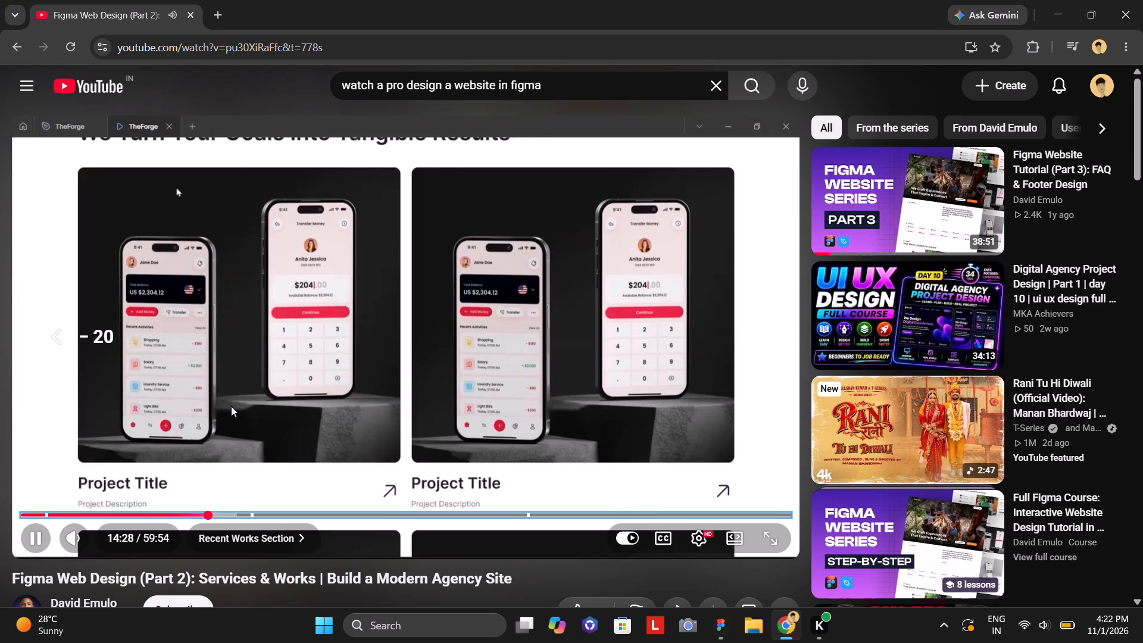
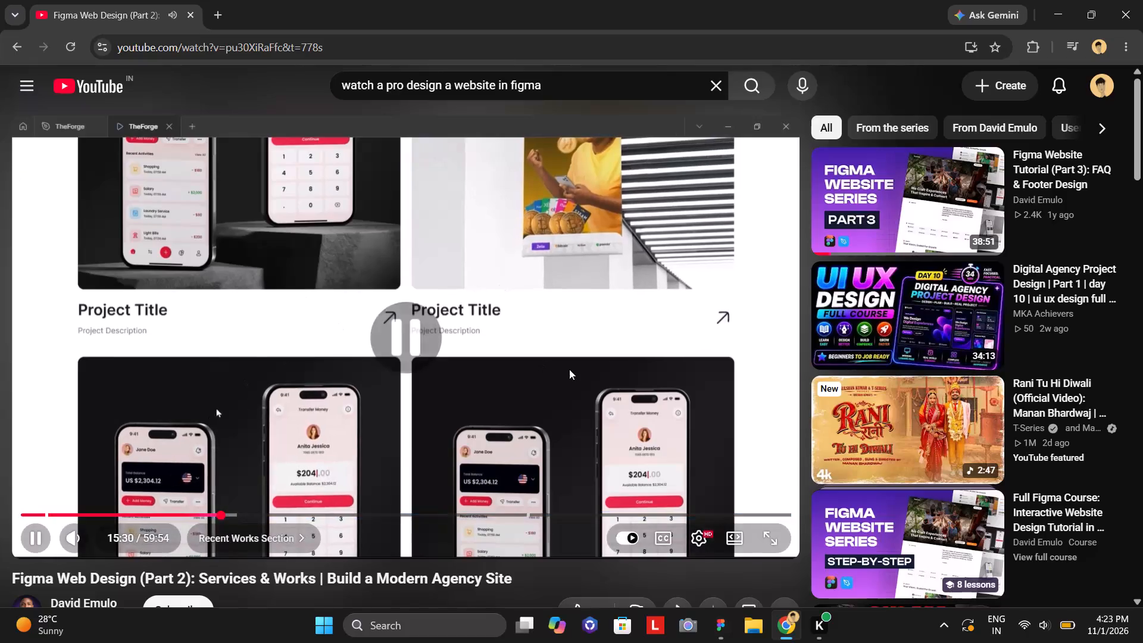
Switch to Figma's Page 2 prototype preview and check the project cards' images and hover transitions in the recent works section.
left_click(715, 633)
scroll(622, 332, "up", 9)
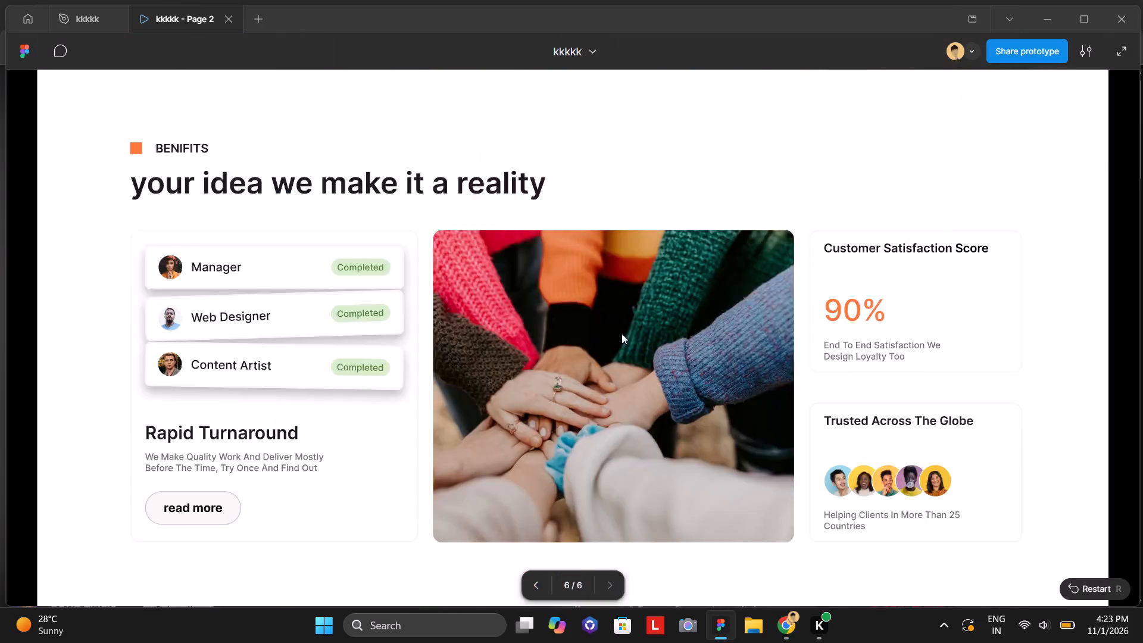
scroll(622, 333, "down", 3)
scroll(724, 217, "up", 2)
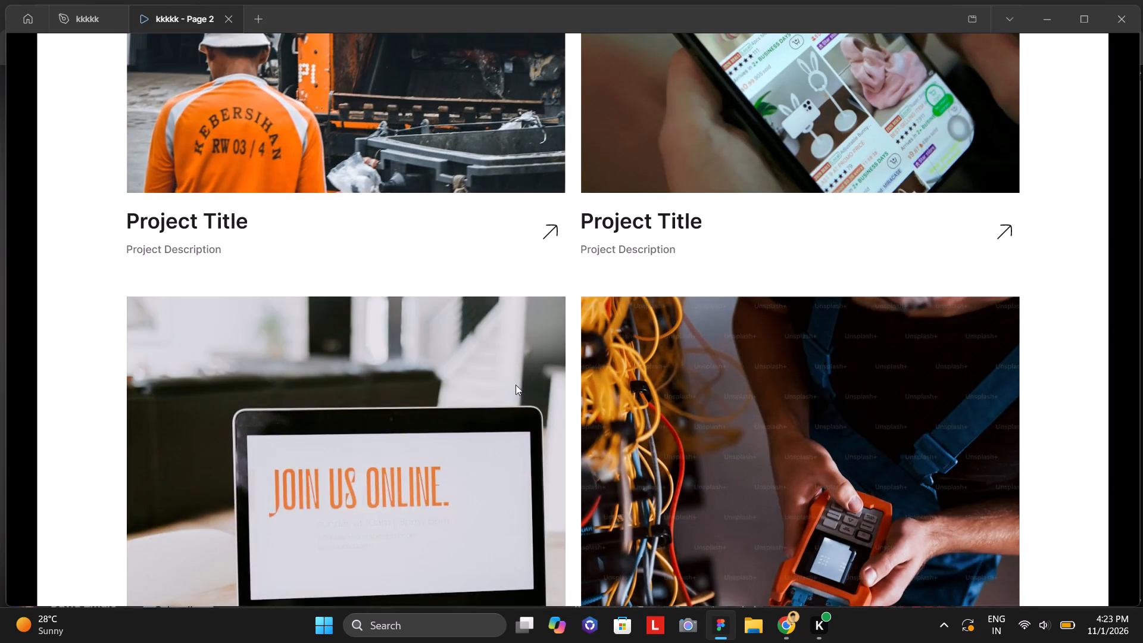
scroll(694, 254, "up", 2)
scroll(480, 158, "up", 2)
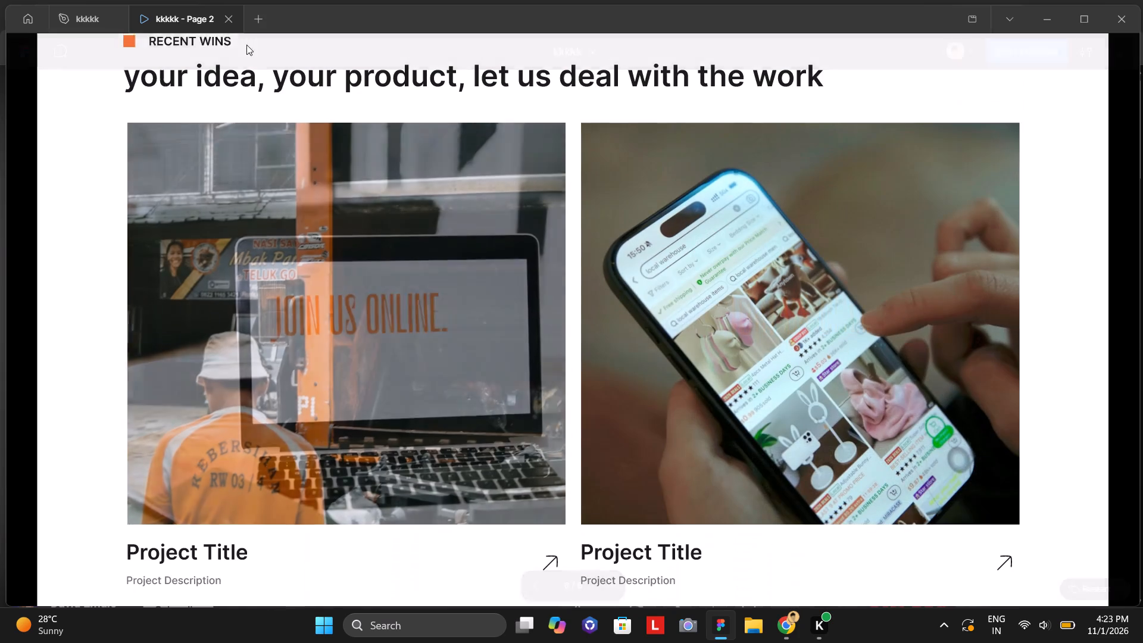
left_click(85, 12)
scroll(571, 358, "up", 3)
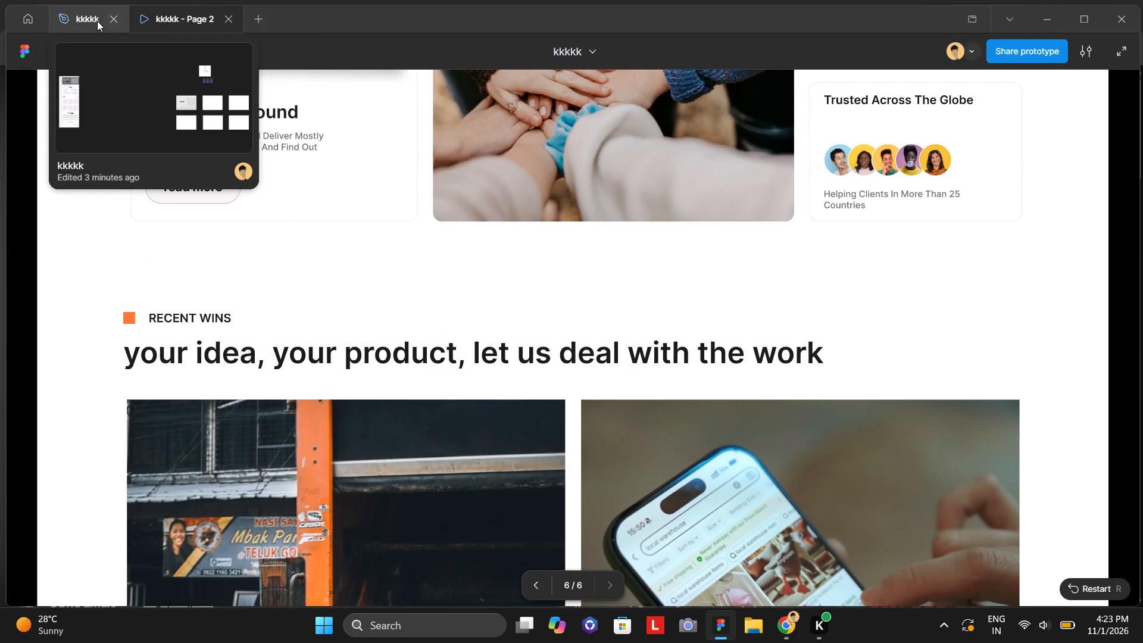
Copy the phone image inside the work card in Frame 37 of the design file.
left_click(57, 16)
scroll(620, 271, "right", 3)
scroll(480, 308, "right", 2)
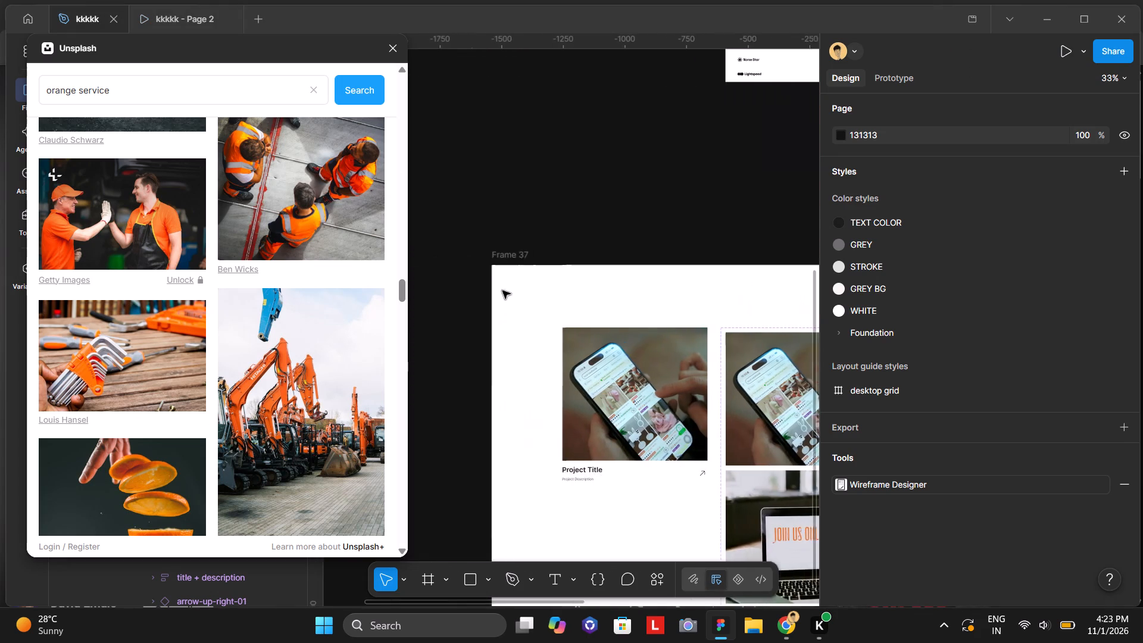
scroll(523, 290, "down", 1)
scroll(551, 288, "left", 2)
scroll(553, 288, "up", 1)
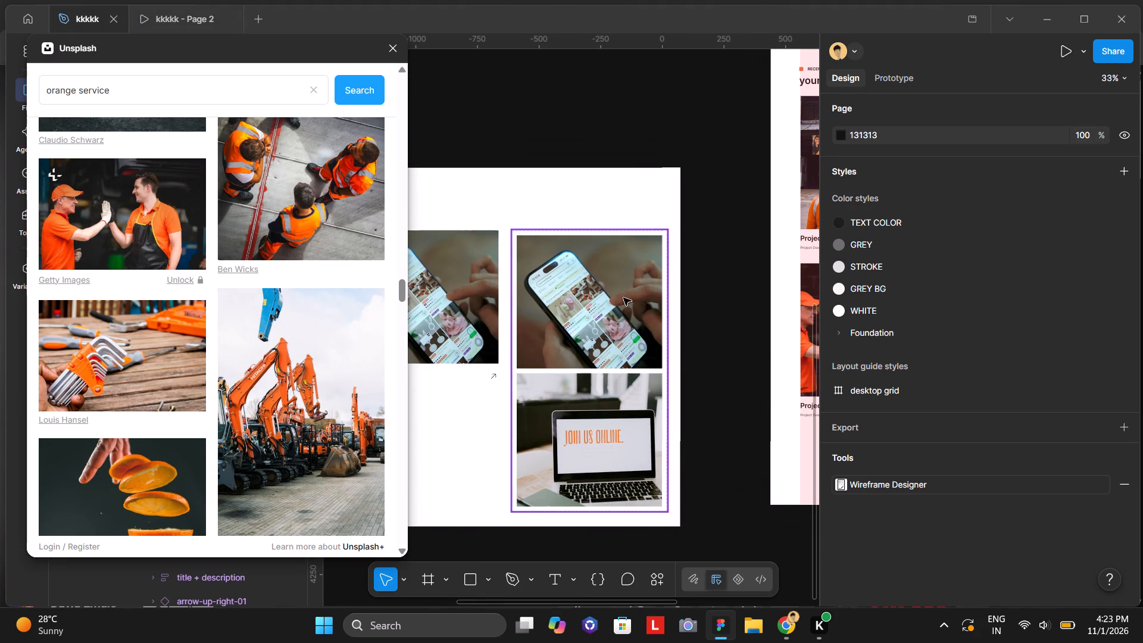
scroll(699, 310, "right", 1)
double_click(688, 455)
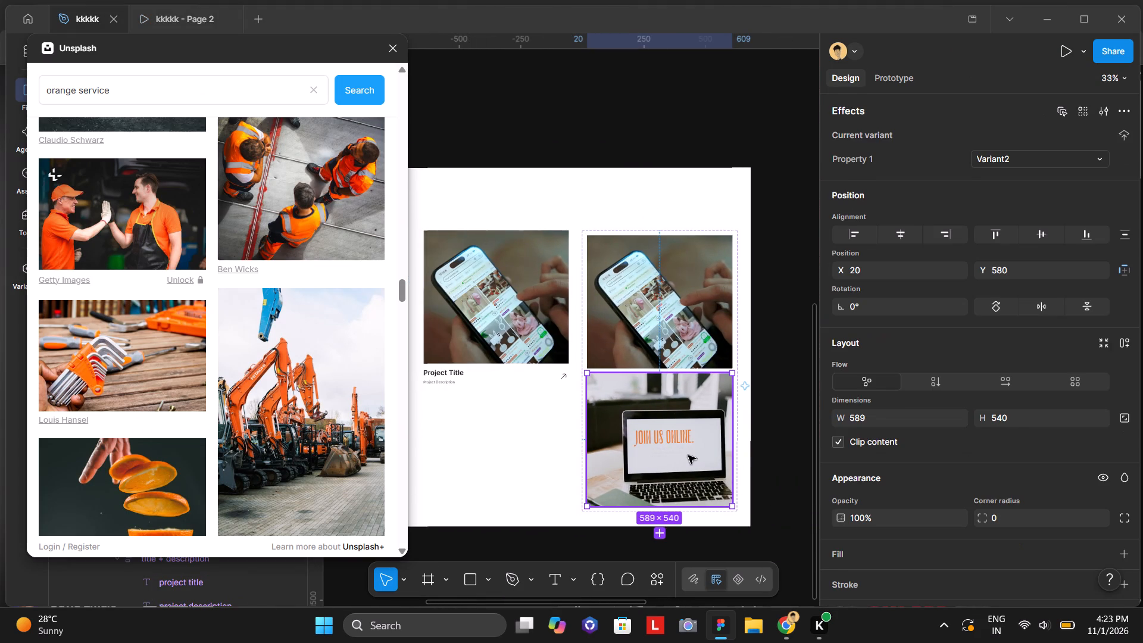
left_click(679, 445)
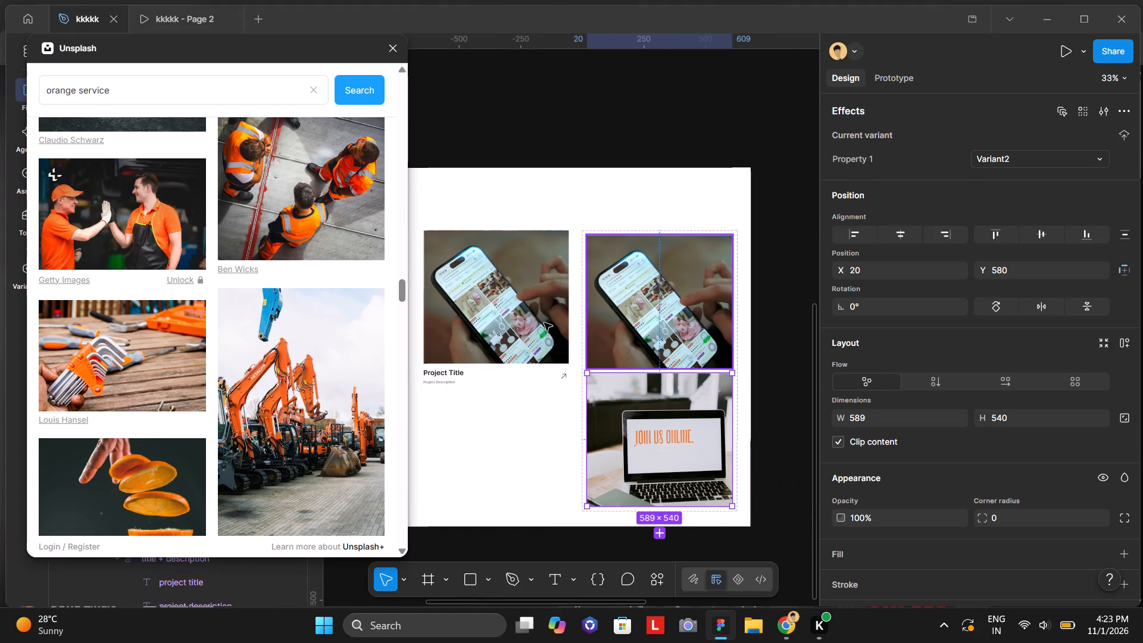
triple_click(499, 313)
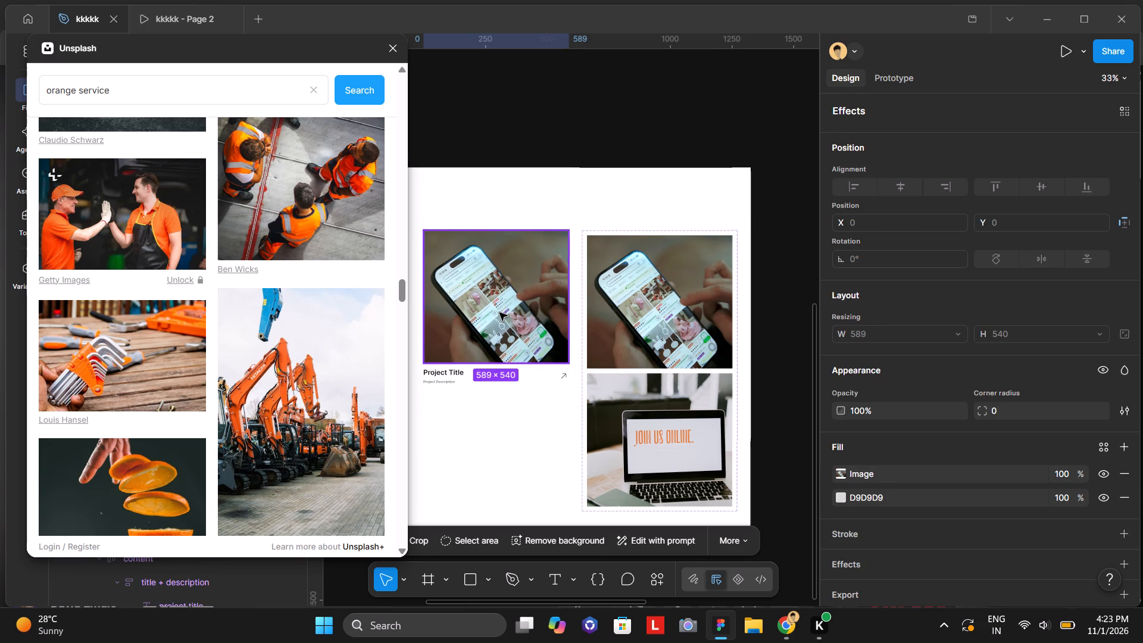
key("ctrl+c")
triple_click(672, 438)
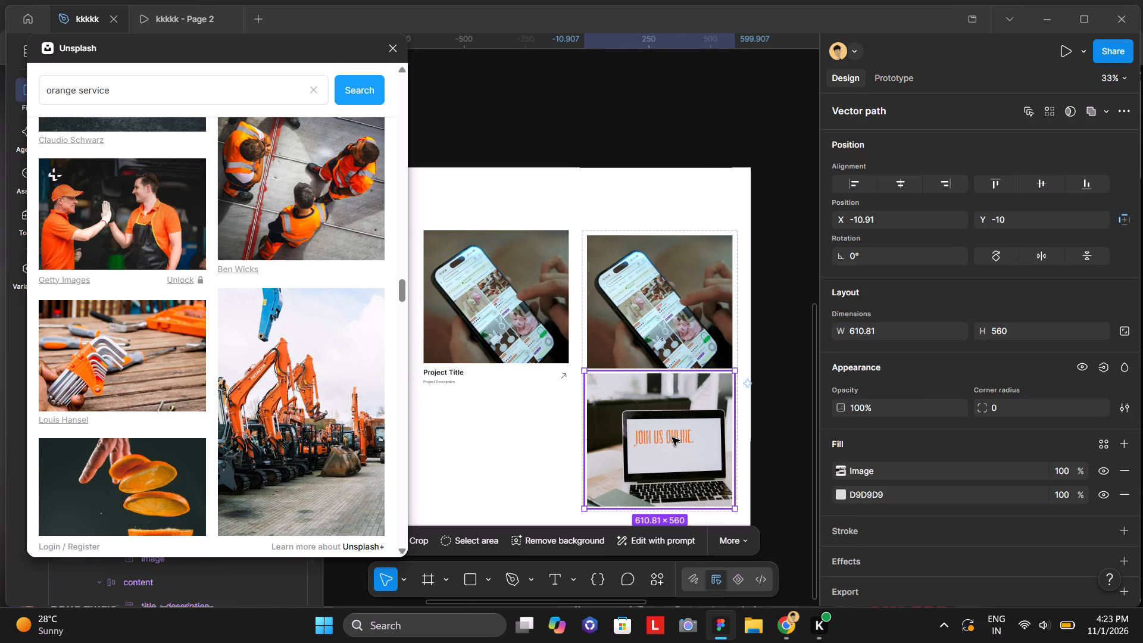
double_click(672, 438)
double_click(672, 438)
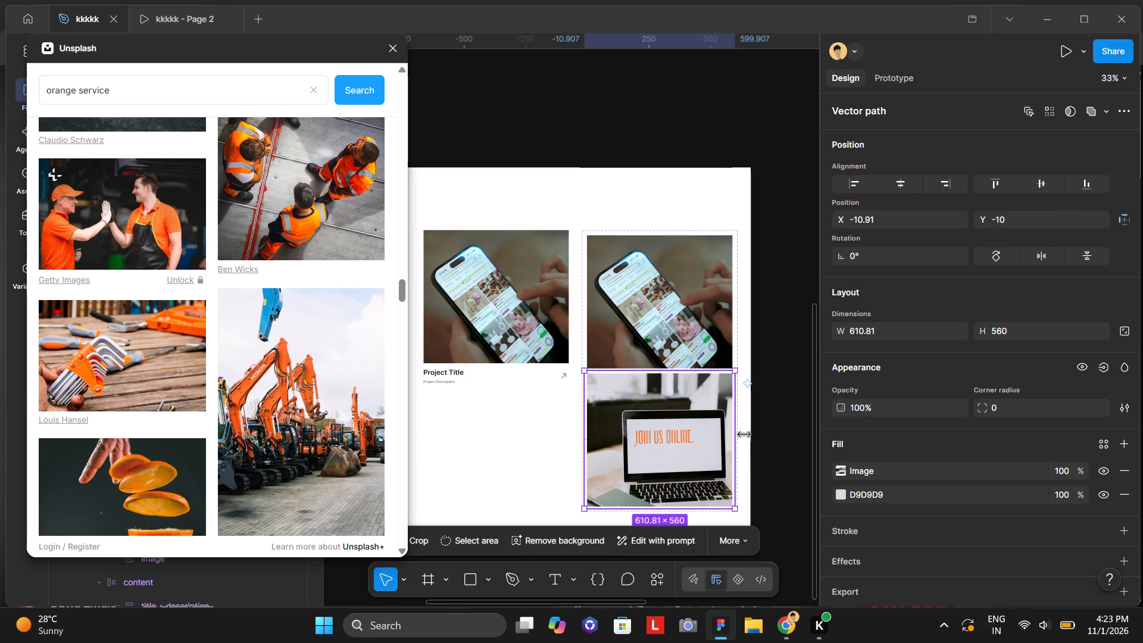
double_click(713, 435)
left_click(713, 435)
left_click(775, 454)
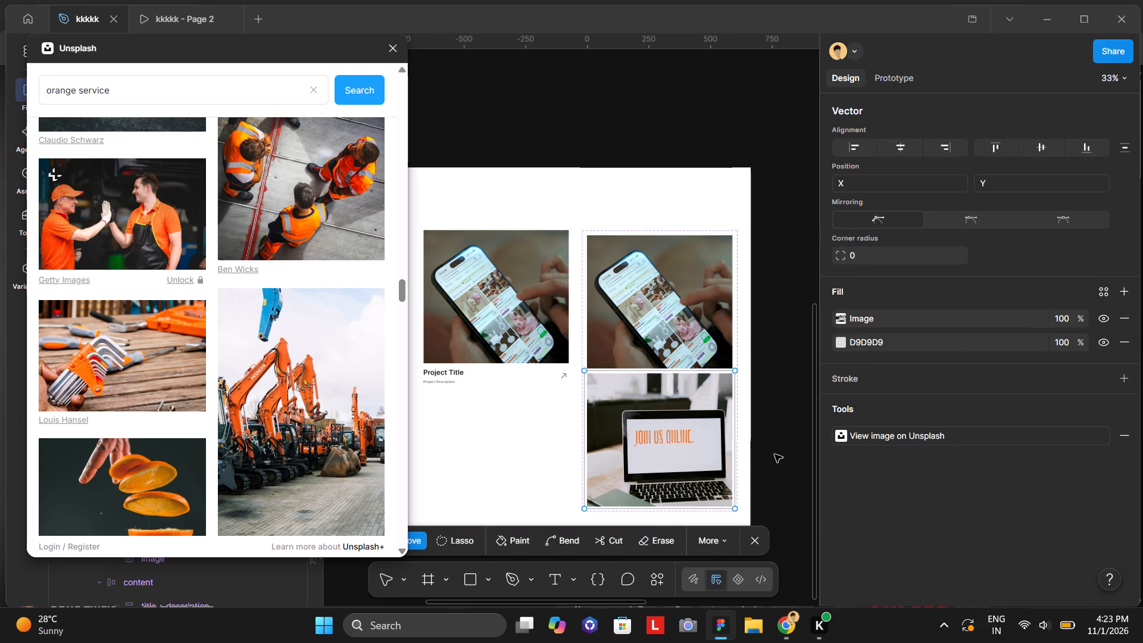
Close the Unsplash plugin and replace the laptop image in the Effects component's Variant2 with the copied phone image.
left_click(383, 54)
left_click(395, 47)
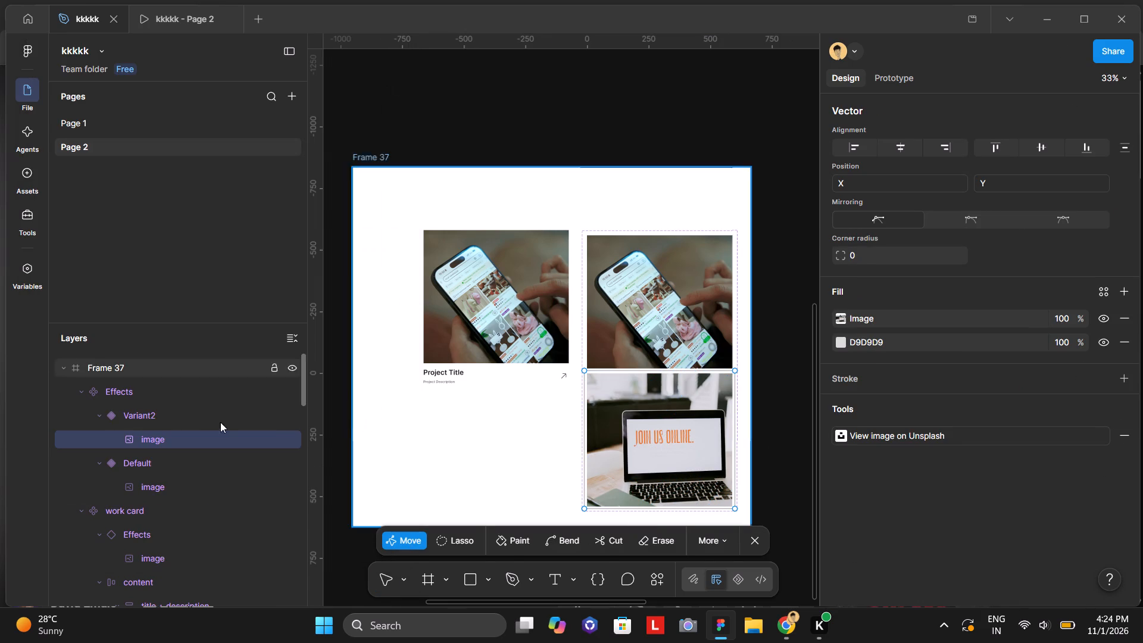
left_click(169, 437)
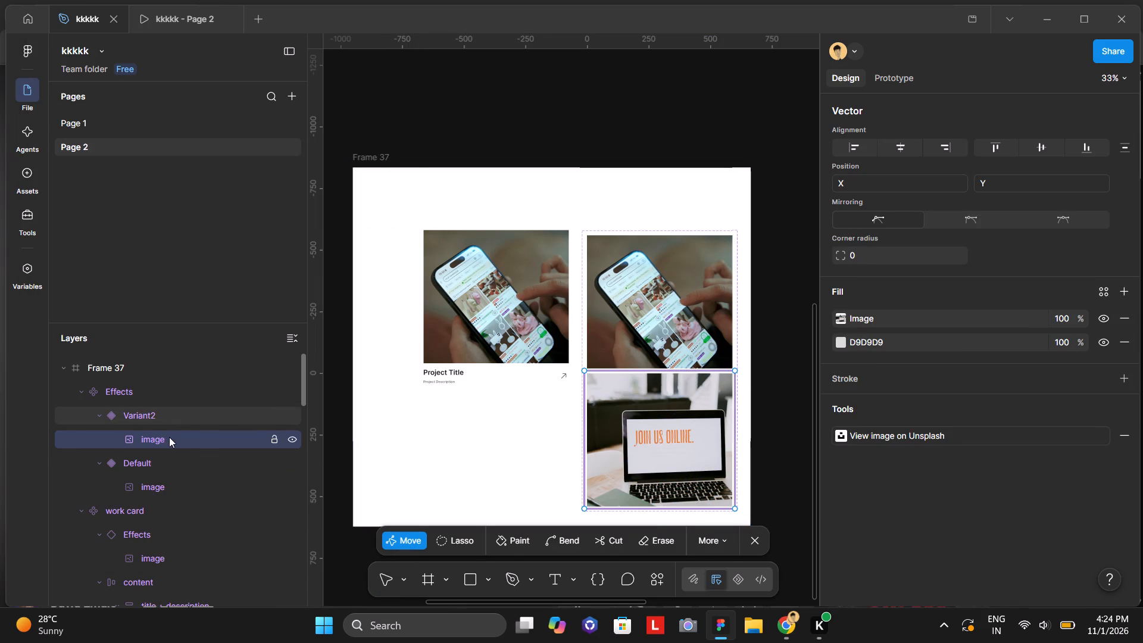
left_click(439, 138)
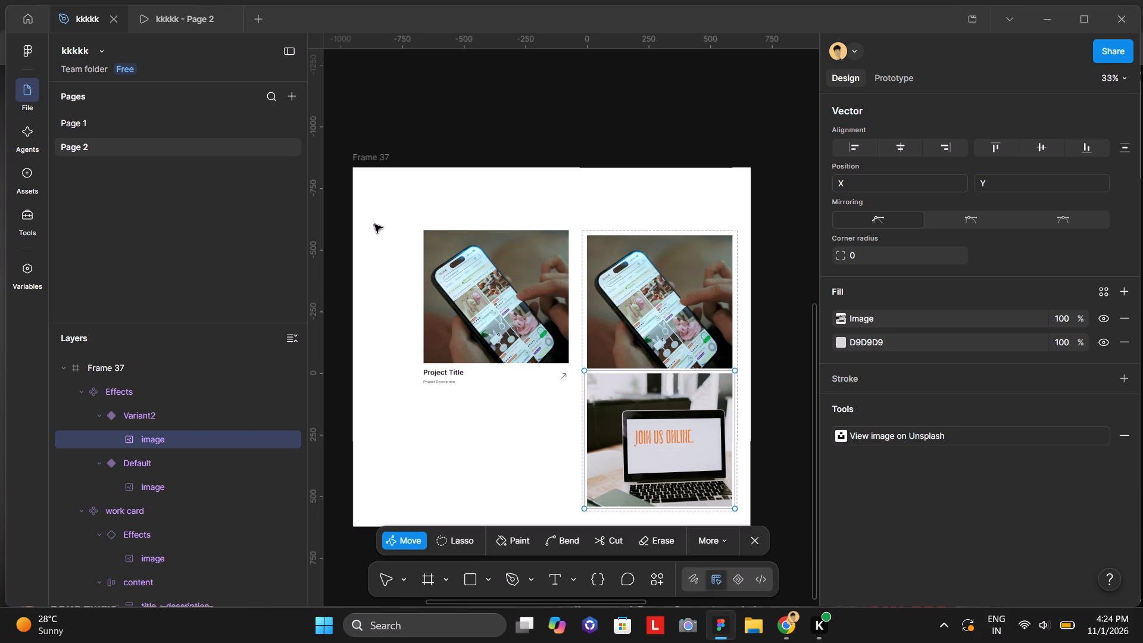
left_click(441, 173)
double_click(482, 120)
double_click(507, 109)
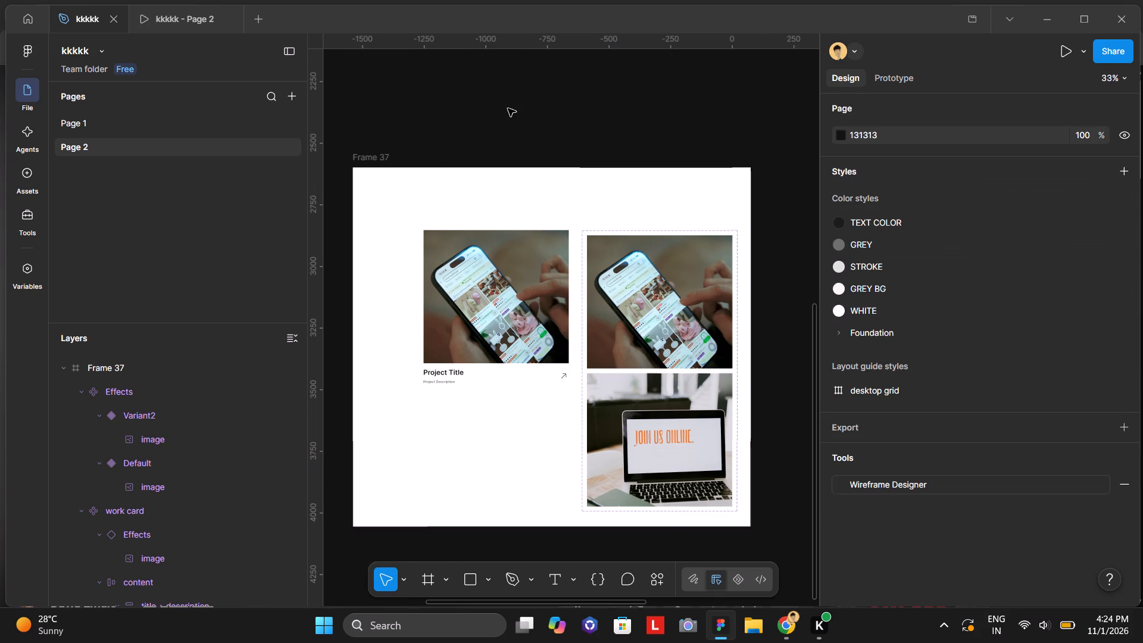
left_click(162, 434)
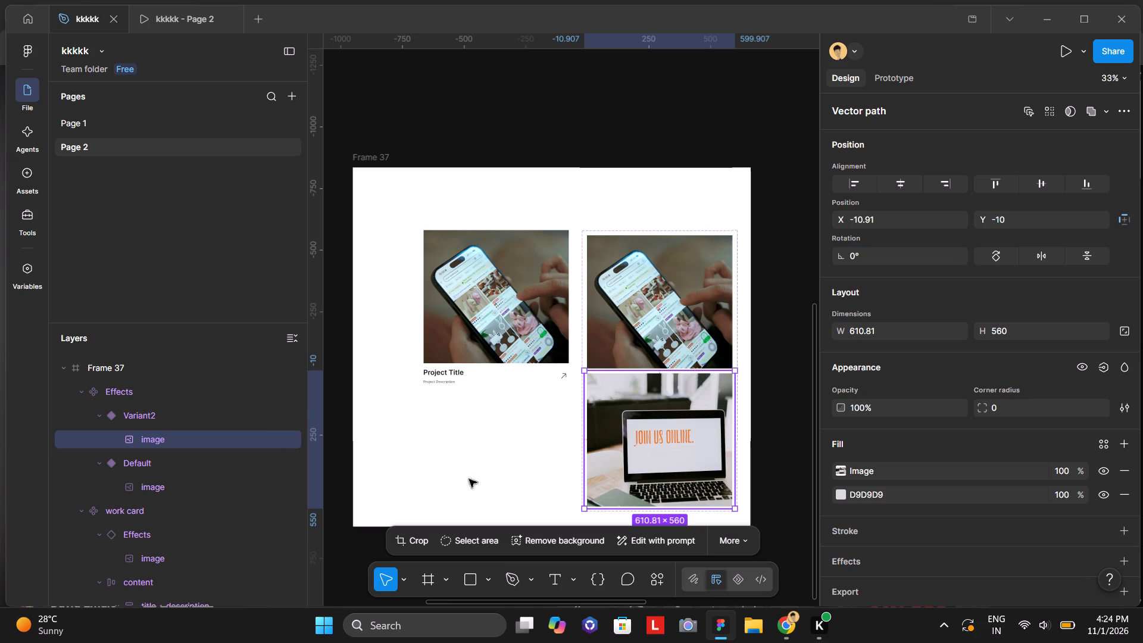
right_click(632, 432)
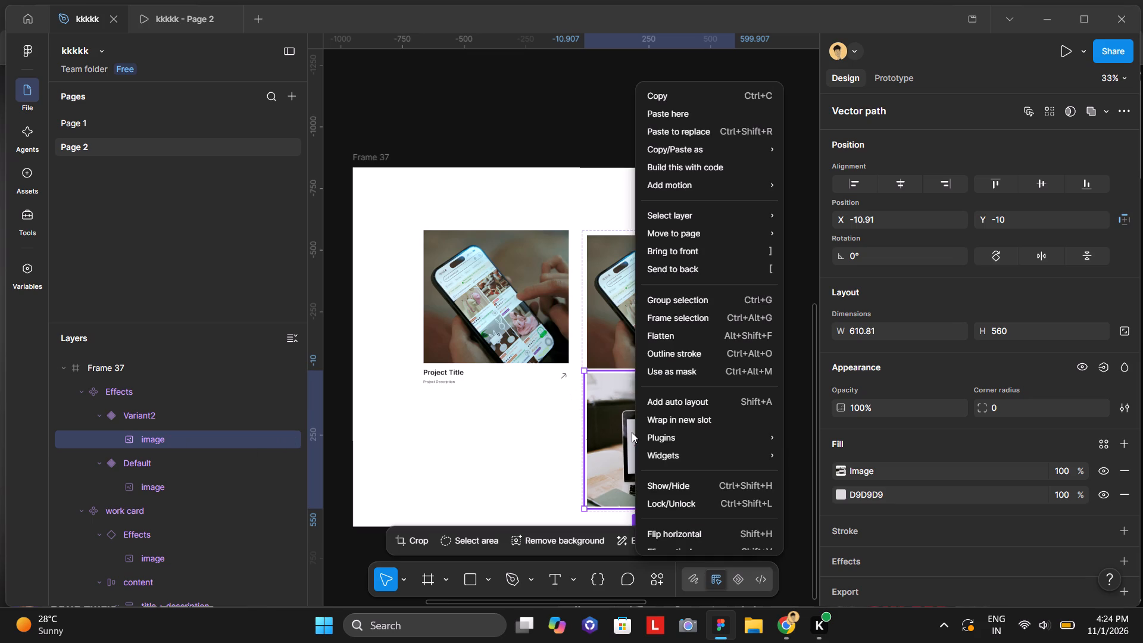
left_click(805, 455)
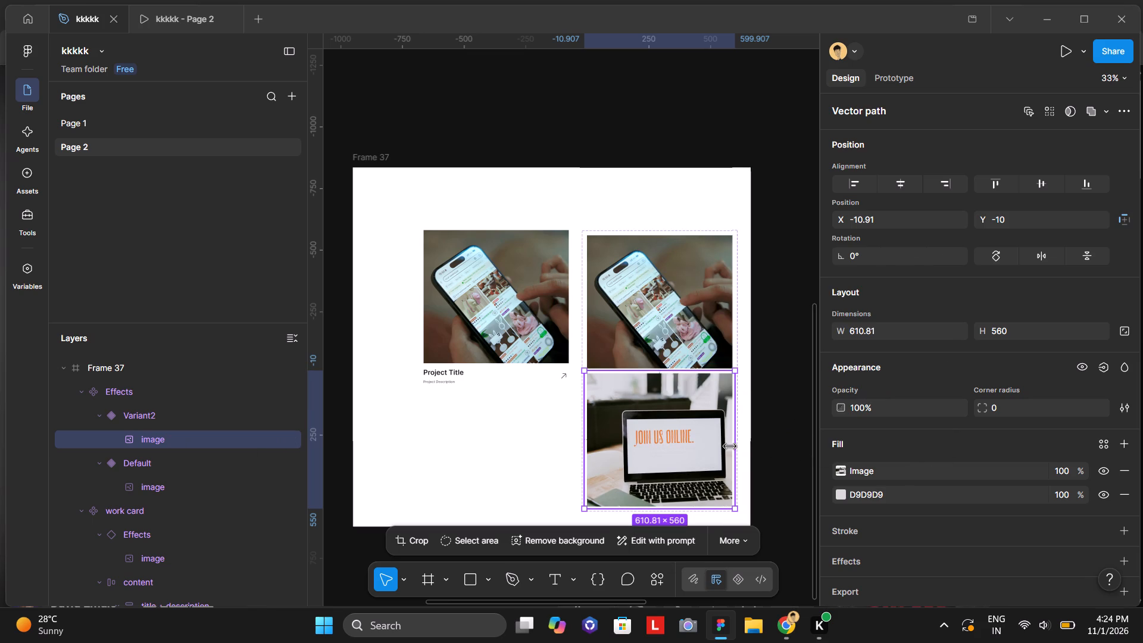
key("ctrl+shift+r")
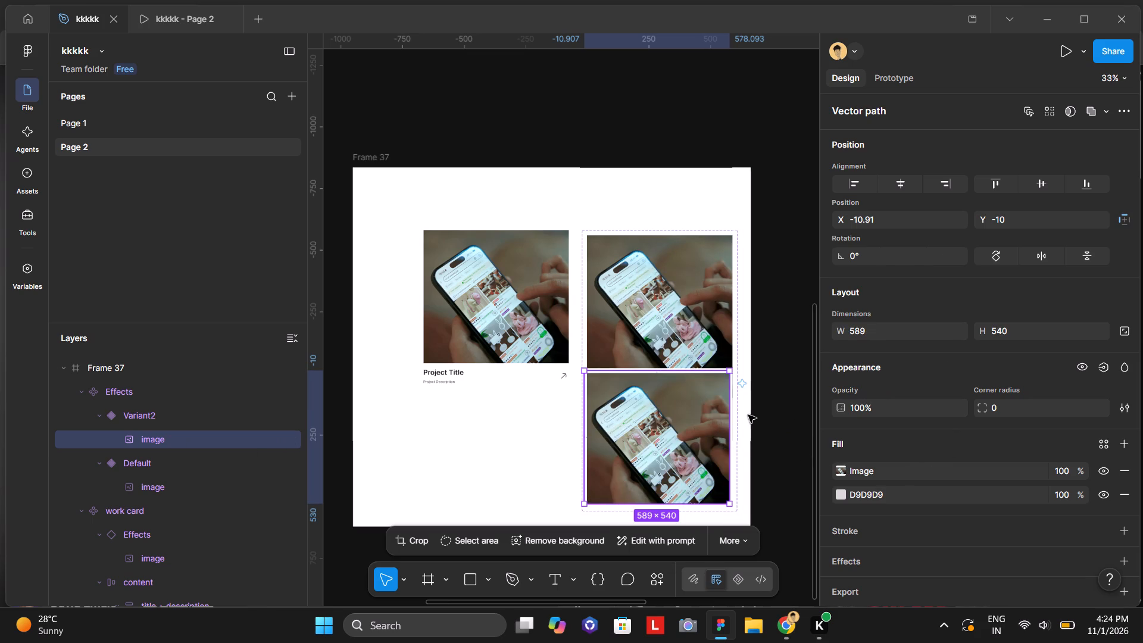
left_click(756, 430)
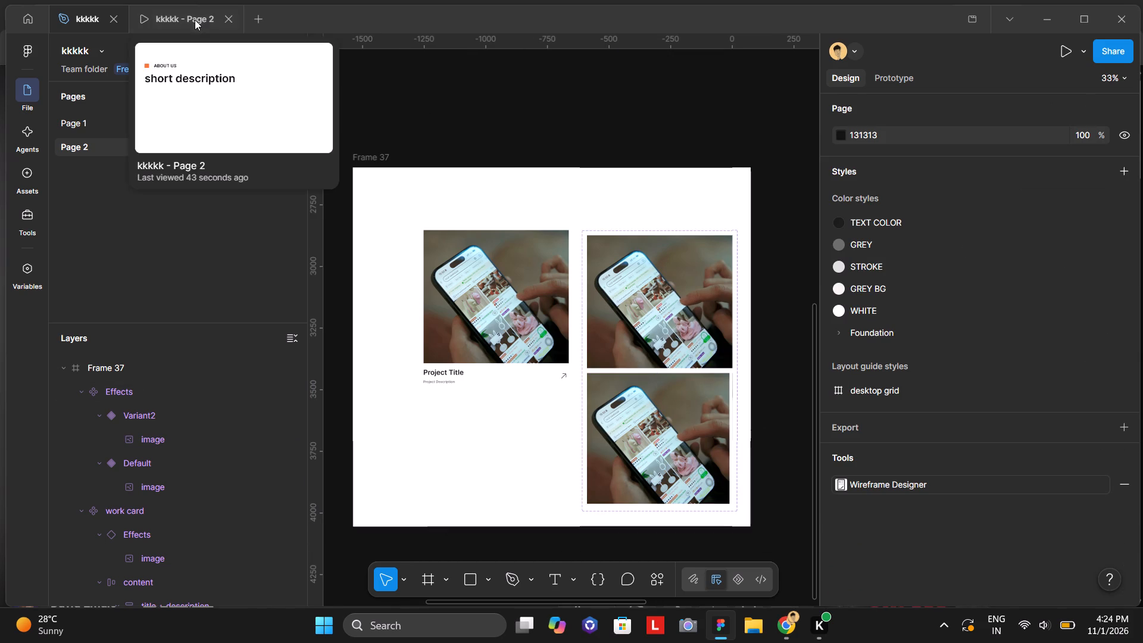
Check in the Page 2 prototype preview how all four project cards' images behave on hover.
left_click(194, 20)
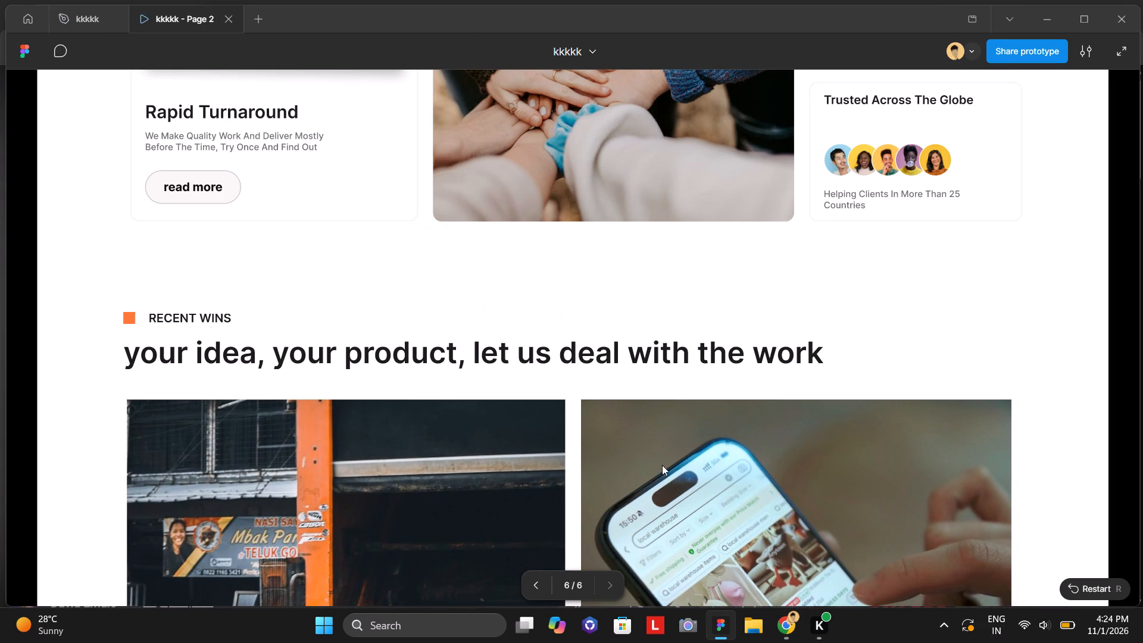
scroll(639, 405, "down", 5)
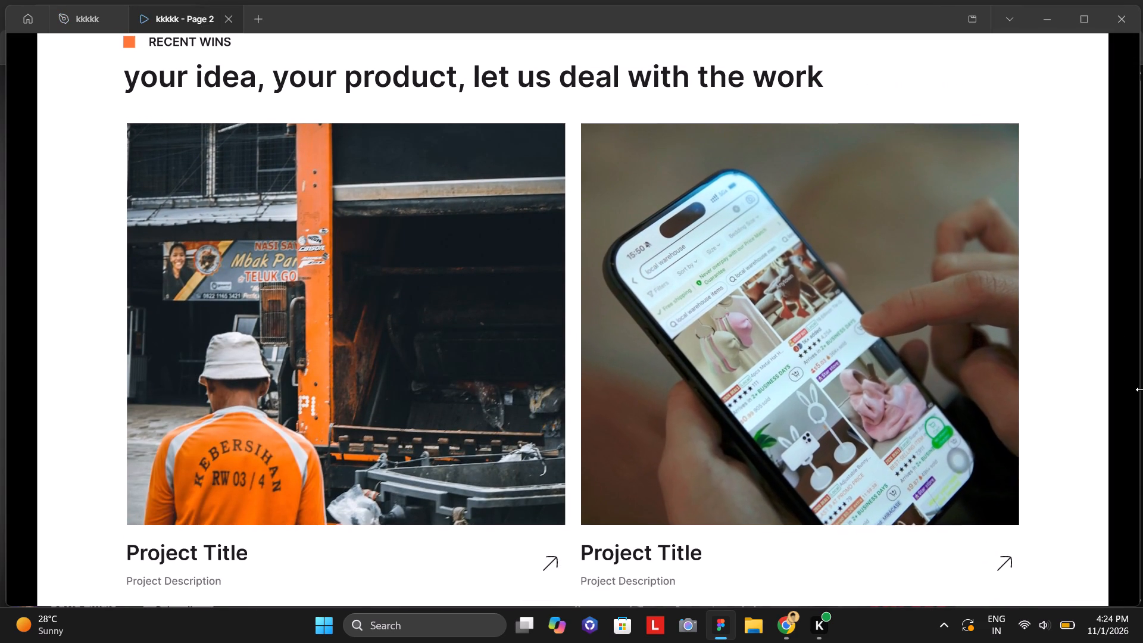
scroll(1141, 390, "down", 4)
scroll(1011, 401, "down", 2)
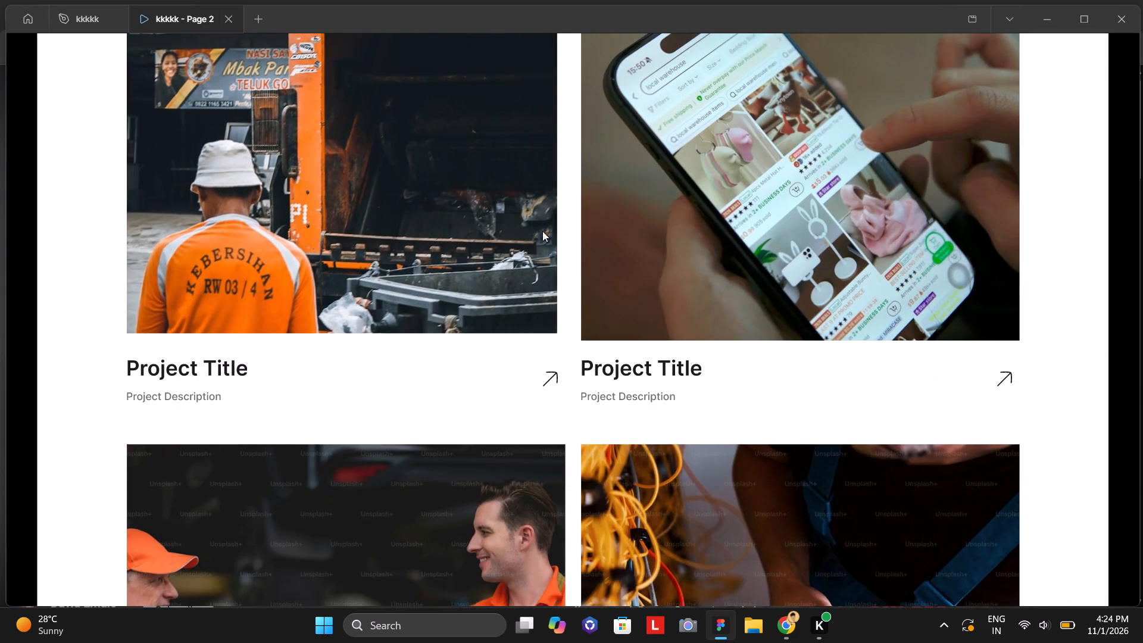
scroll(569, 237, "down", 5)
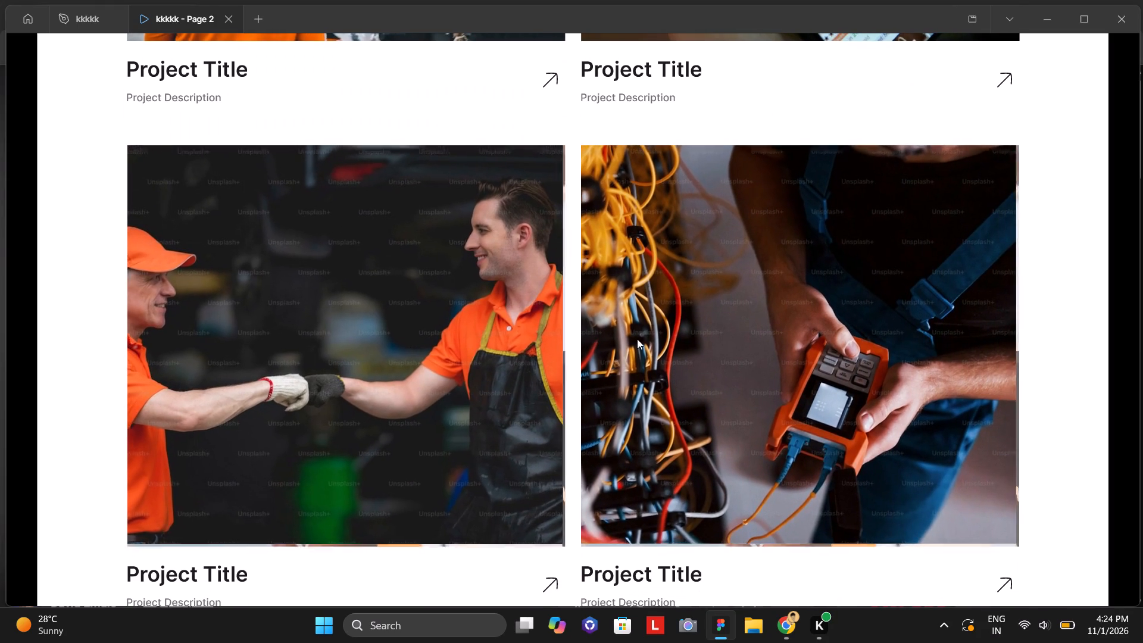
scroll(501, 277, "up", 2)
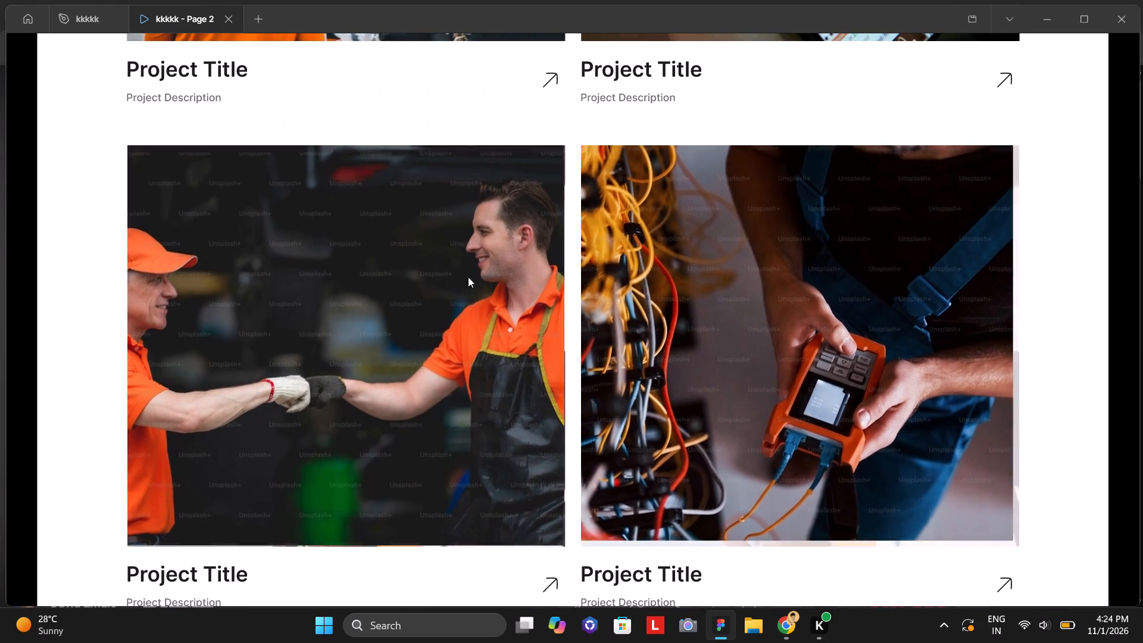
scroll(468, 277, "up", 2)
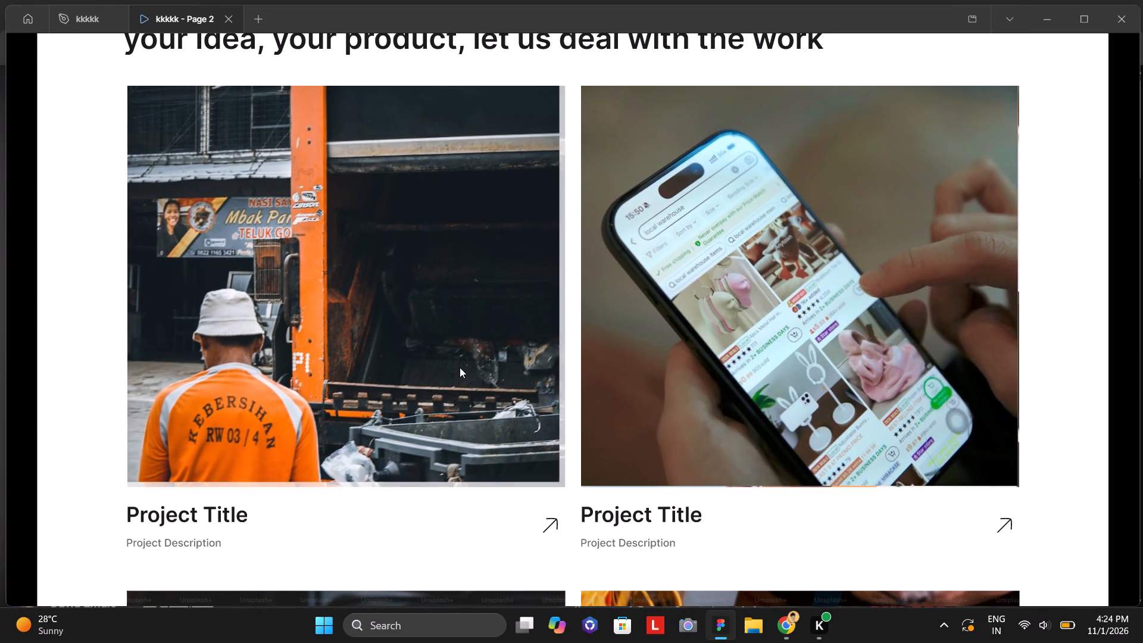
left_click_drag(465, 514, 472, 582)
scroll(474, 594, "down", 5)
scroll(511, 401, "down", 4)
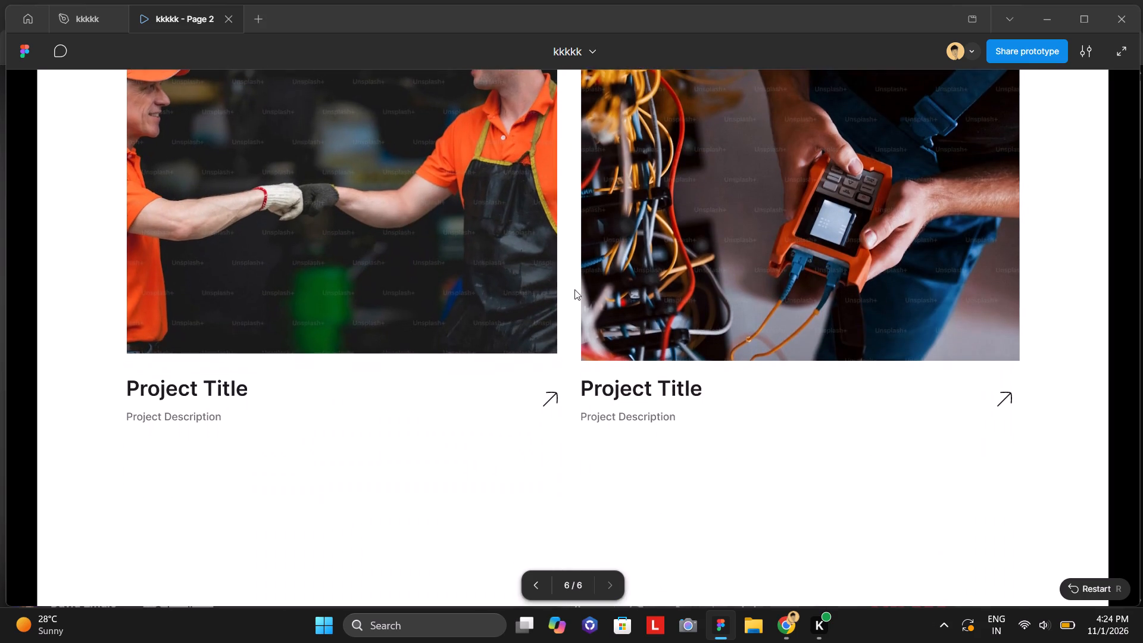
scroll(694, 307, "up", 3)
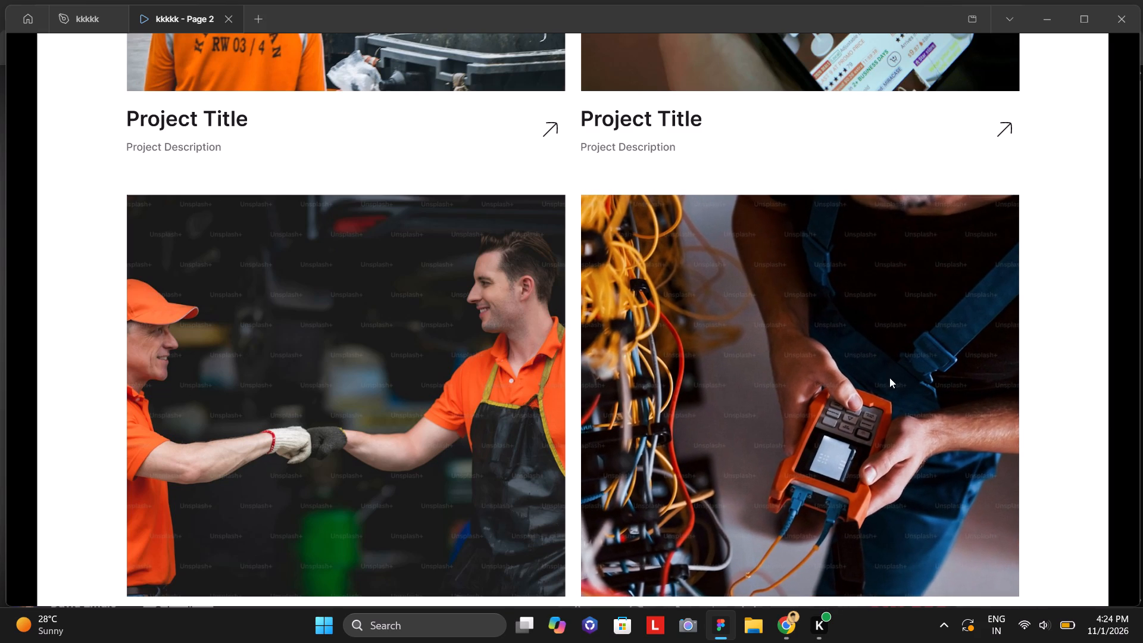
Return to the design file and turn off content clipping for Variant2 of the Effects component.
left_click(59, 20)
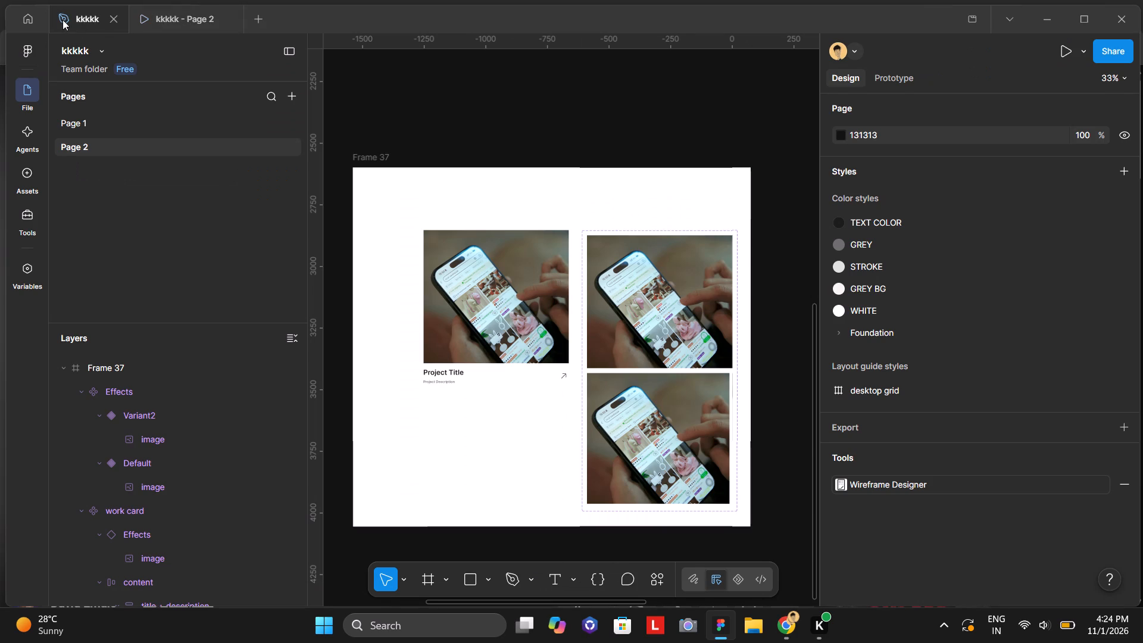
double_click(677, 405)
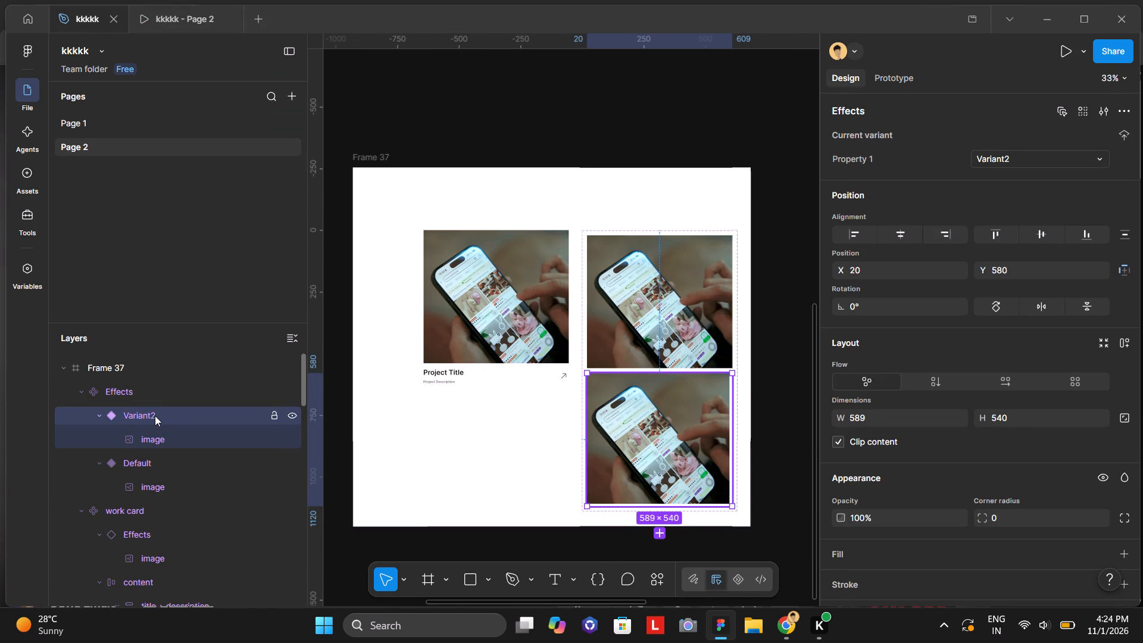
scroll(169, 432, "up", 2)
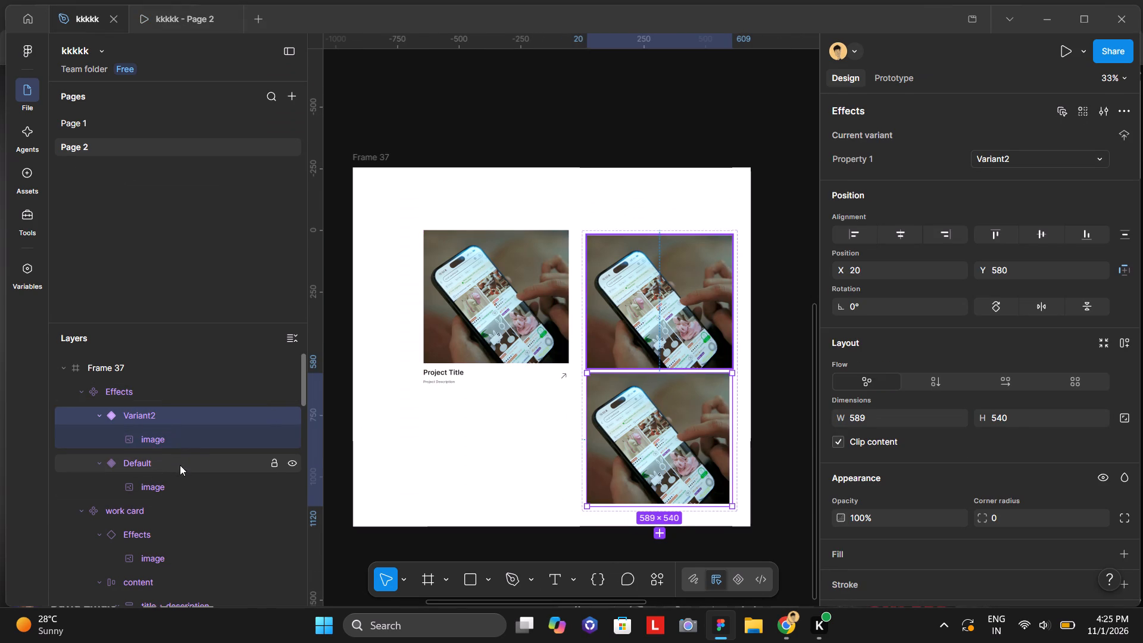
left_click(628, 422)
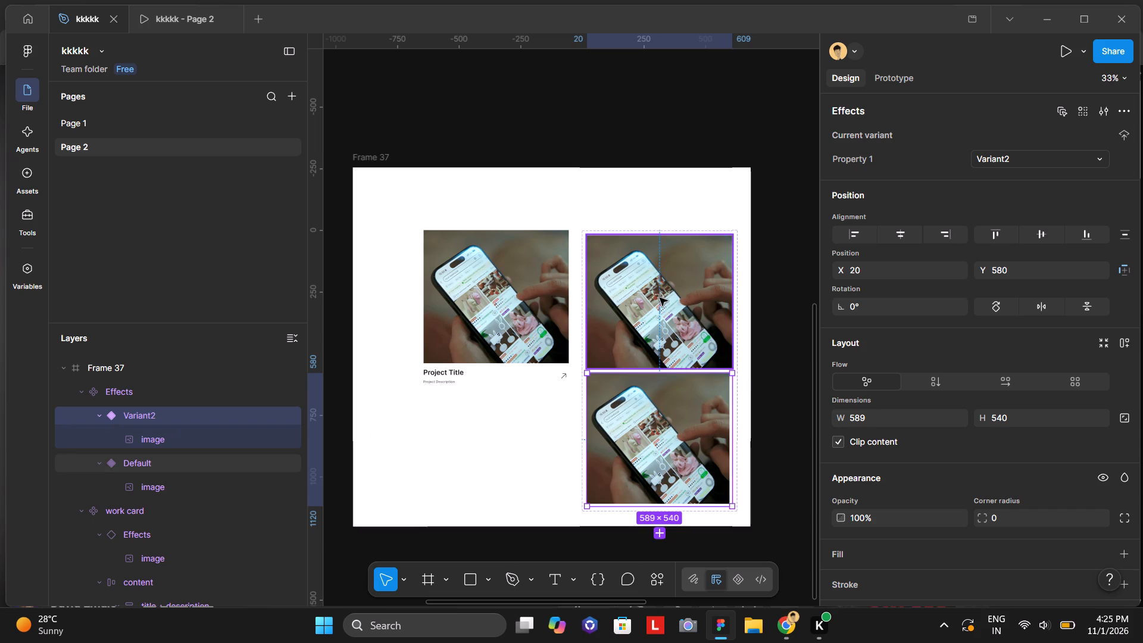
left_click(660, 298)
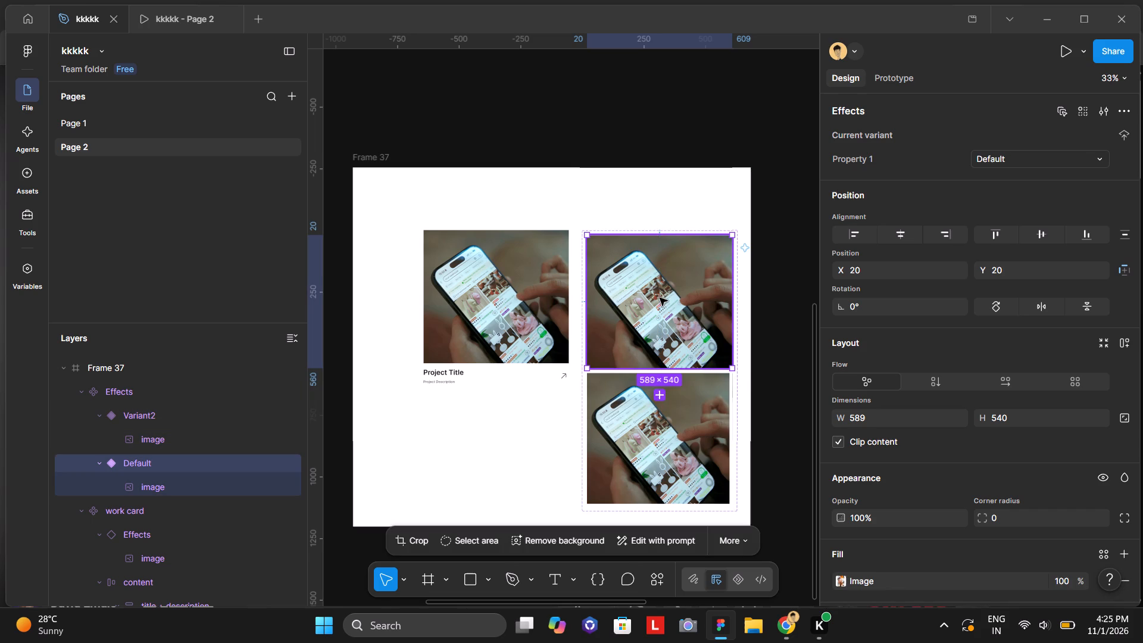
left_click(679, 426)
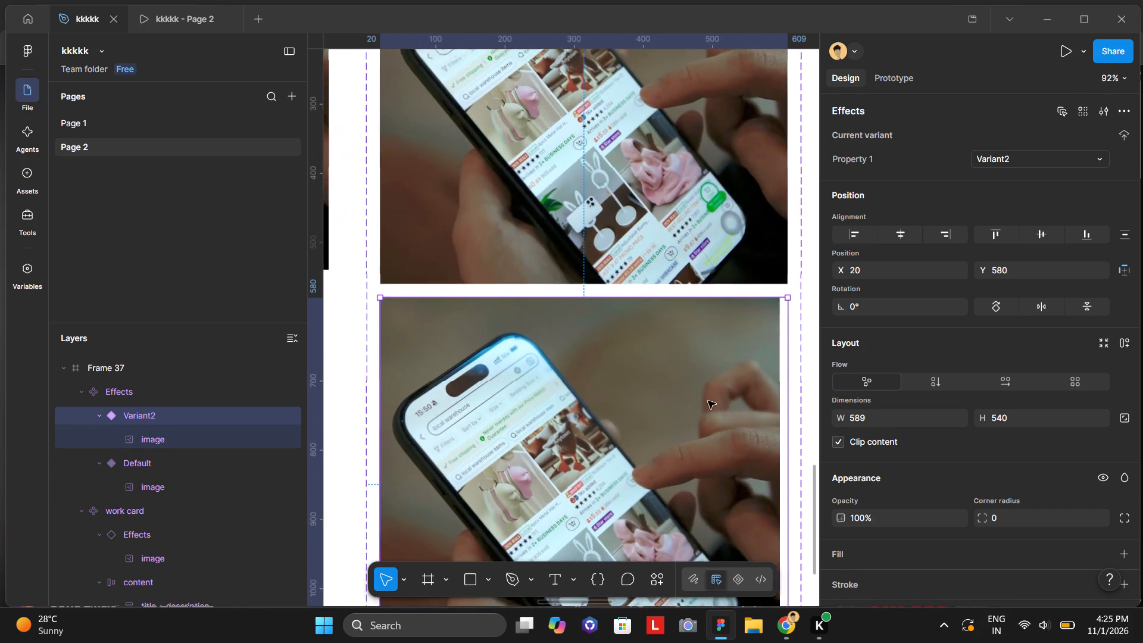
scroll(585, 363, "down", 3)
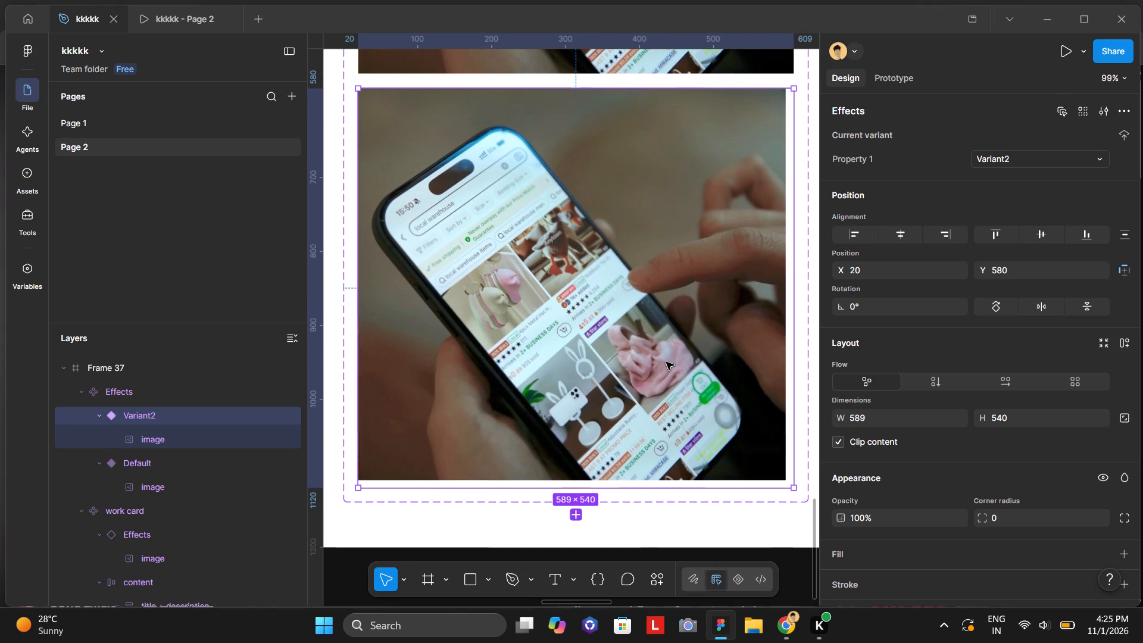
scroll(920, 482, "down", 1)
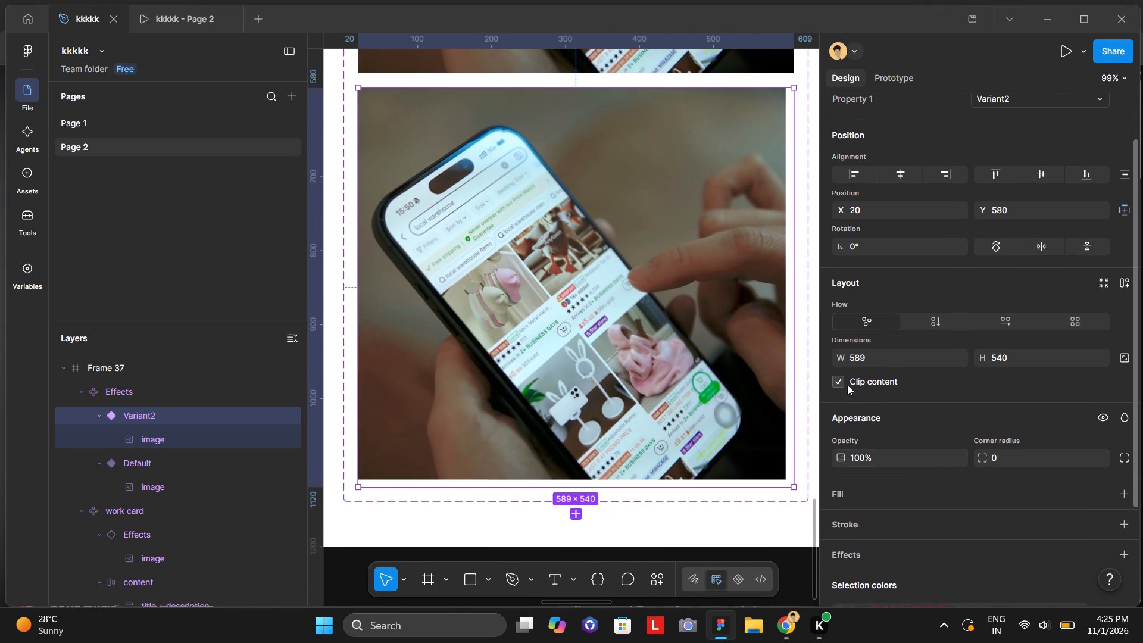
left_click(837, 383)
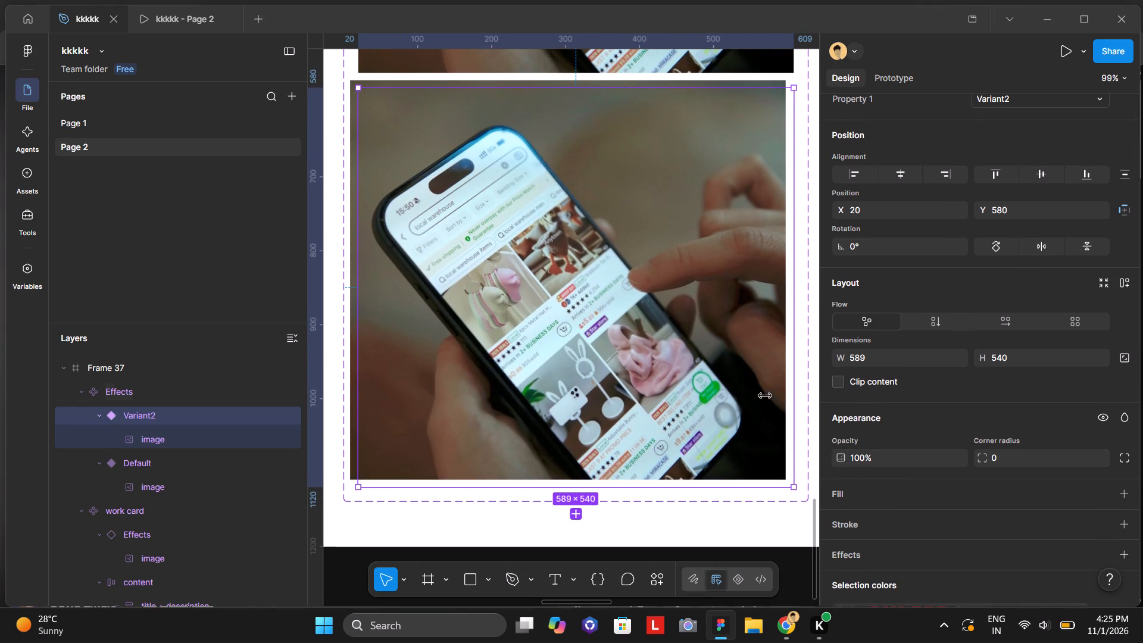
Shift Variant2 to about X 30, Y 589 and enlarge its phone image to about 609 × 568.
left_click_drag(522, 343, 529, 348)
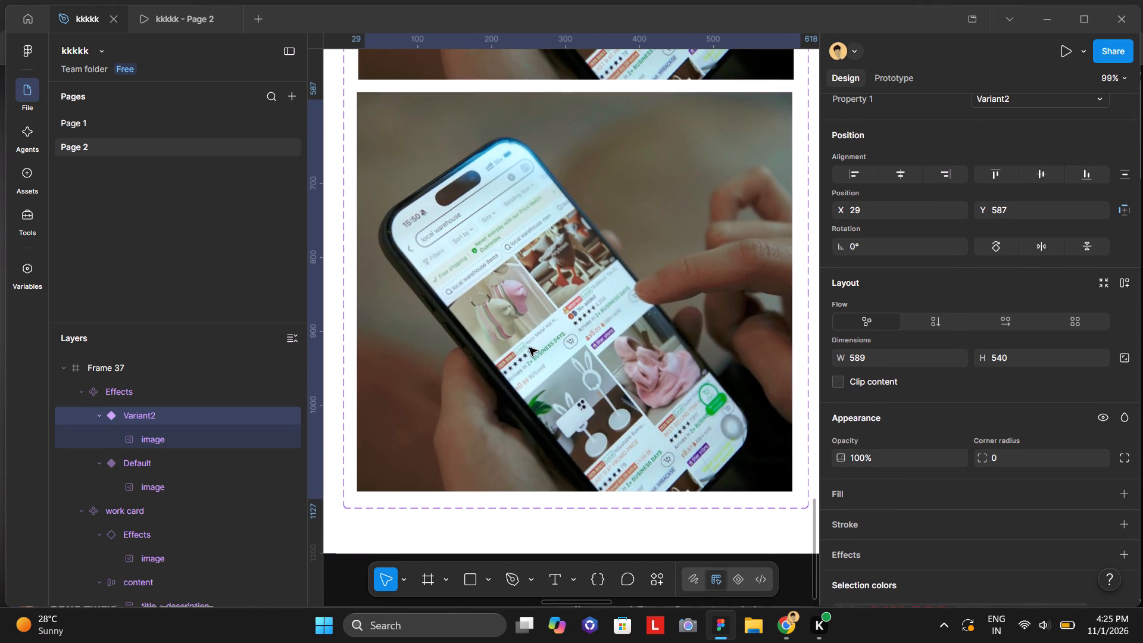
left_click_drag(529, 348, 530, 349)
double_click(562, 348)
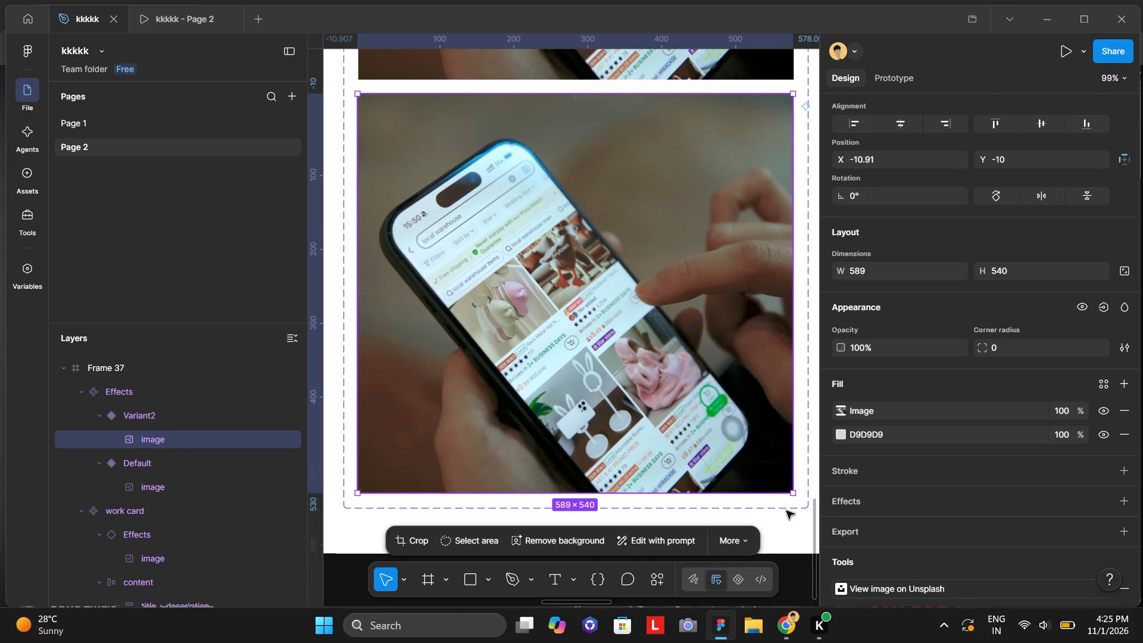
left_click_drag(791, 494, 808, 513)
left_click_drag(673, 429, 662, 425)
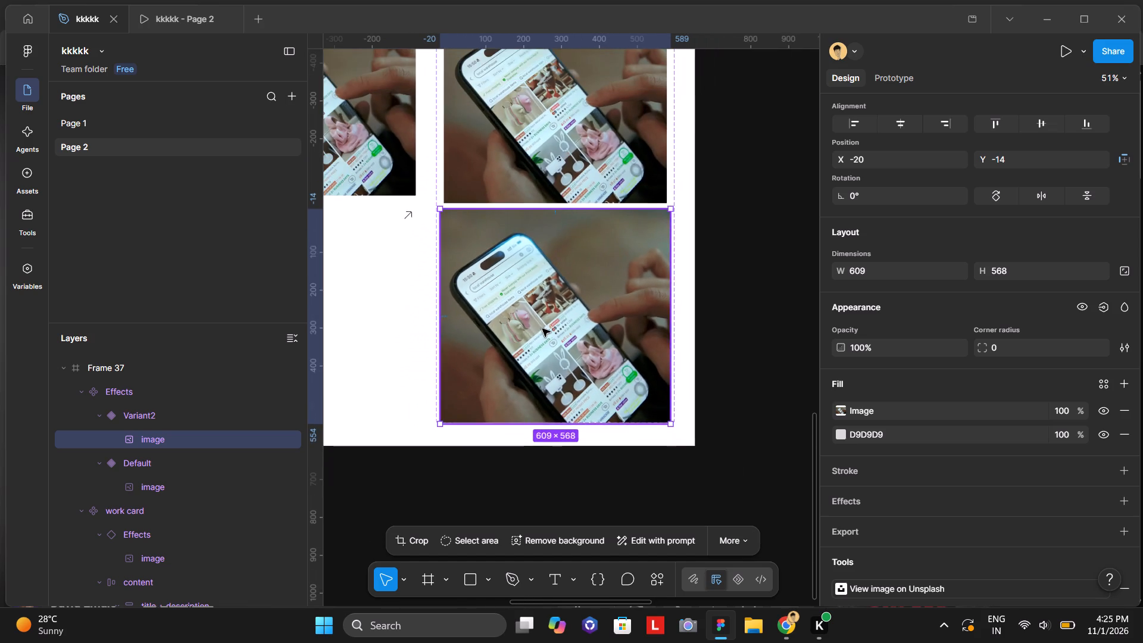
left_click(767, 279)
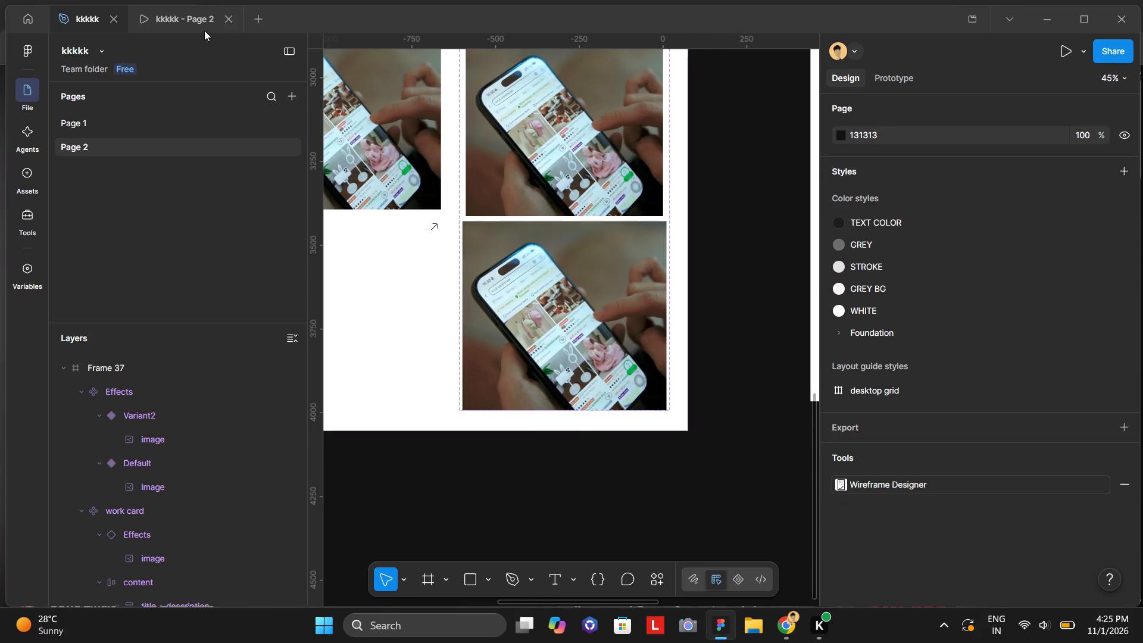
Check in the Page 2 prototype preview how the enlarged image behaves when the project cards are hovered.
left_click(201, 26)
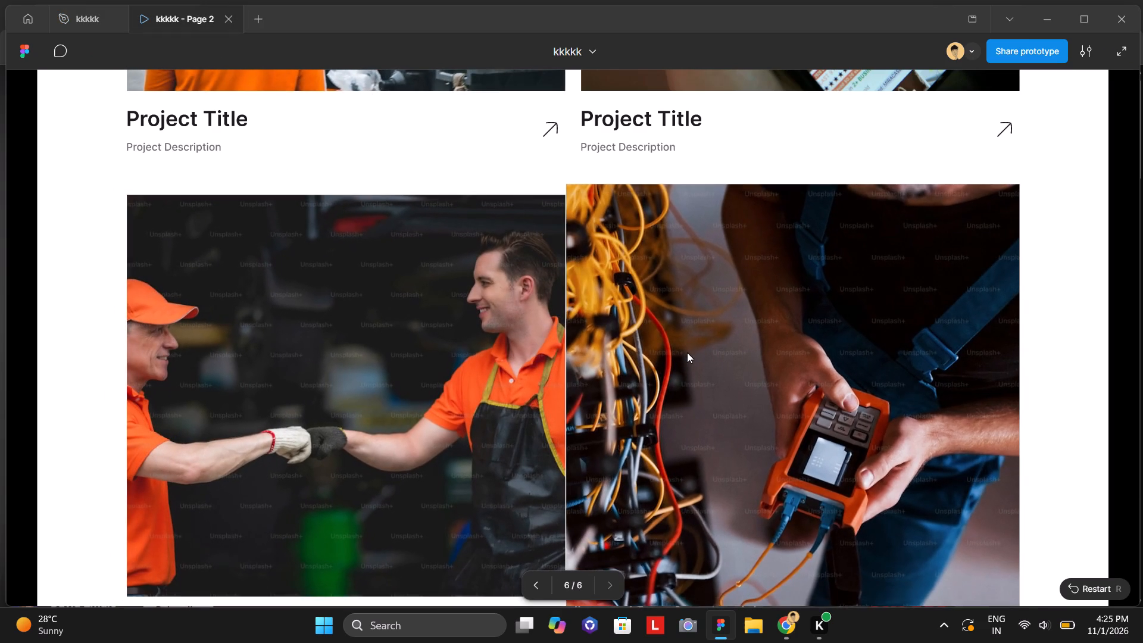
scroll(604, 231, "up", 2)
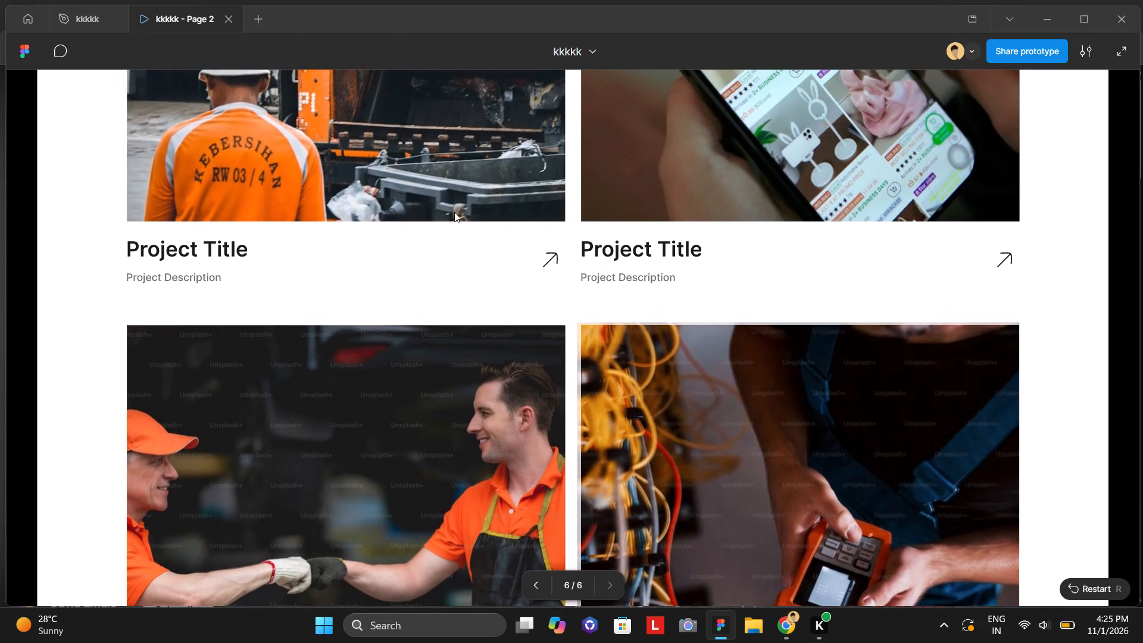
scroll(439, 180, "up", 3)
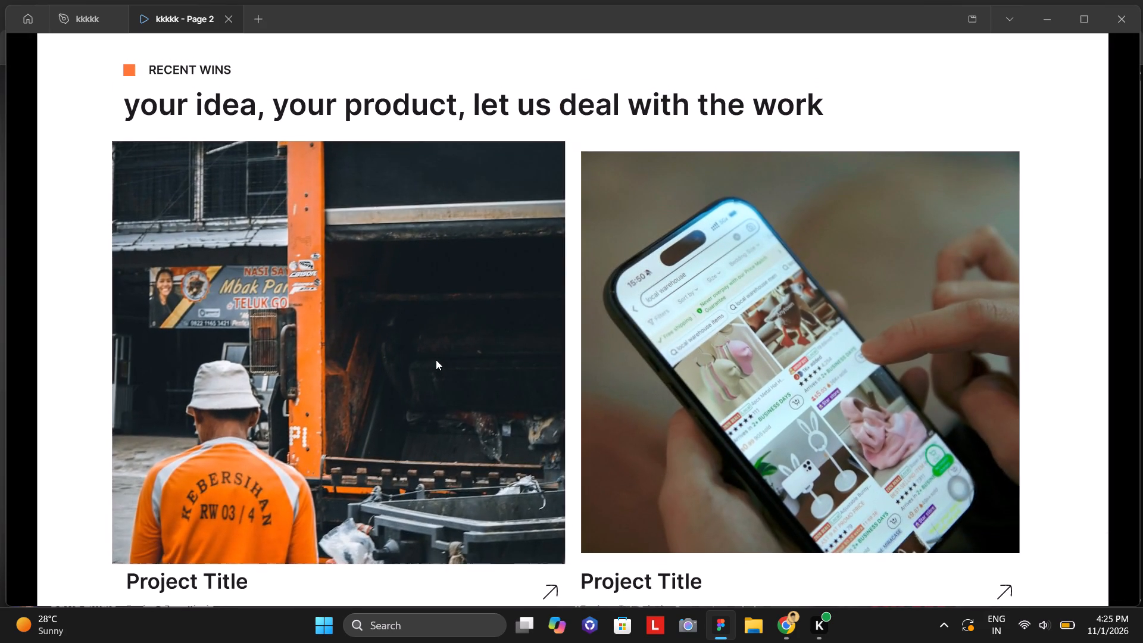
scroll(727, 460, "down", 2)
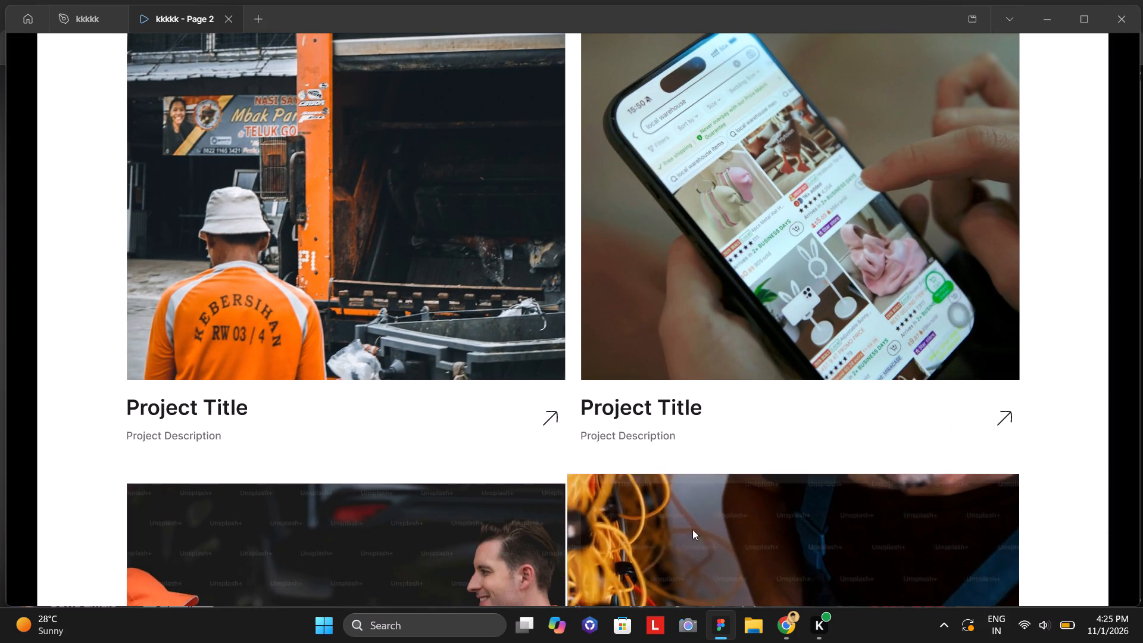
Return to the design file and align Variant2 horizontally with the Default variant at X 20.
left_click(69, 9)
left_click(75, 14)
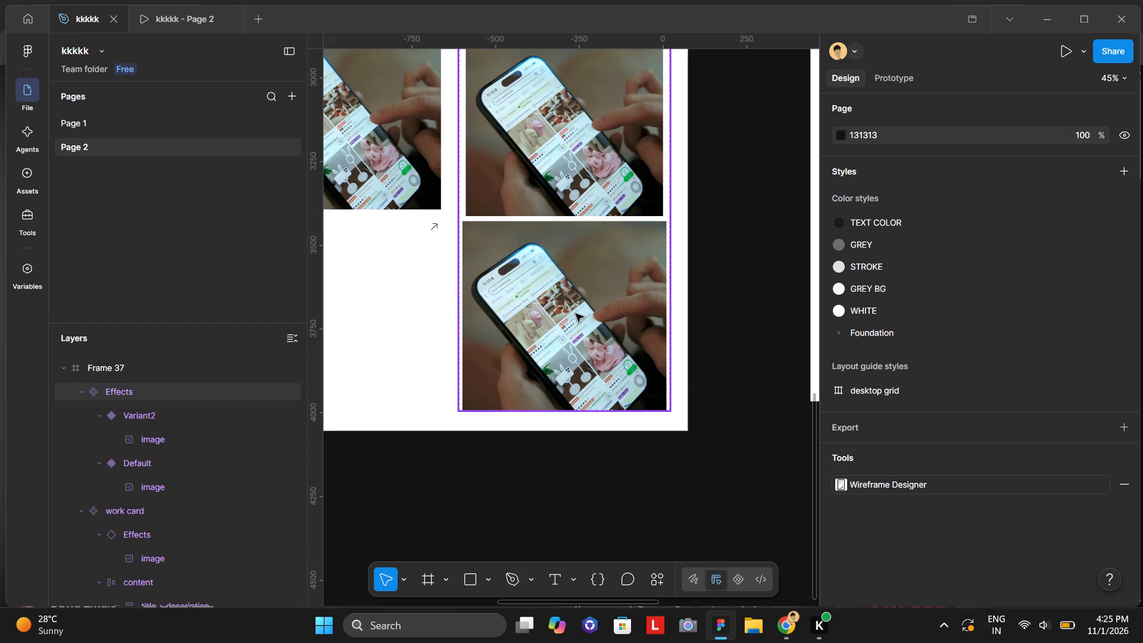
double_click(560, 330)
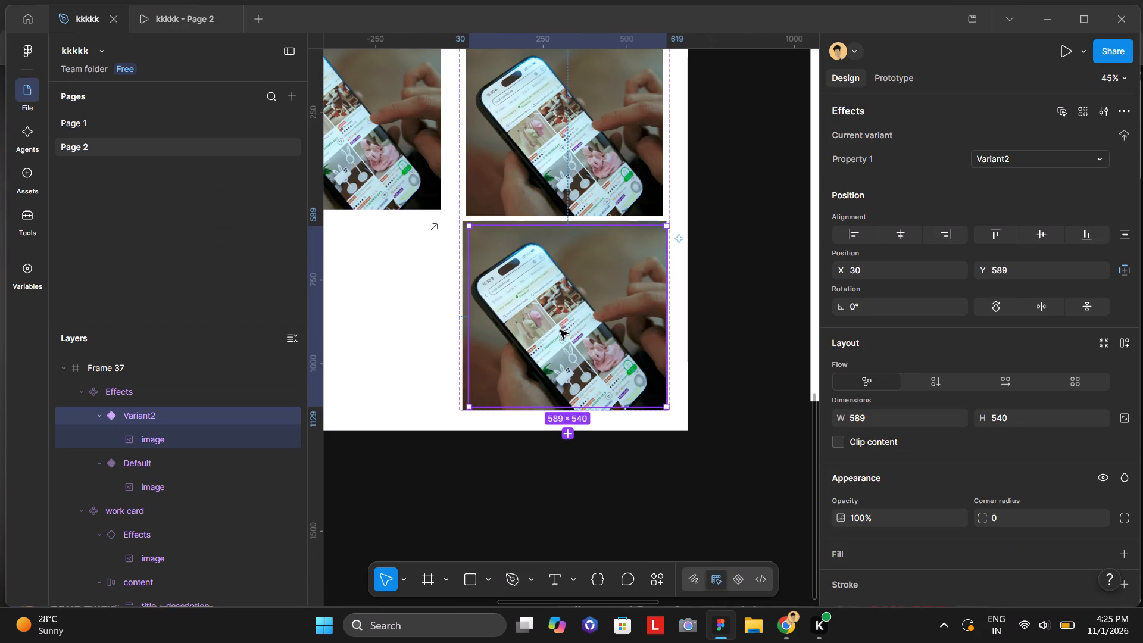
left_click(576, 315)
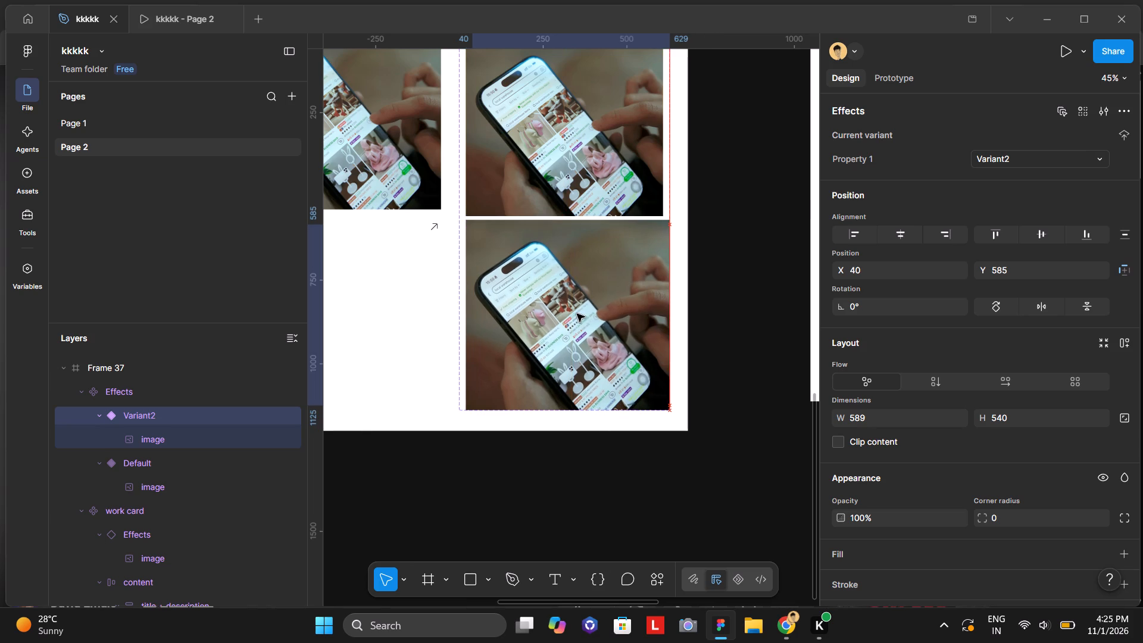
left_click(571, 179)
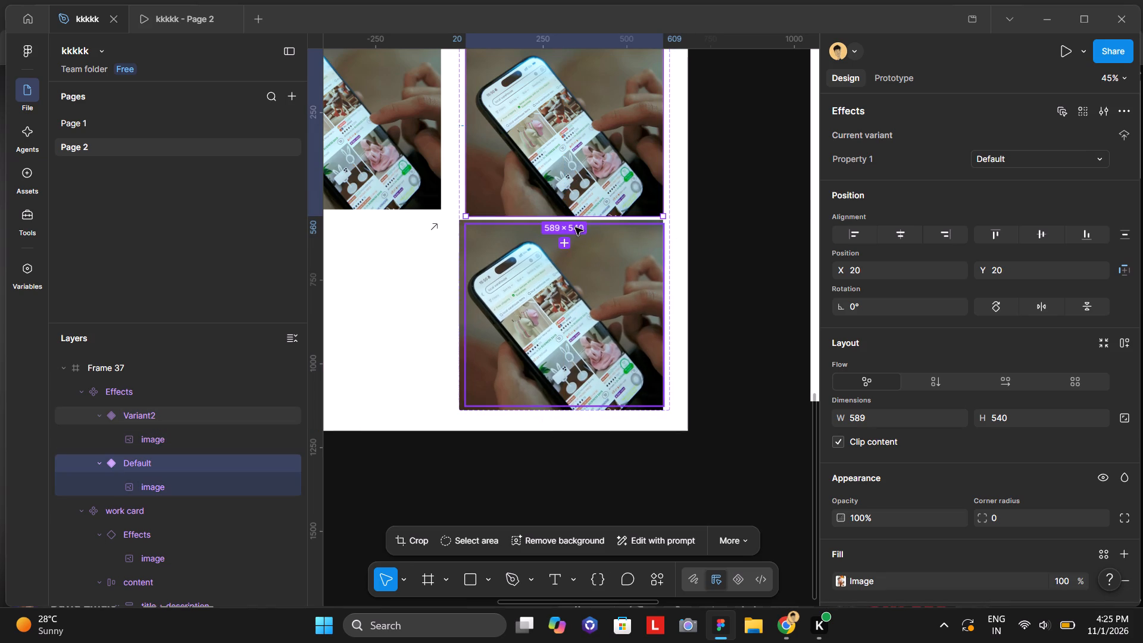
left_click(569, 269, "shift")
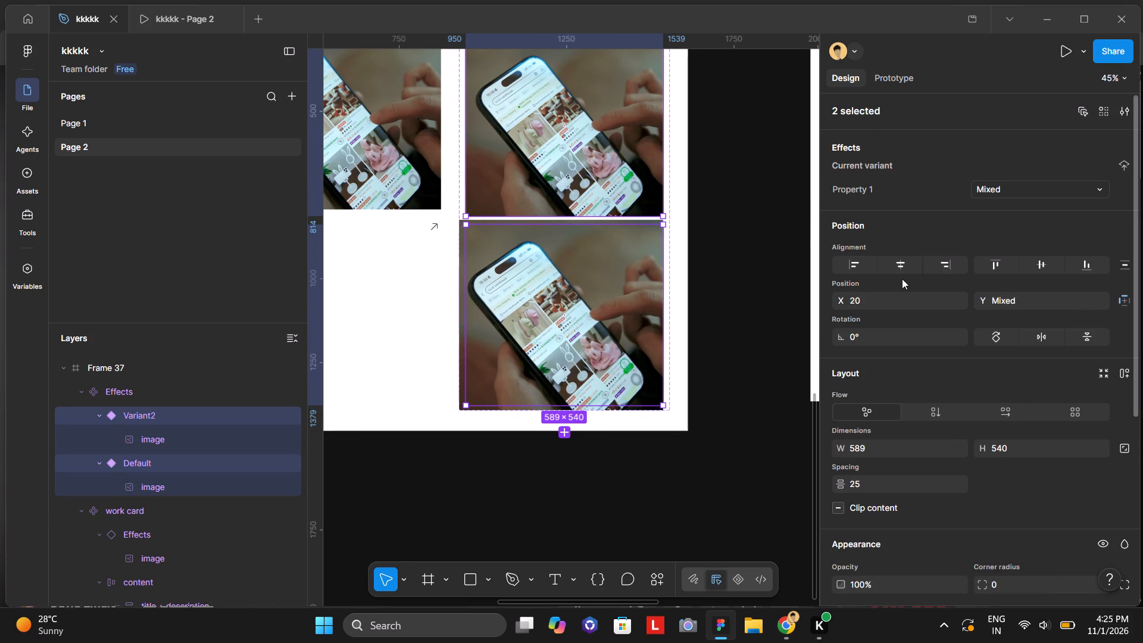
left_click(895, 270)
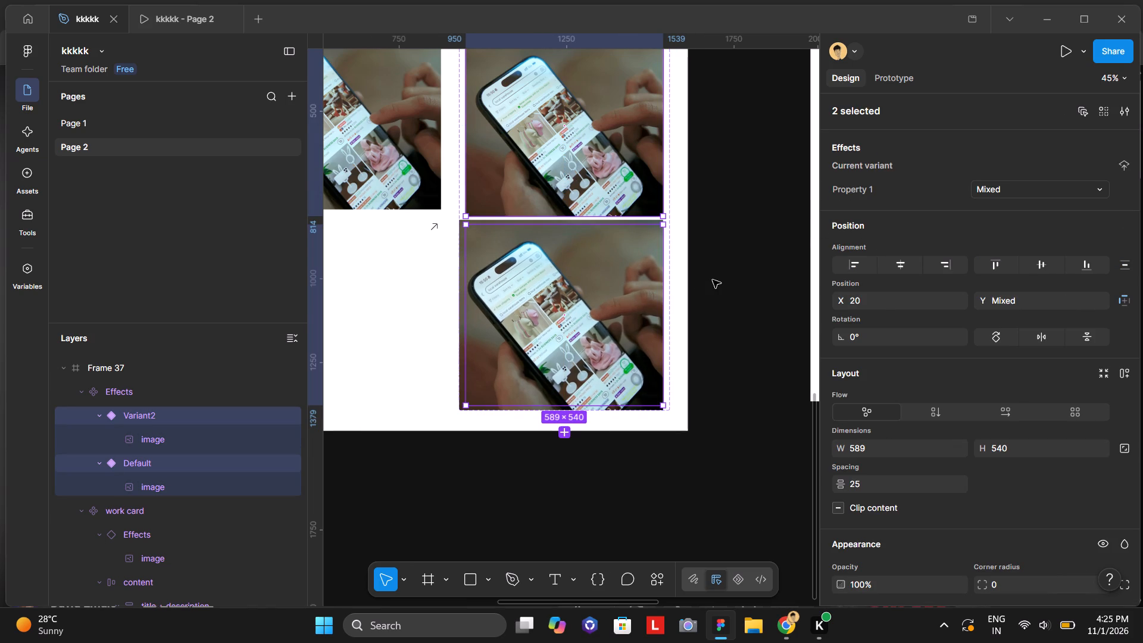
left_click(897, 266)
left_click(748, 272)
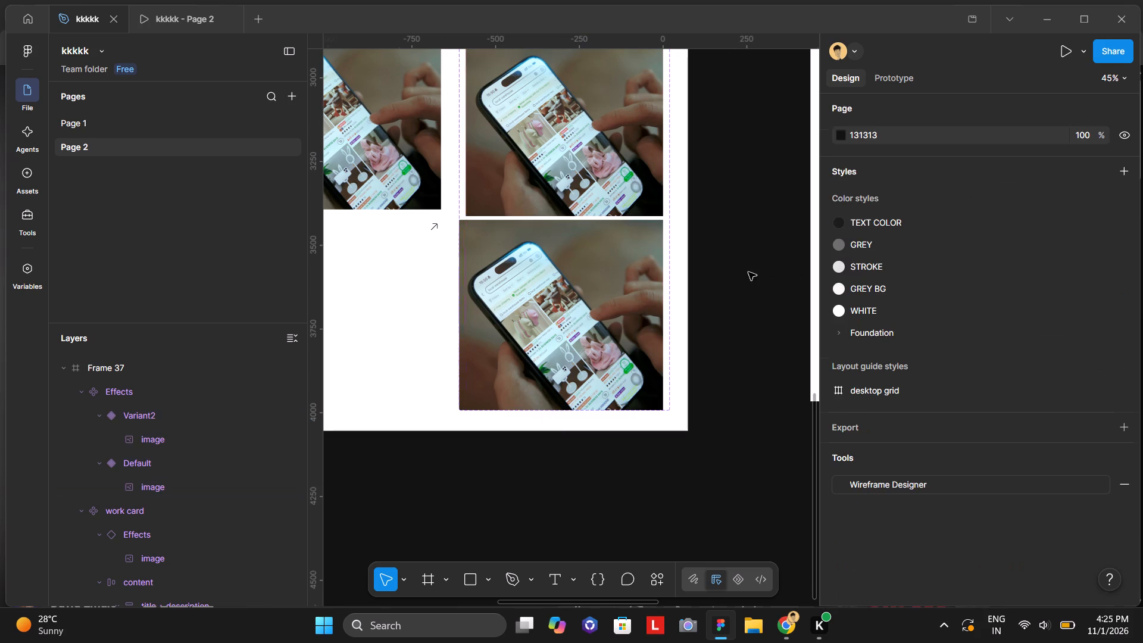
Shift the Effects component set slightly and centre the image horizontally inside Variant2, at X -10, Y -14.
left_click(523, 248)
left_click(542, 258)
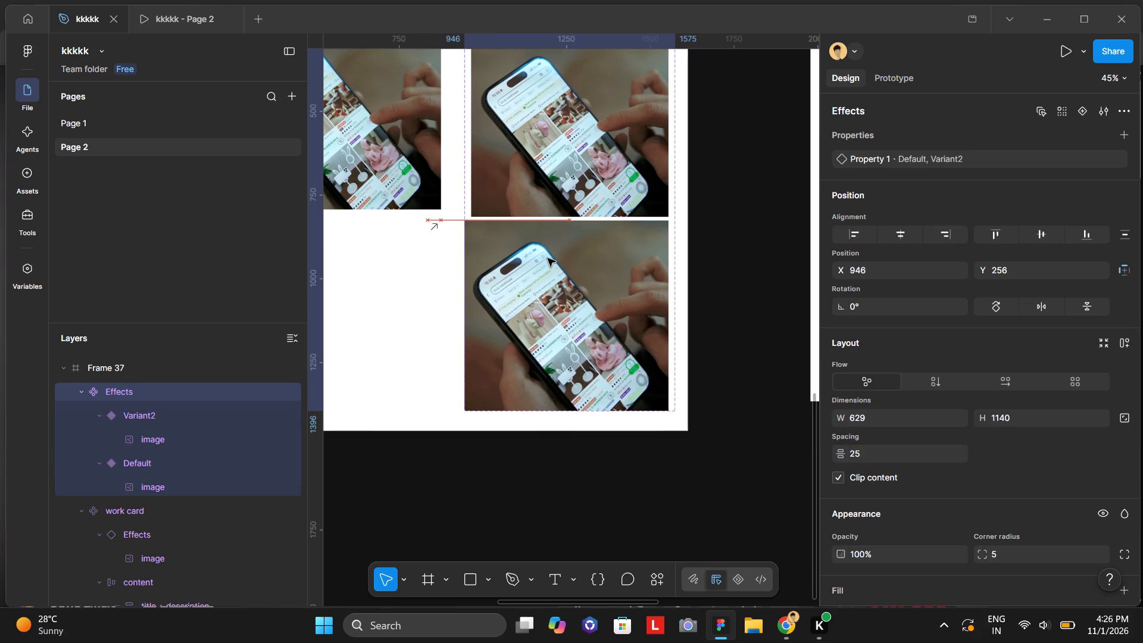
double_click(546, 277)
left_click(543, 276)
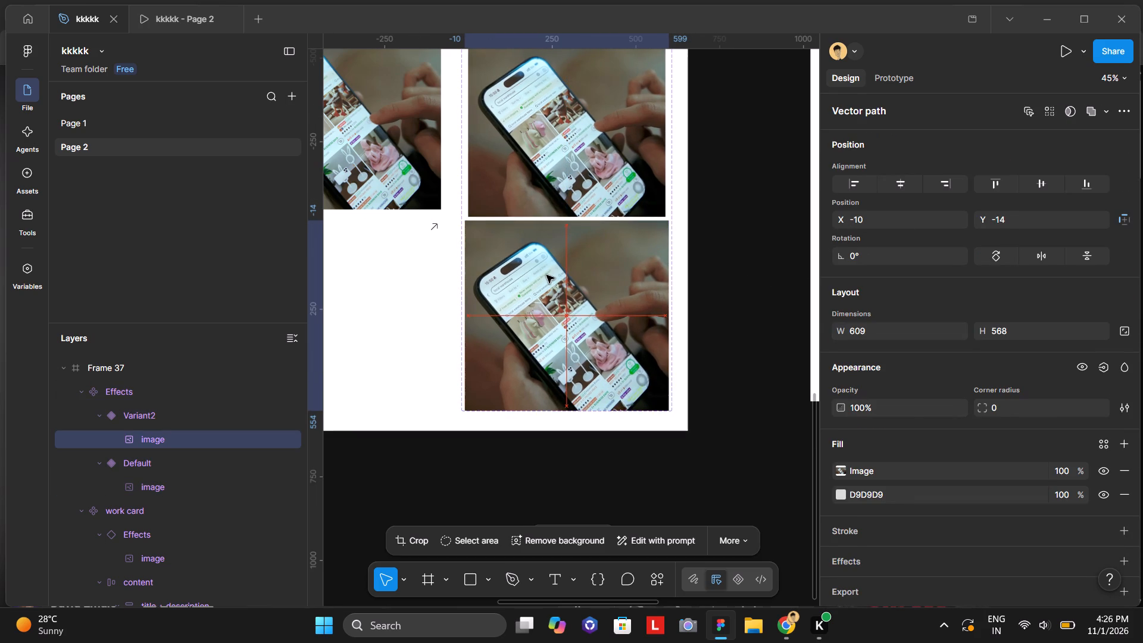
left_click(719, 250)
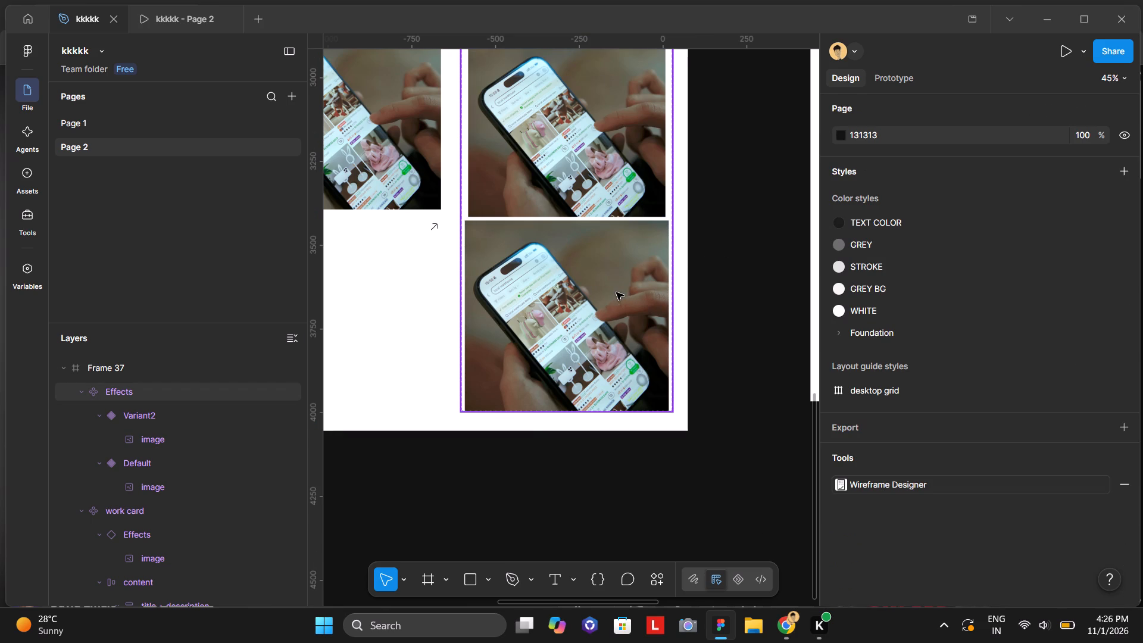
Compare the dimensions and positions of Variant2 and the Default variant in the Effects component.
double_click(578, 280)
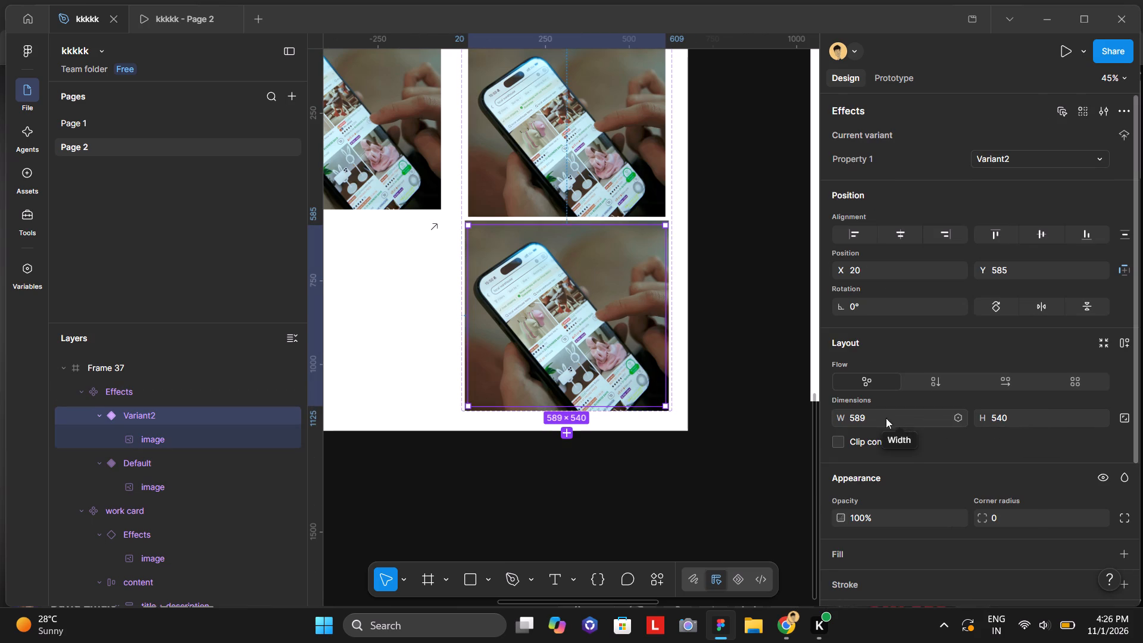
left_click(624, 189)
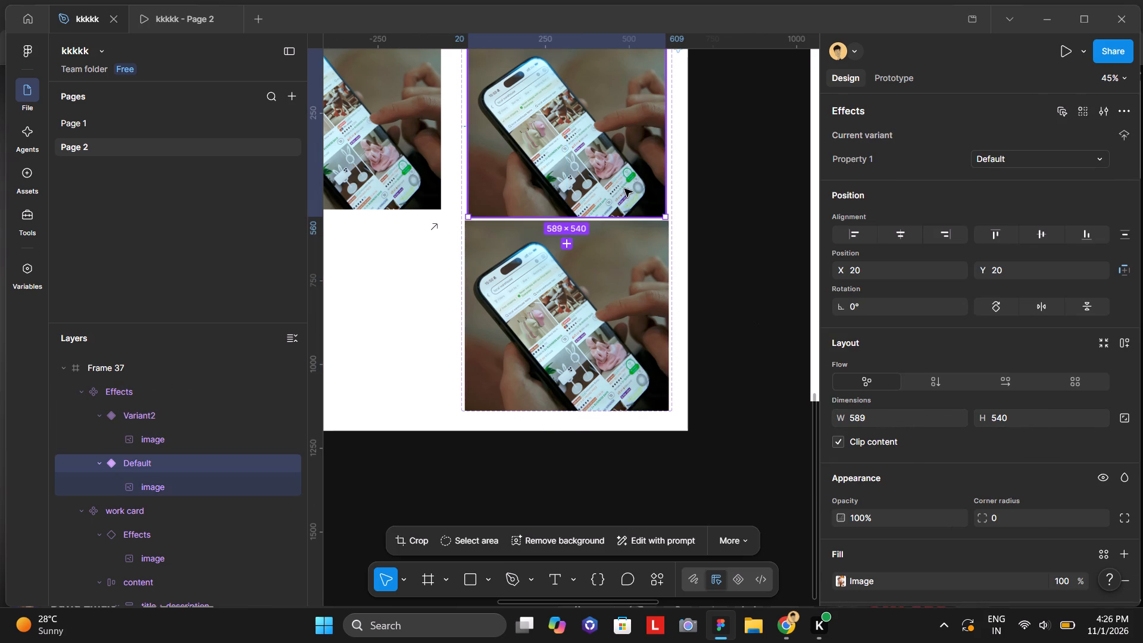
left_click(636, 335)
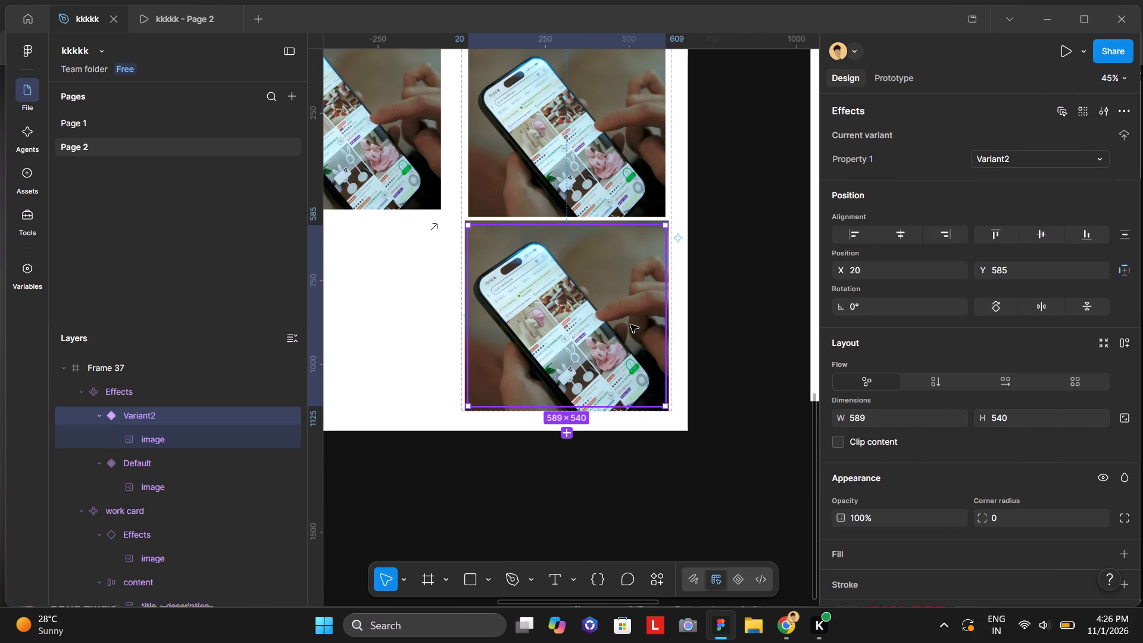
left_click(576, 160)
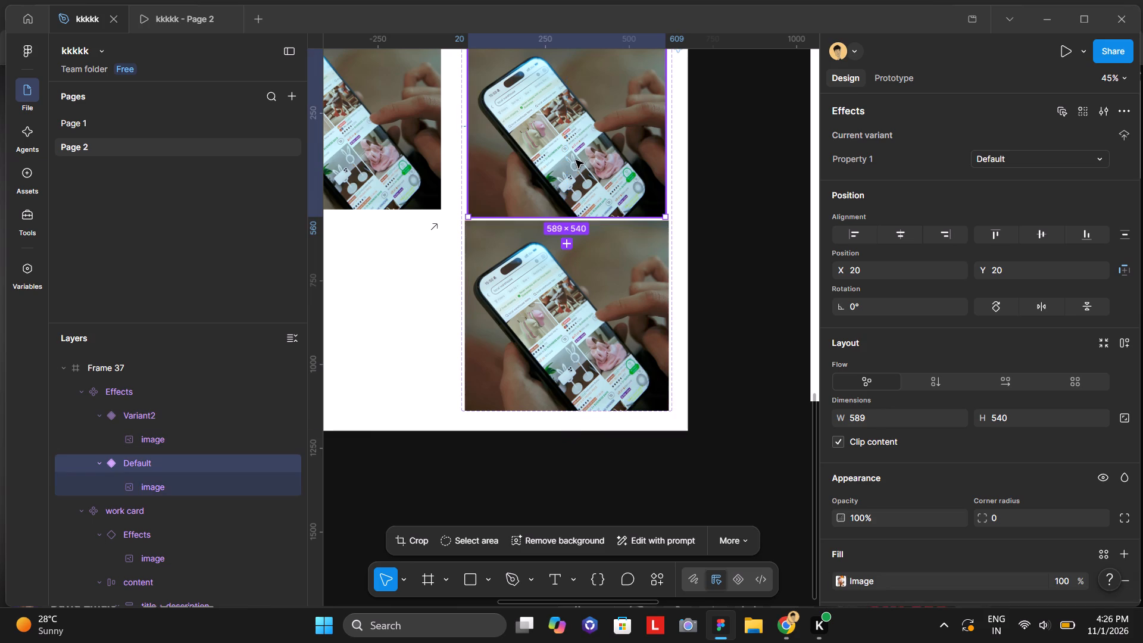
left_click(589, 178)
left_click(617, 304)
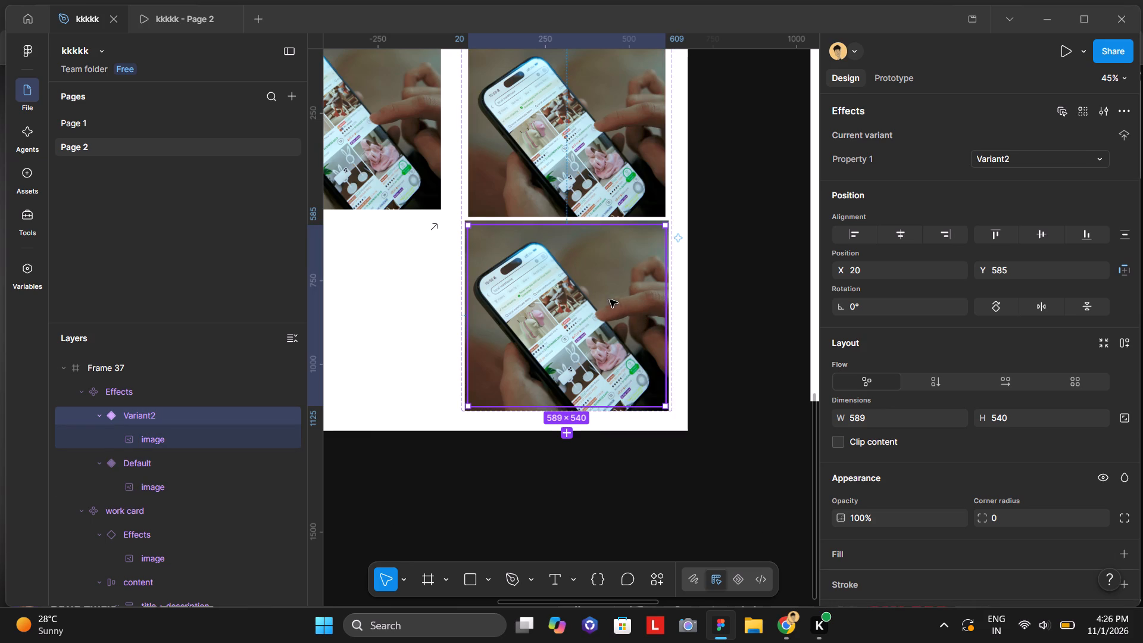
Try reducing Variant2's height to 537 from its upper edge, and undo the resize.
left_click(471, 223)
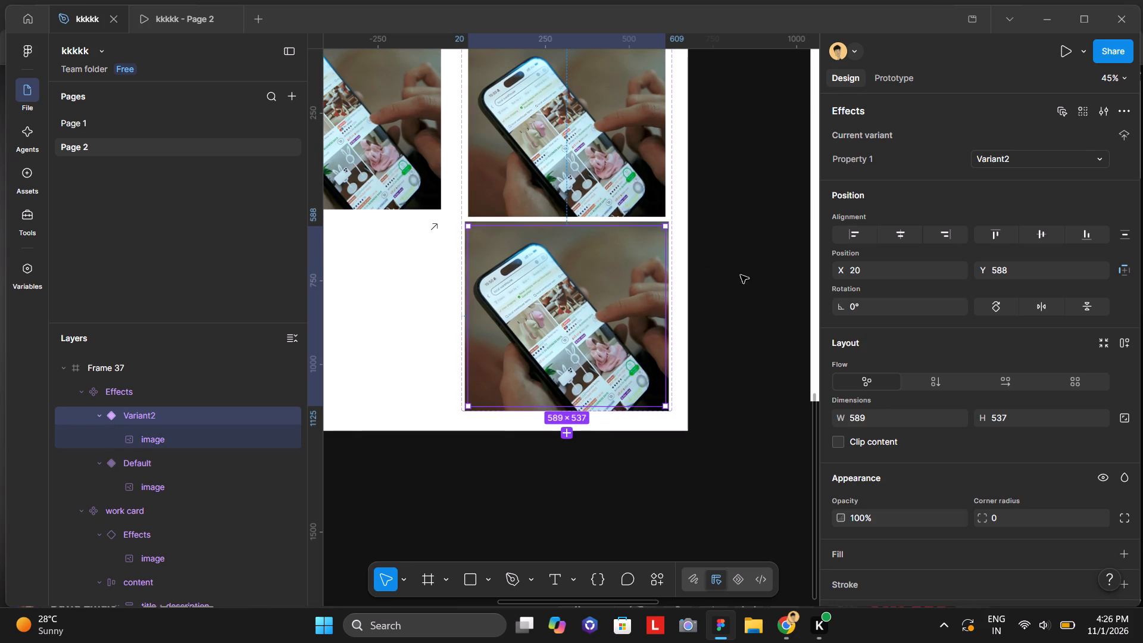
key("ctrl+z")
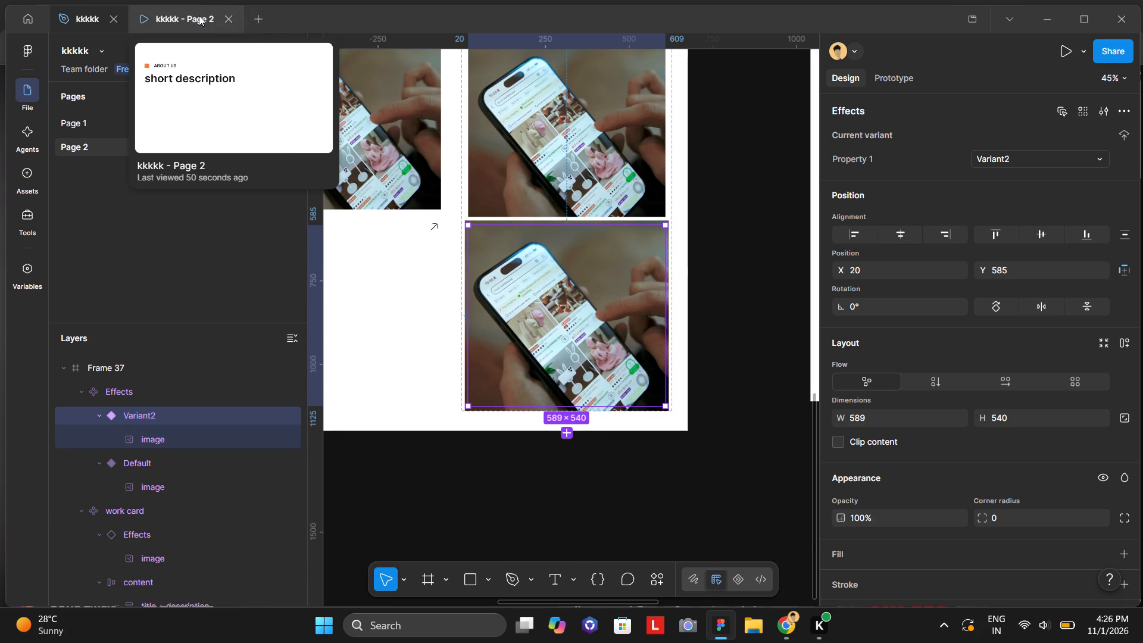
Check the project cards' hover effect in the prototype preview and return to the design file.
left_click(199, 15)
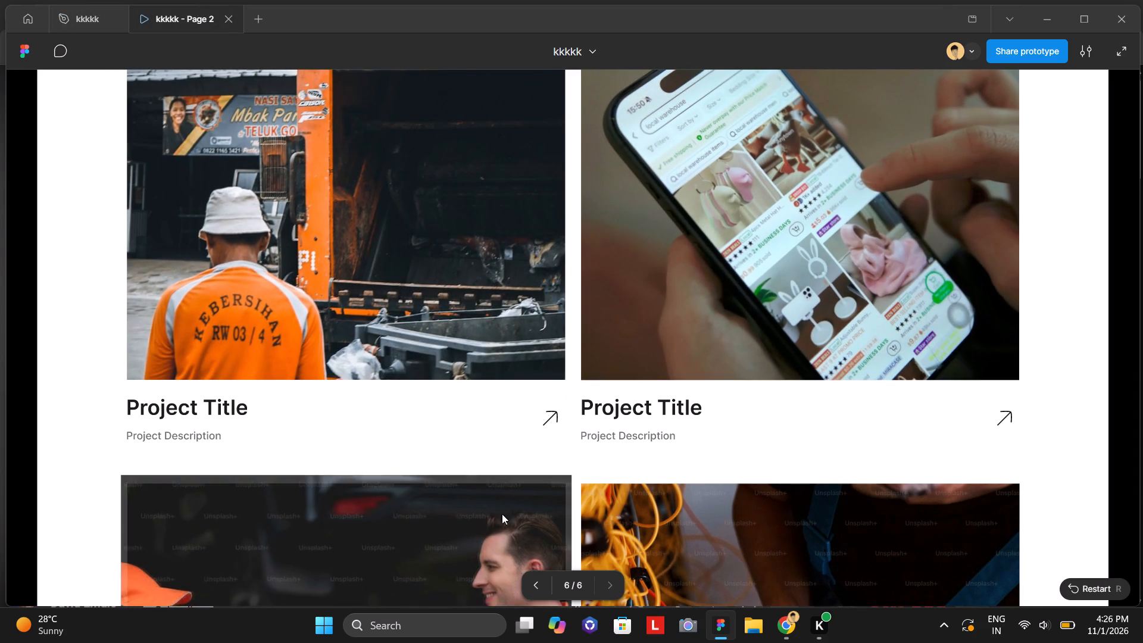
left_click(74, 21)
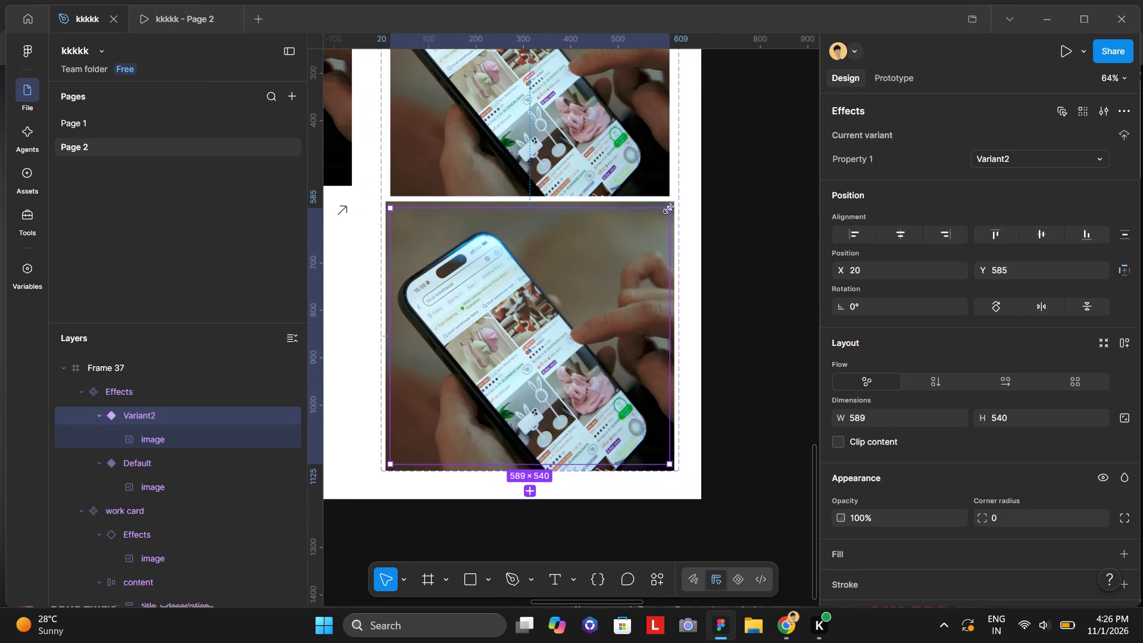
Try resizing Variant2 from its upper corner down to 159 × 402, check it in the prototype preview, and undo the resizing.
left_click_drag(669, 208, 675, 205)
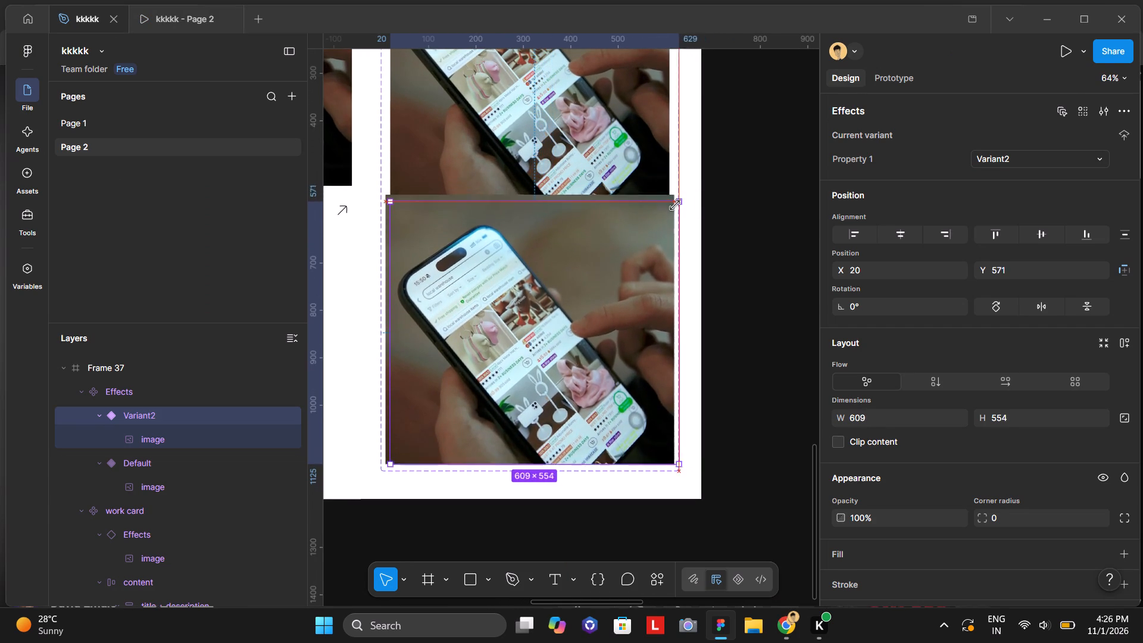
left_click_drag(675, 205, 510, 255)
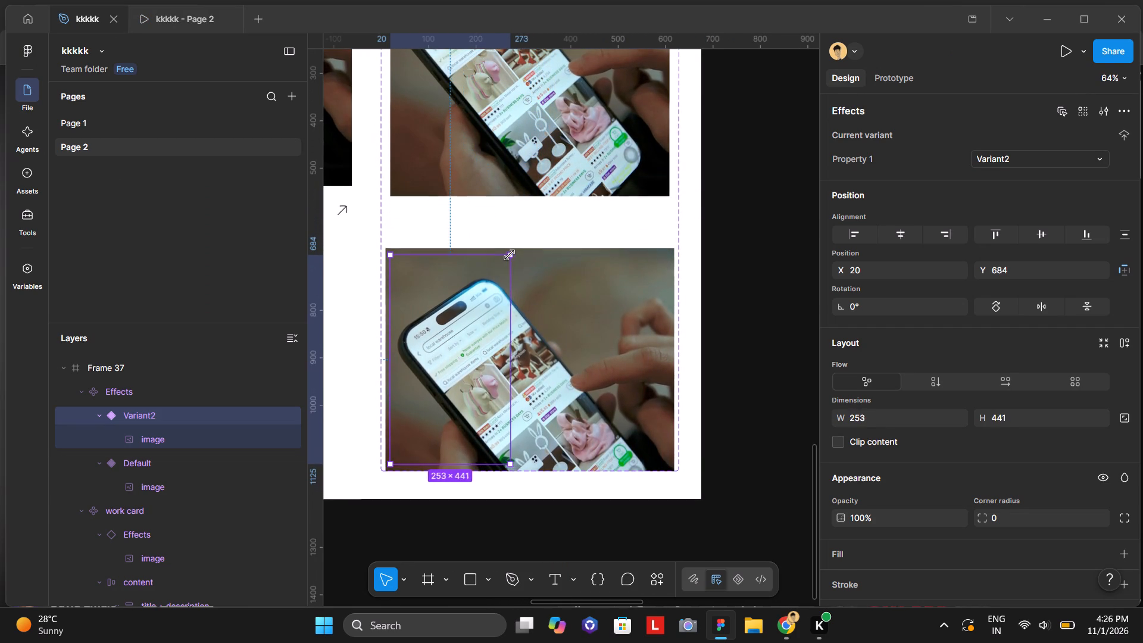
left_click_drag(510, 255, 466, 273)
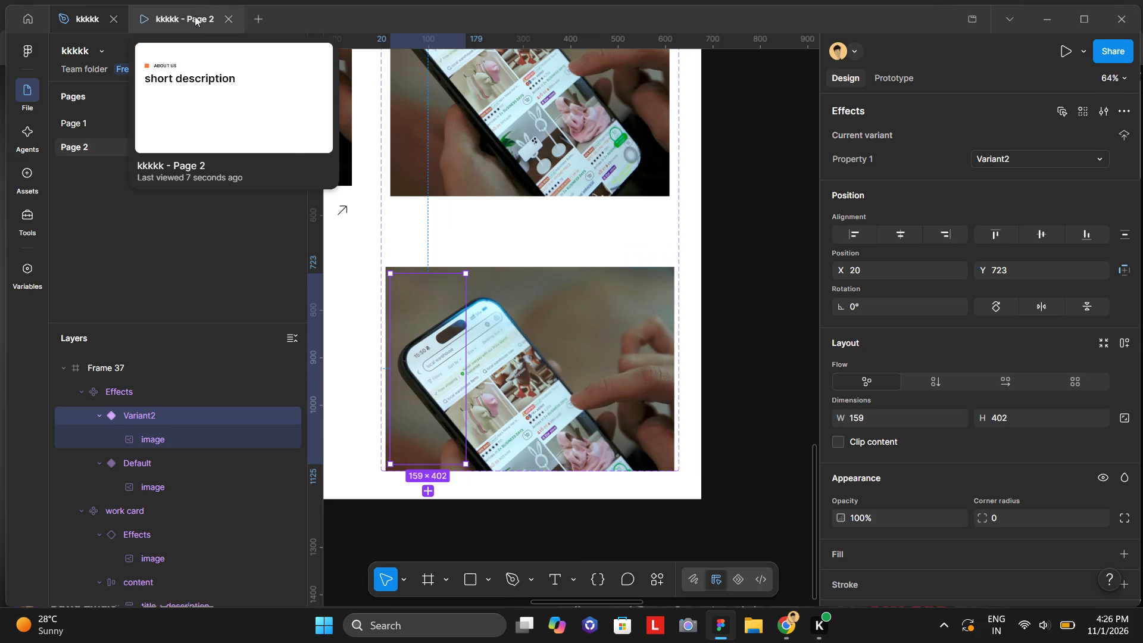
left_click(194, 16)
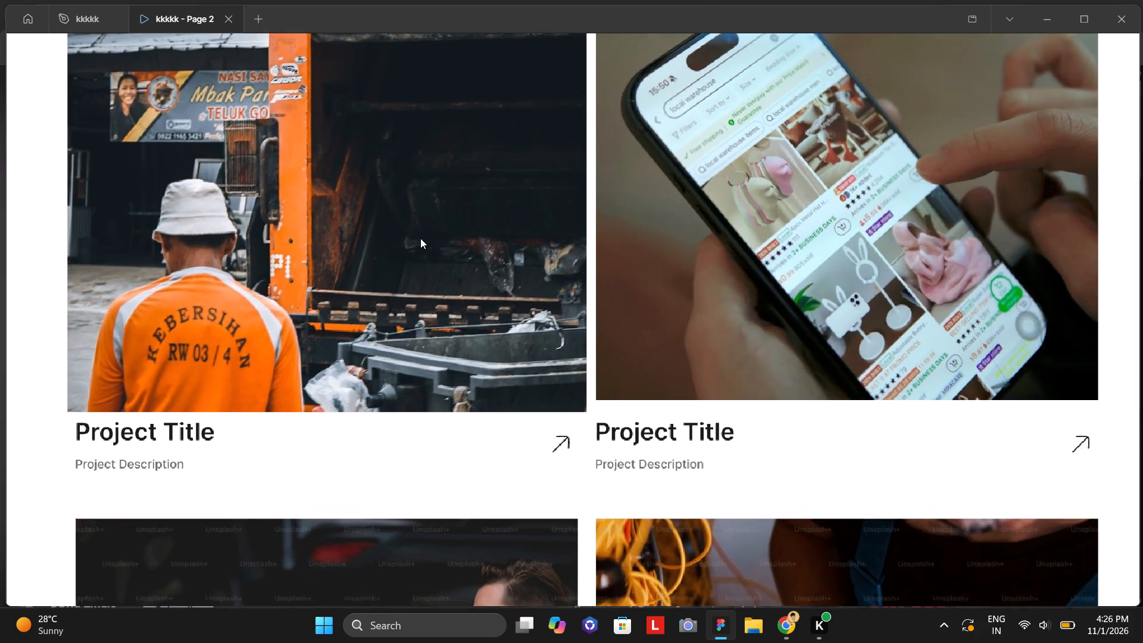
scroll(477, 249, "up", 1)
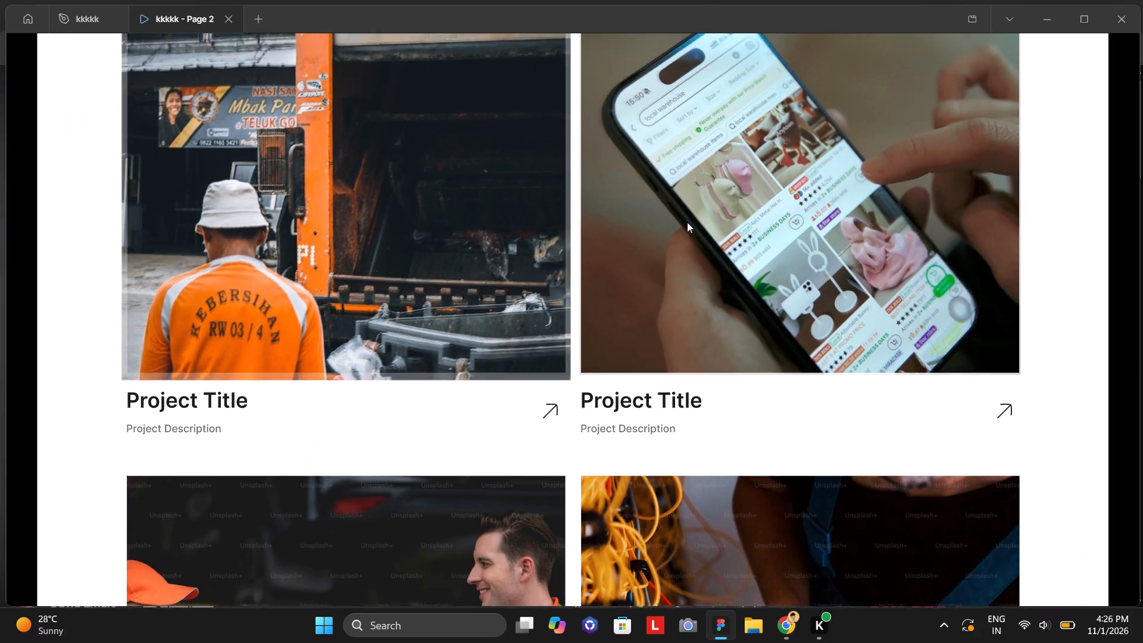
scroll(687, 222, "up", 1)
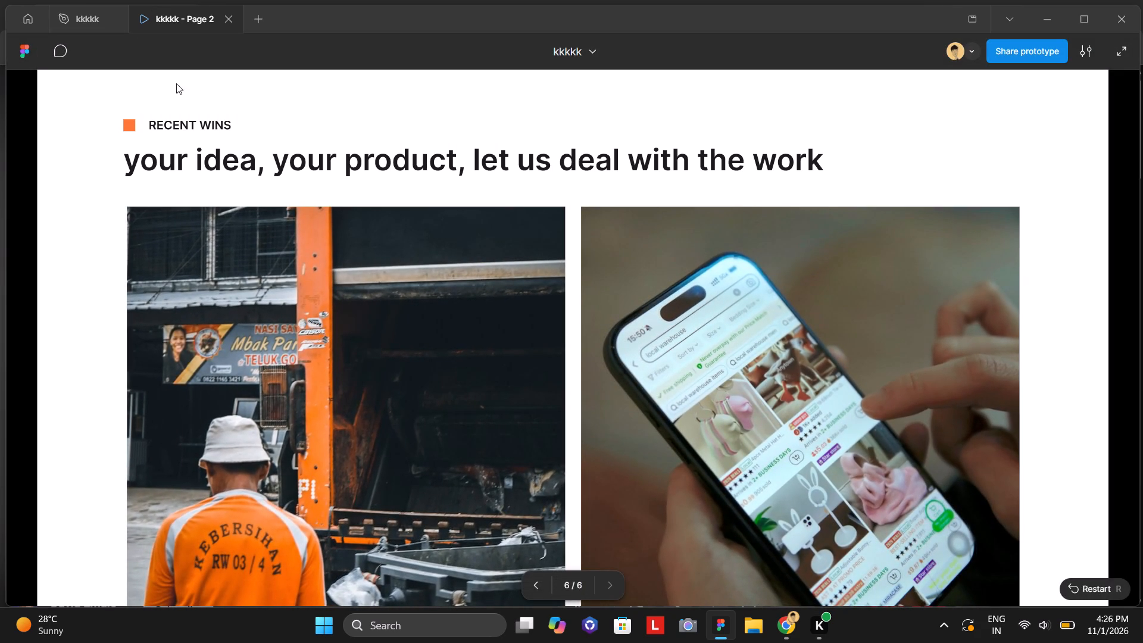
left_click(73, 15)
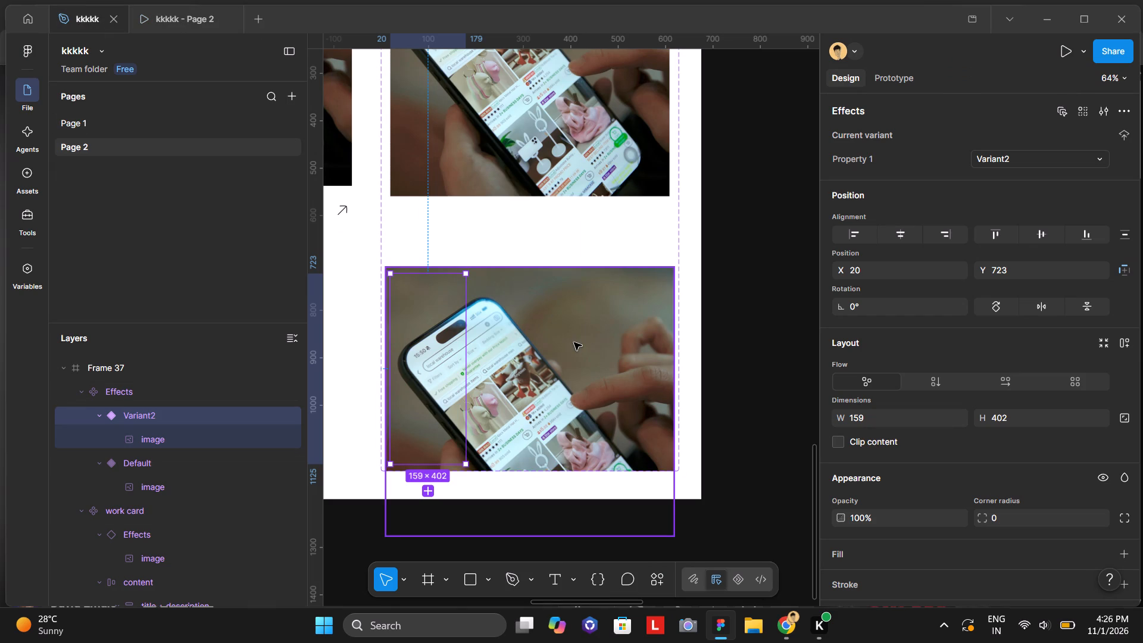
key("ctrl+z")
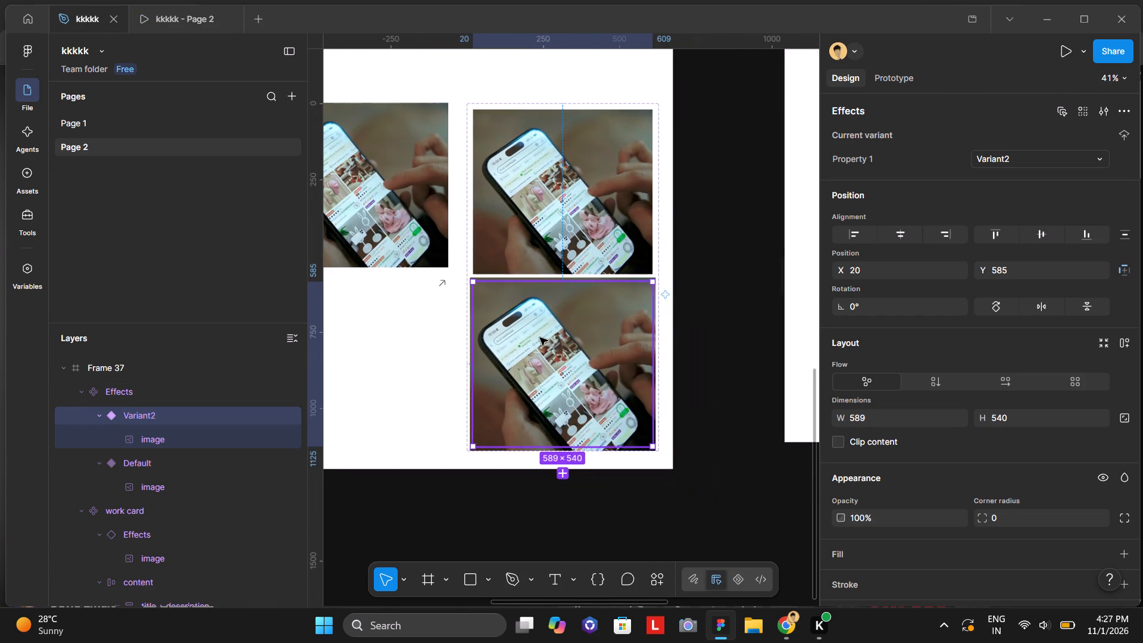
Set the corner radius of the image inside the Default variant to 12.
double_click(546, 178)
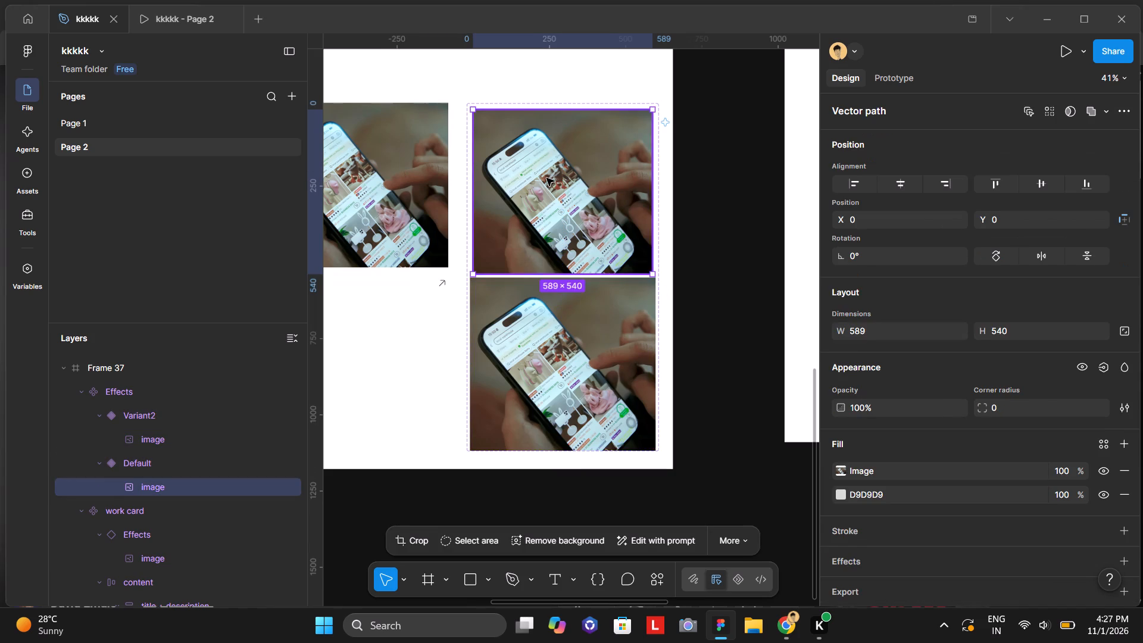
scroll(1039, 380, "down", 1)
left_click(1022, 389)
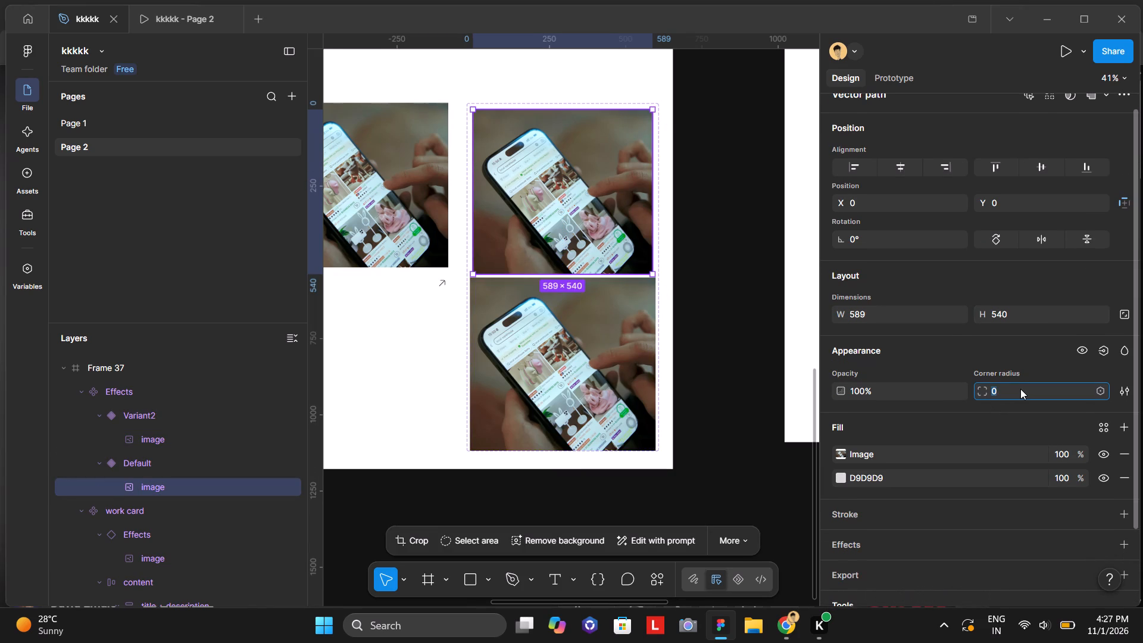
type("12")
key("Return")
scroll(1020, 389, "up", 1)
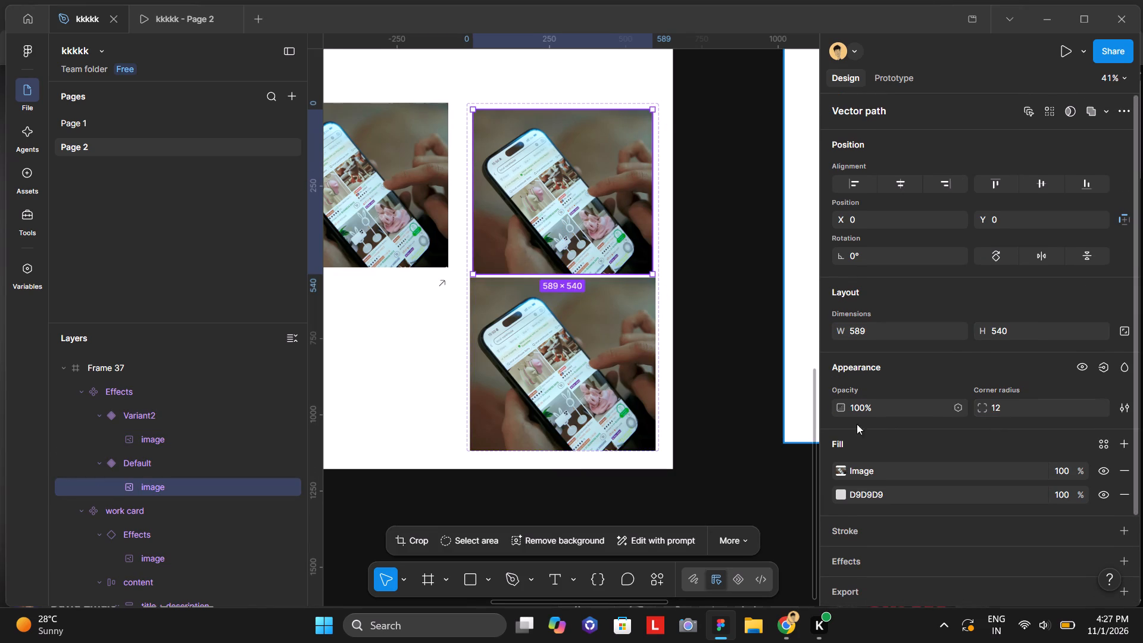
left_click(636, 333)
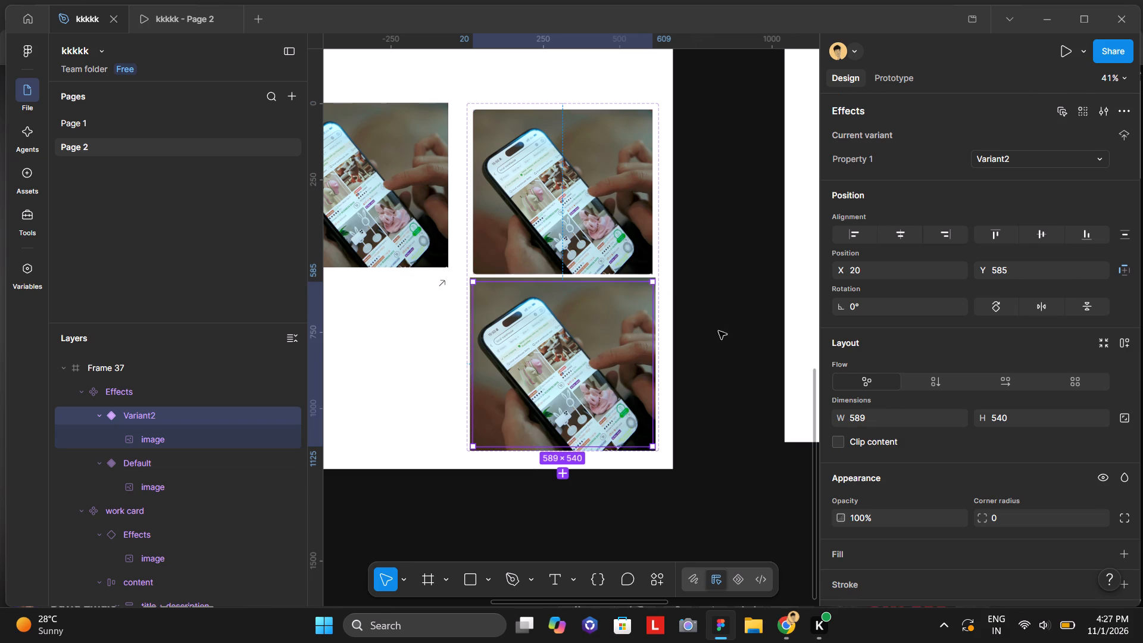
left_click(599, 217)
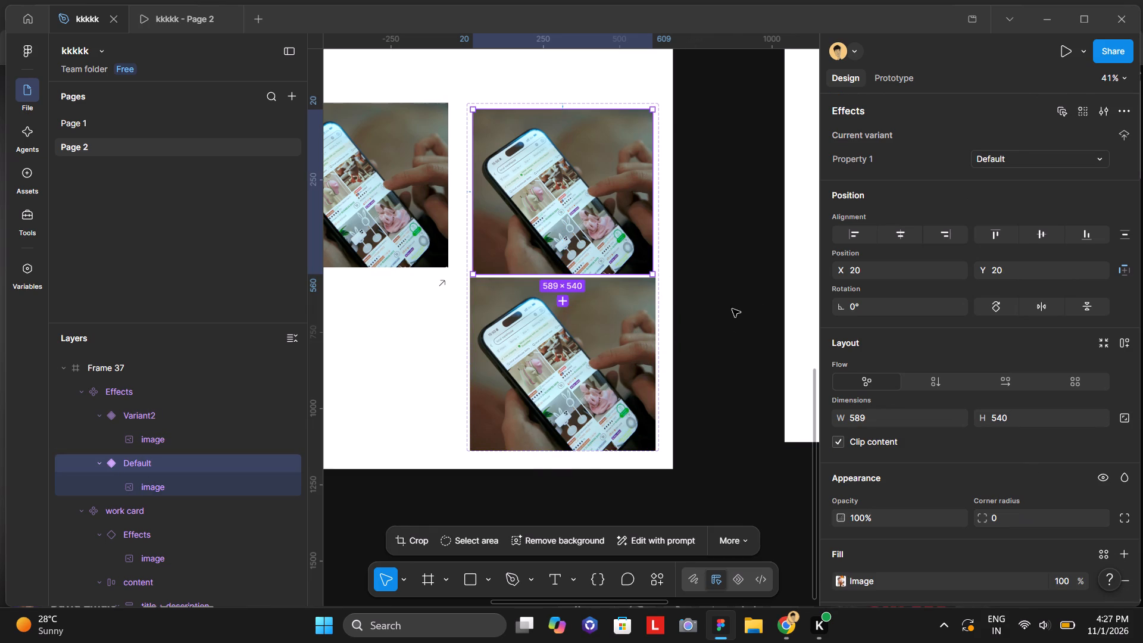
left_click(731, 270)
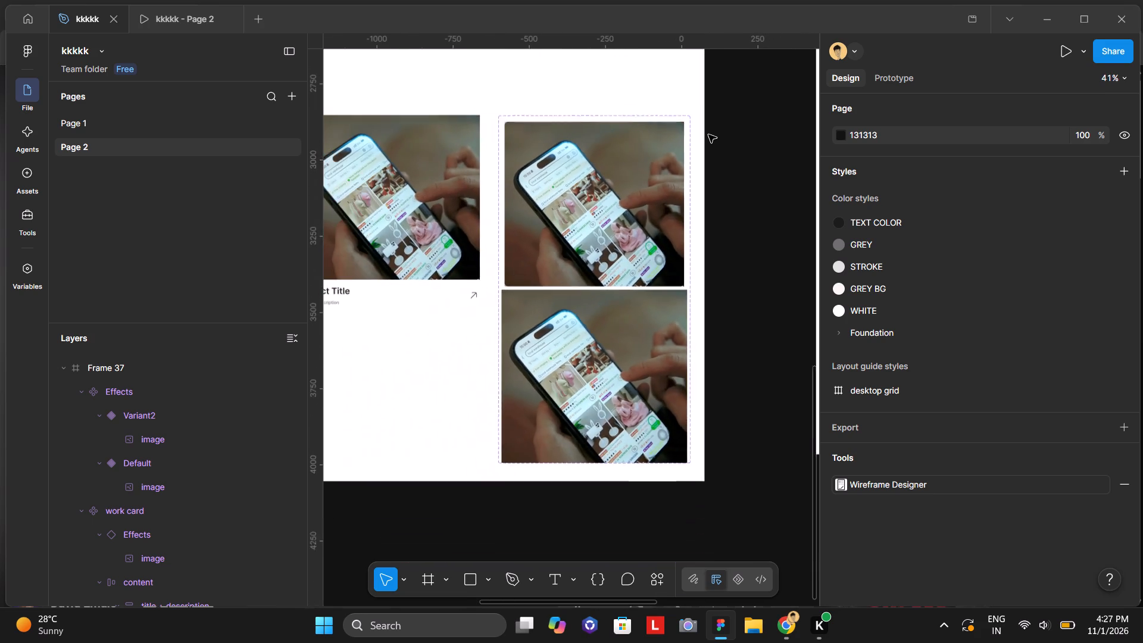
Set the corner radius of the image layer inside the Effects component's Default variant to 18.
double_click(624, 361)
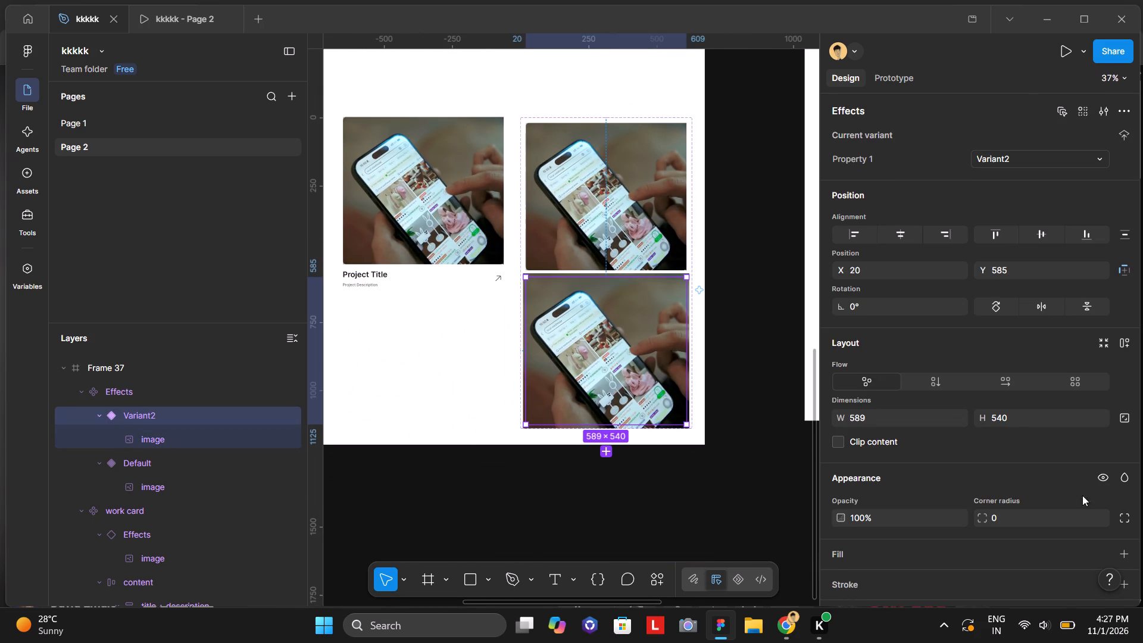
left_click(558, 183)
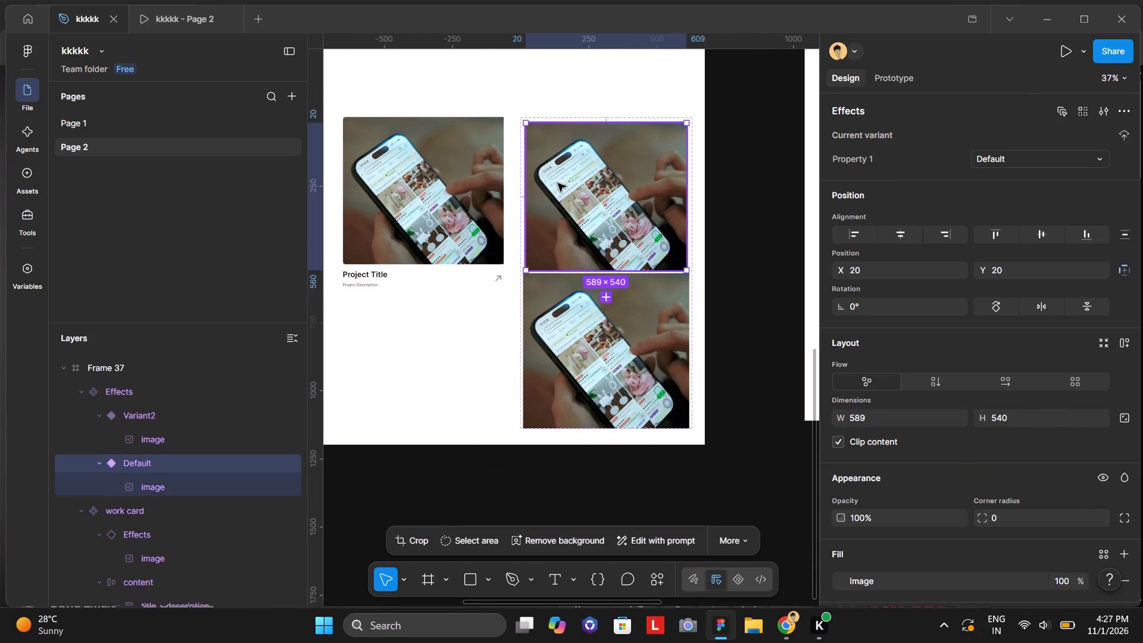
left_click(1014, 520)
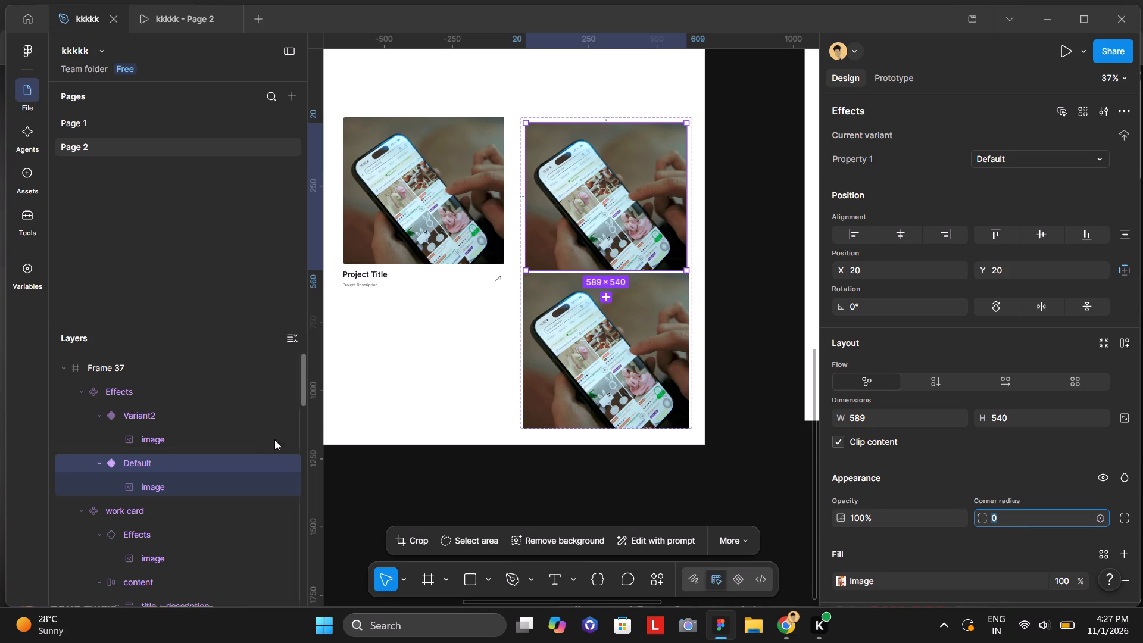
left_click(222, 479)
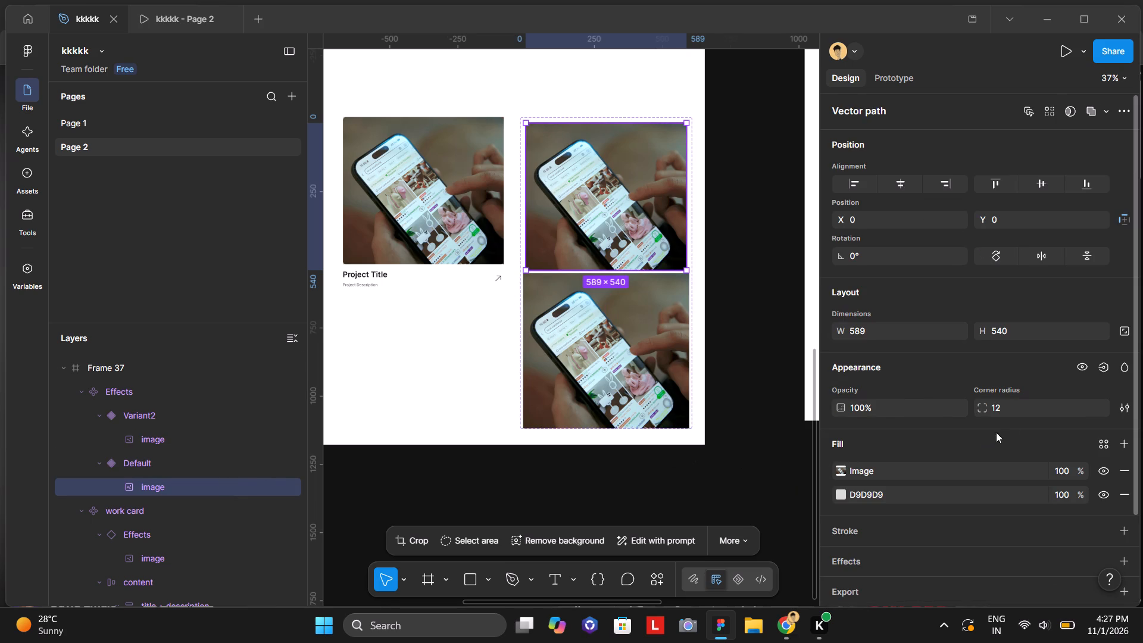
left_click(1012, 405)
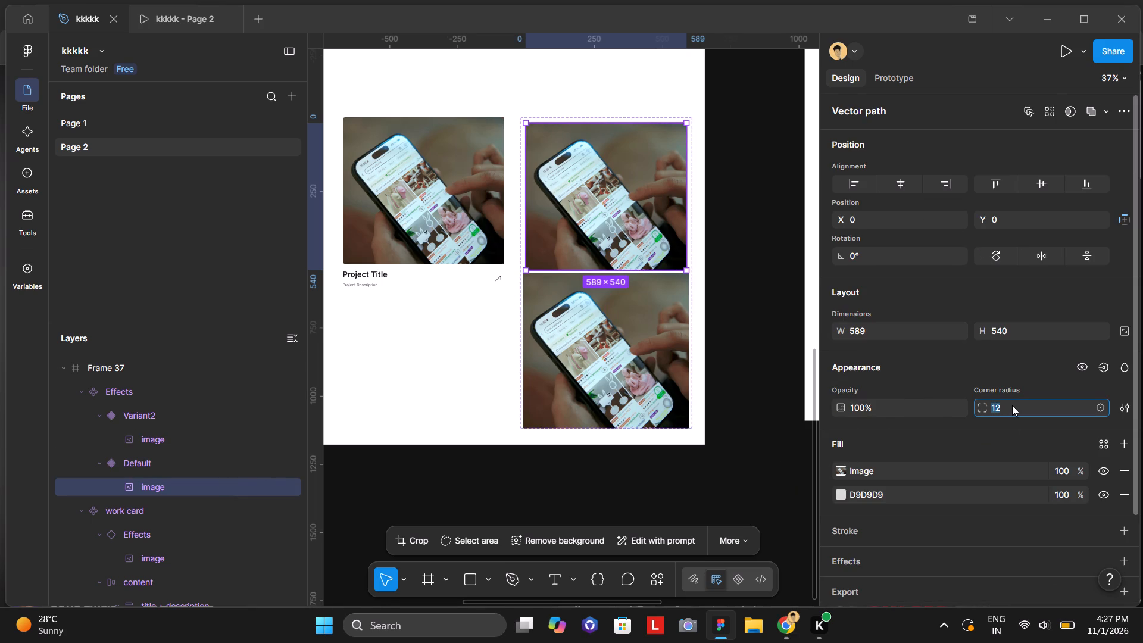
type("18")
key("Return")
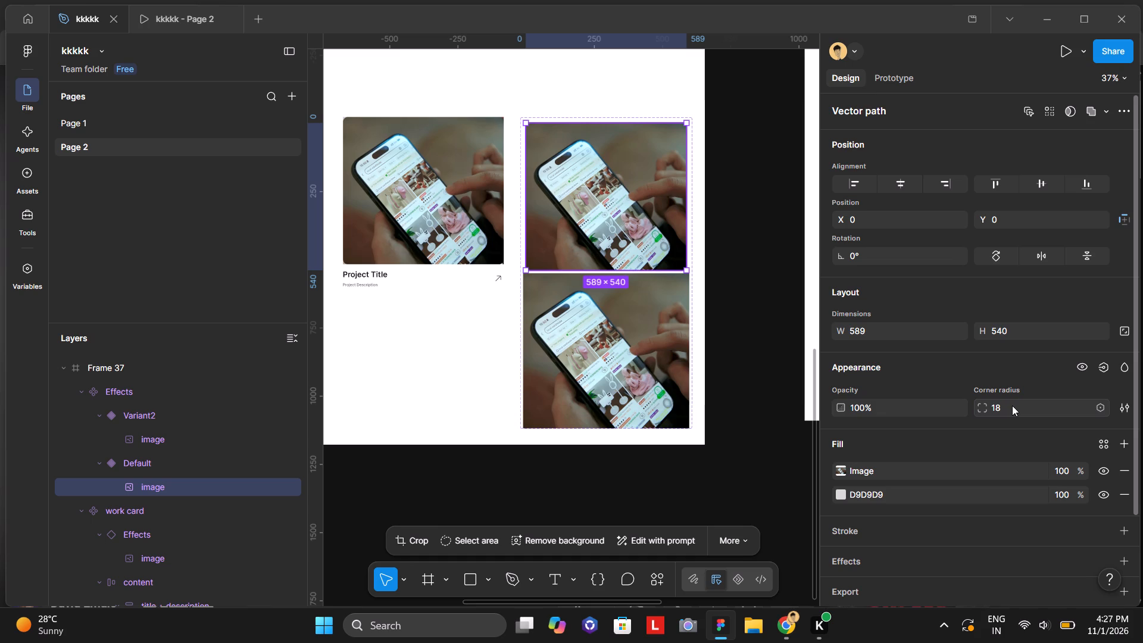
left_click(727, 248)
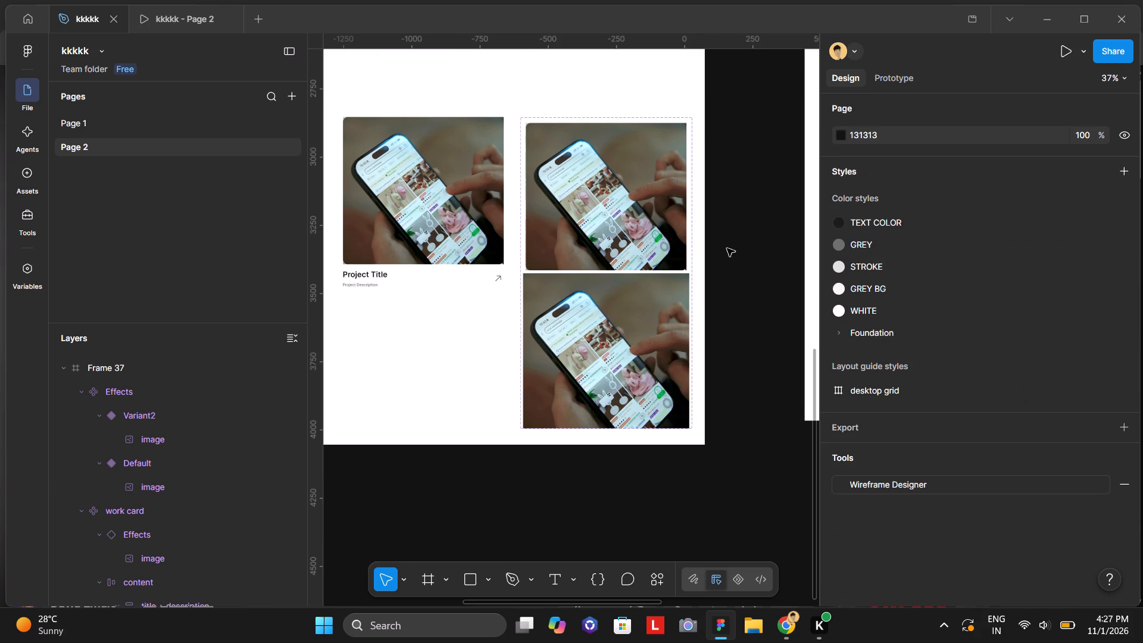
Set the corner radius of the image layer inside Variant2 to 18.
triple_click(608, 338)
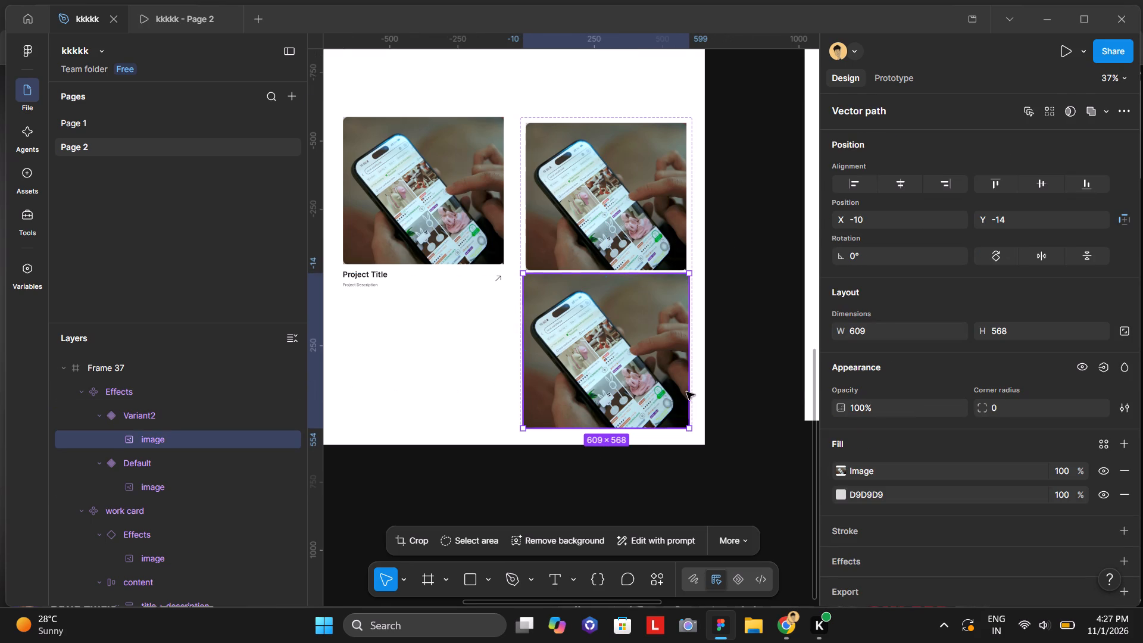
left_click(1020, 412)
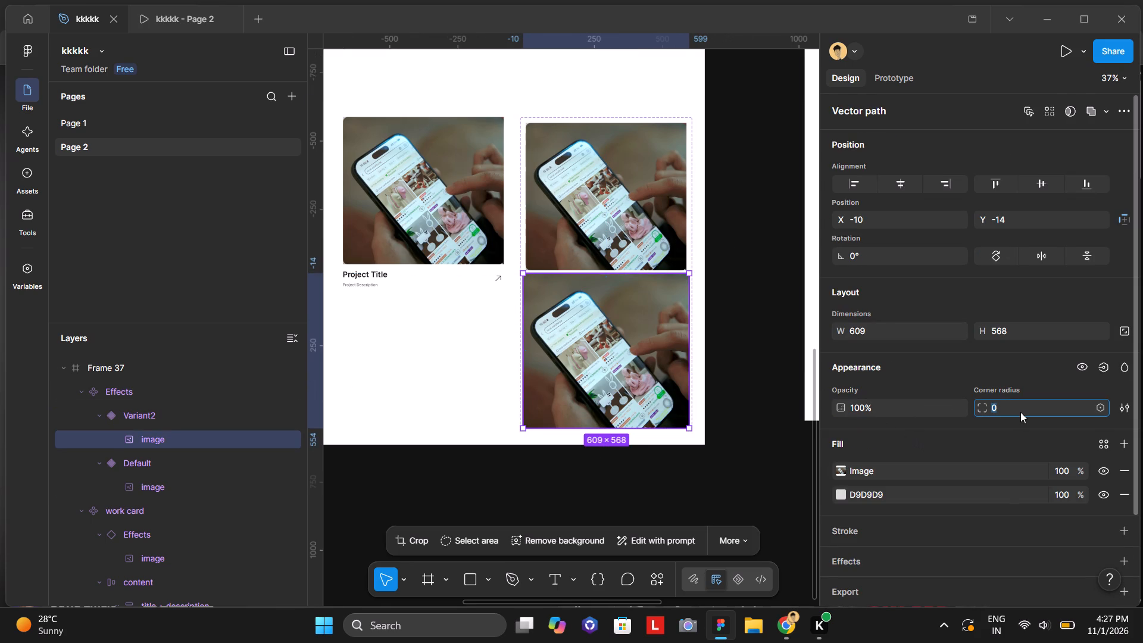
key("1")
key("8")
key("Return")
left_click(714, 307)
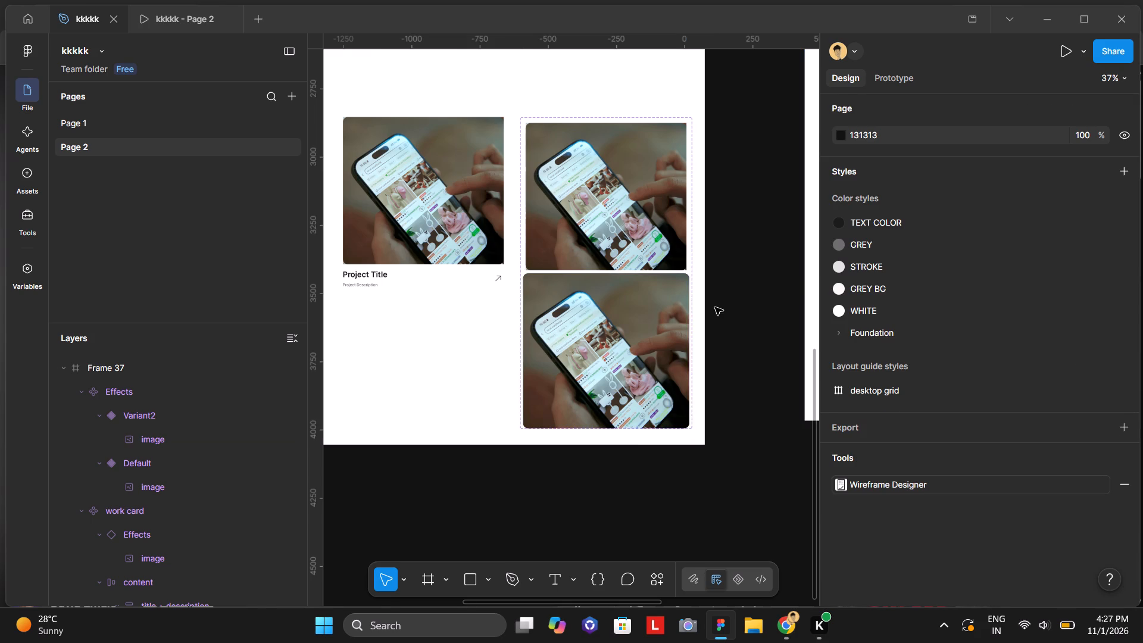
Examine the cards' corners and hover effect in the prototype preview, and return to the design file.
left_click(174, 13)
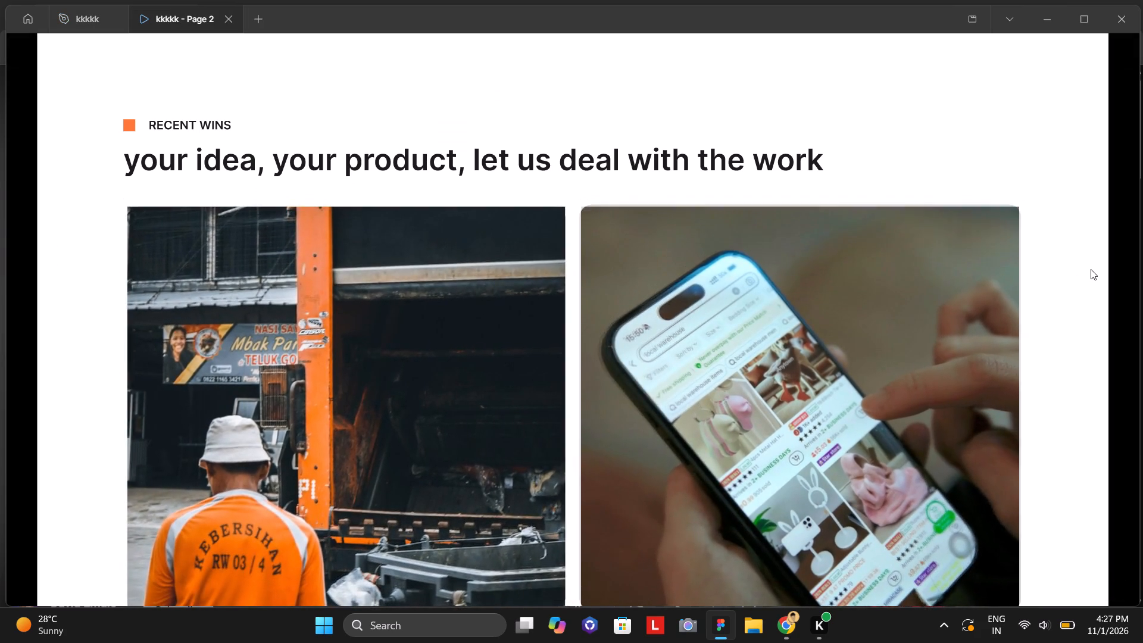
scroll(1091, 269, "down", 5)
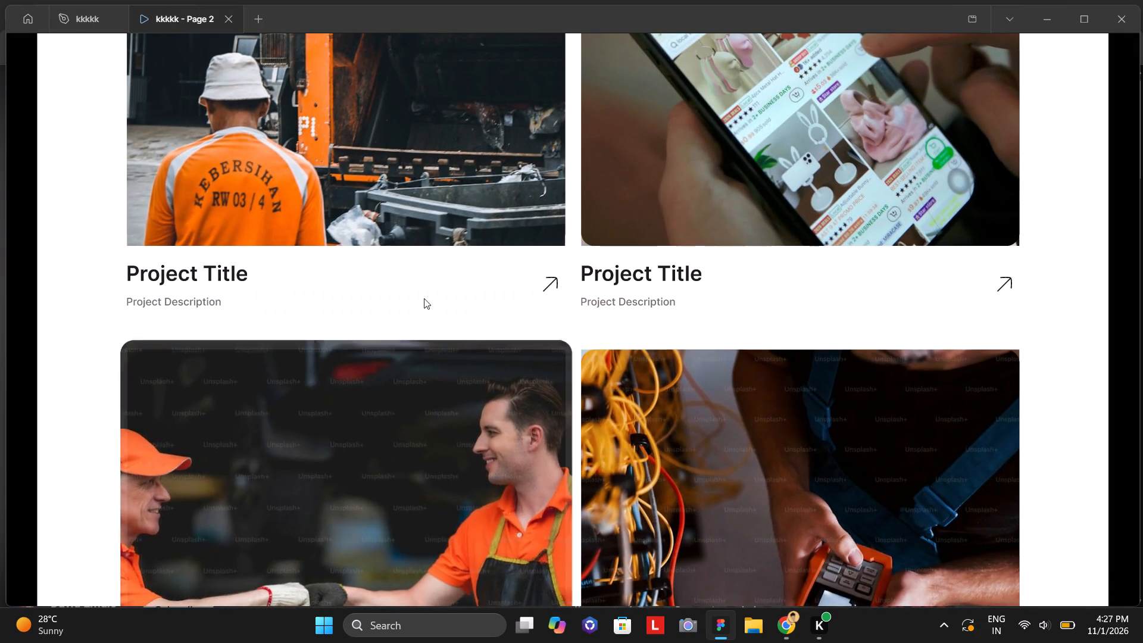
left_click(76, 17)
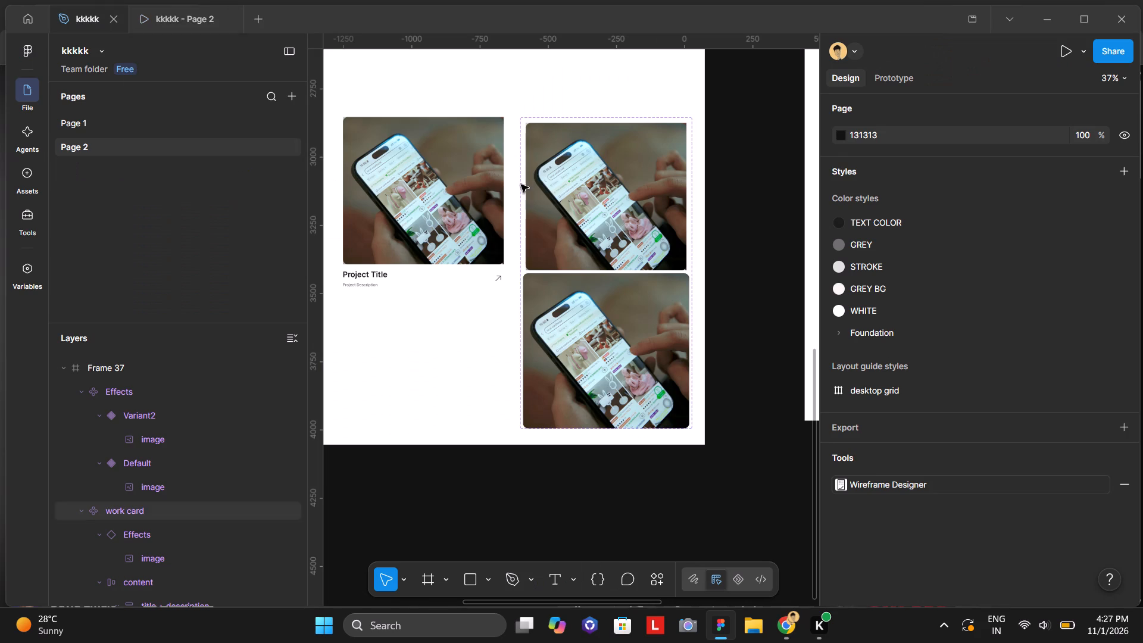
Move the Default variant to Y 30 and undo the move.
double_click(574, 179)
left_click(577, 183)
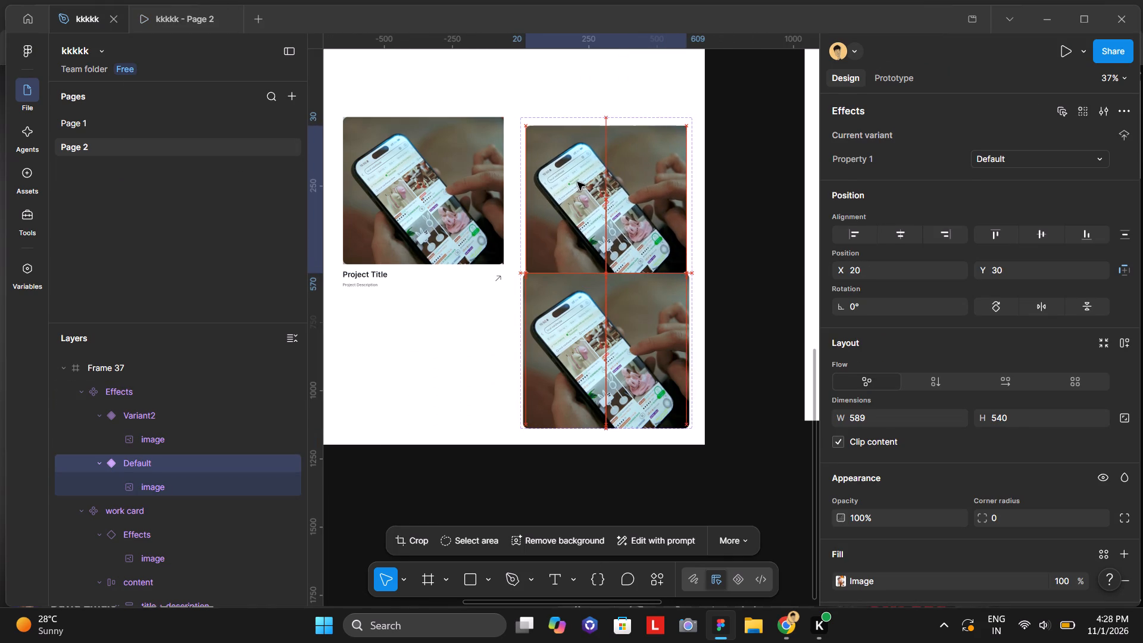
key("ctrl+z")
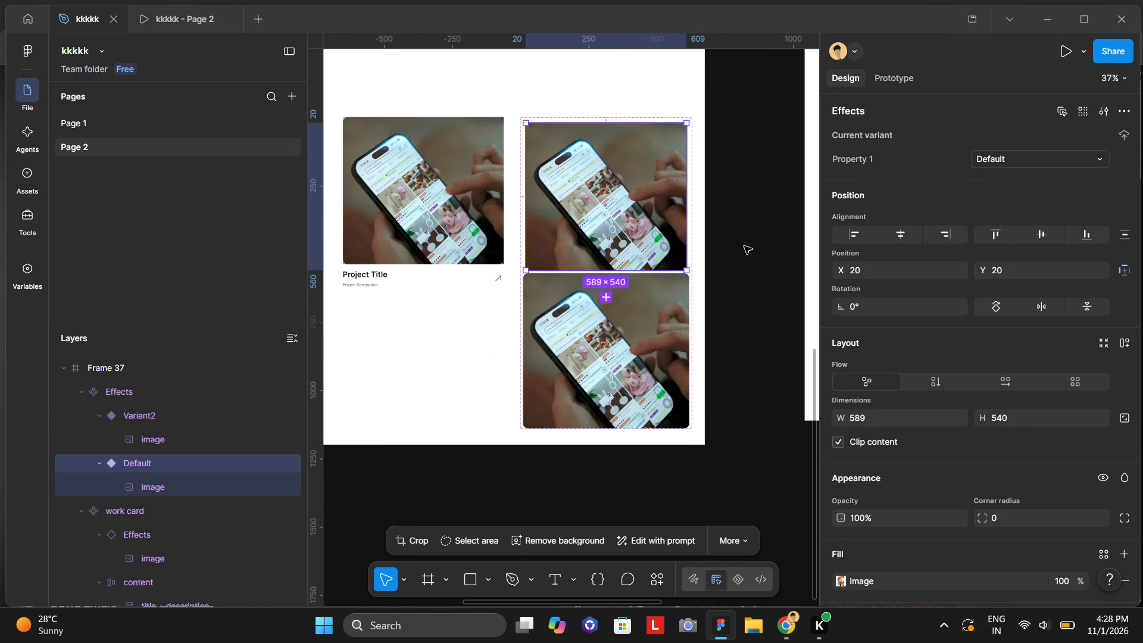
Toggle Variant2's image layer off and back on, and hide the Default variant's image layer to examine what lies behind its rounded corners.
left_click(744, 247)
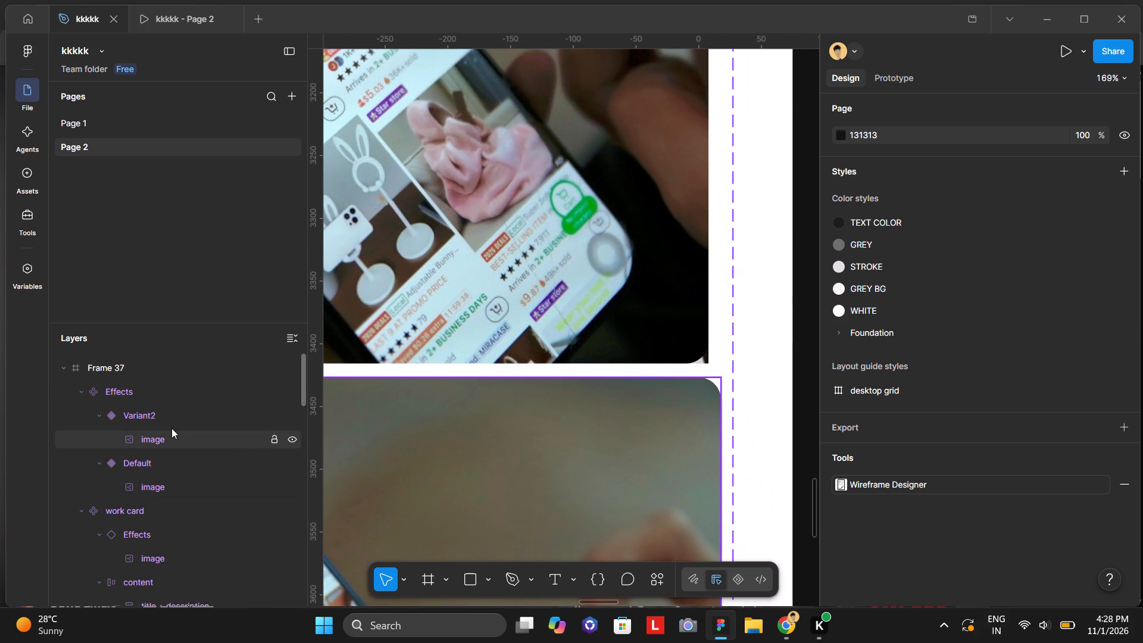
left_click(289, 443)
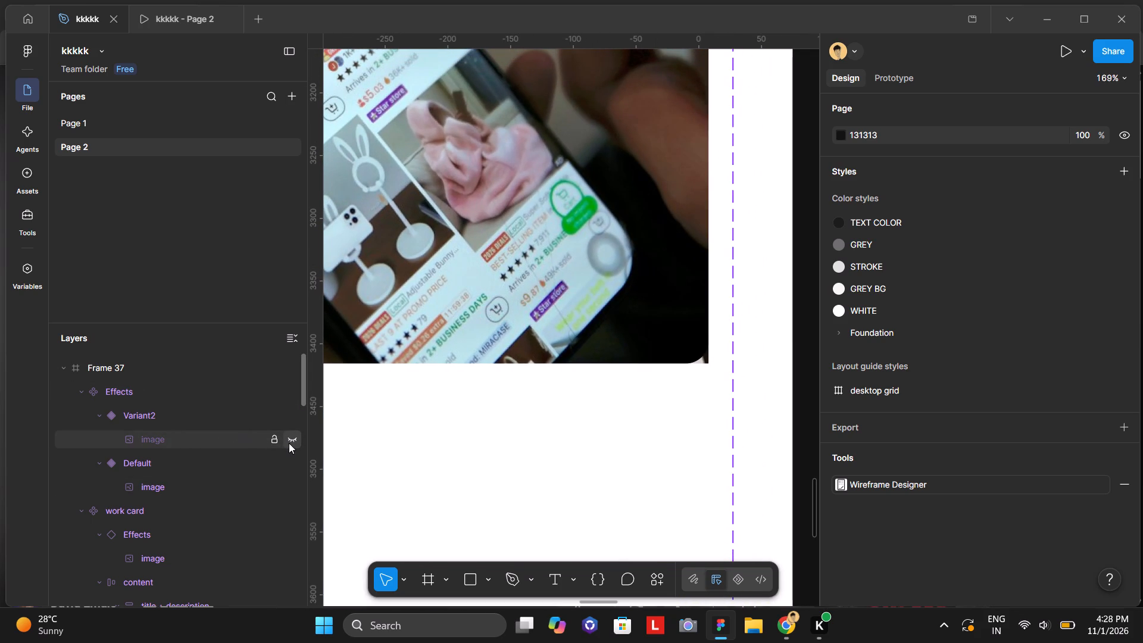
left_click(289, 443)
left_click(289, 488)
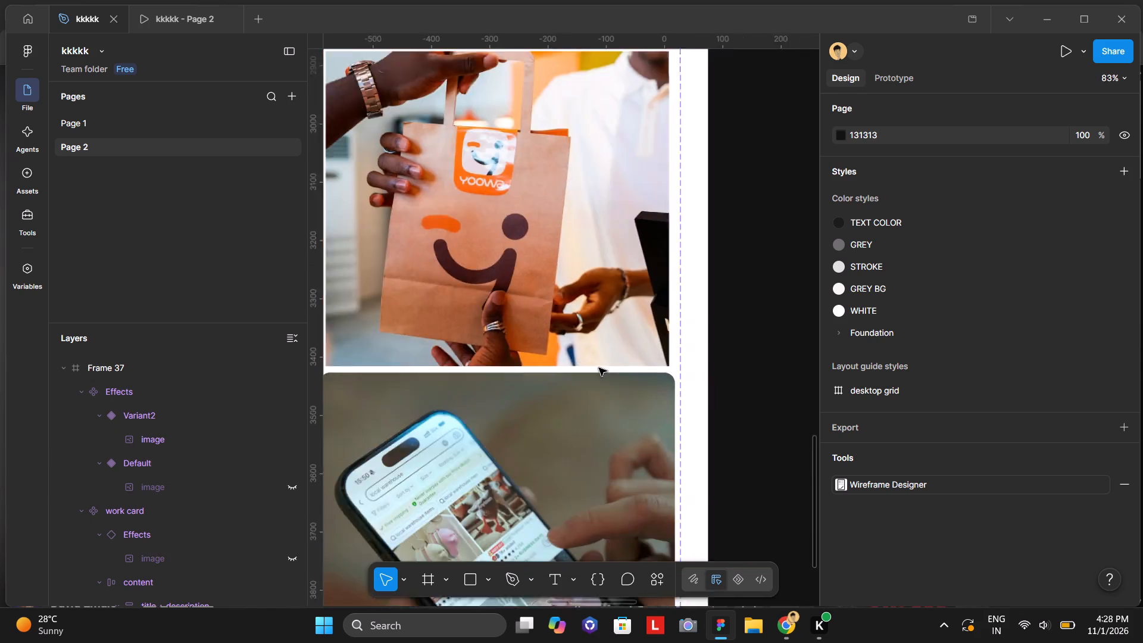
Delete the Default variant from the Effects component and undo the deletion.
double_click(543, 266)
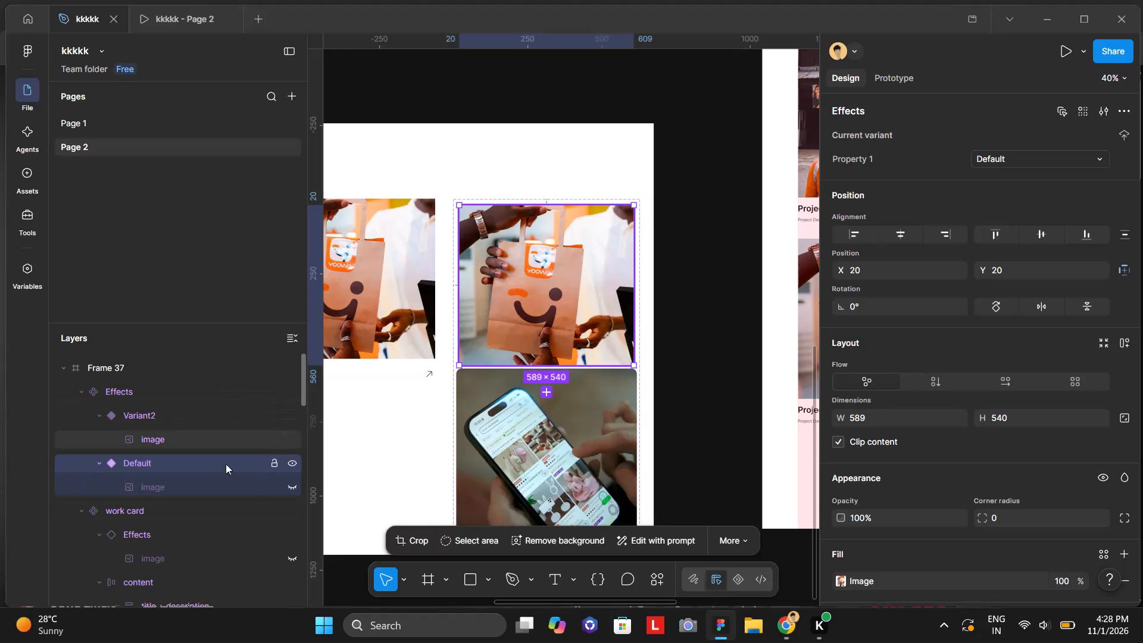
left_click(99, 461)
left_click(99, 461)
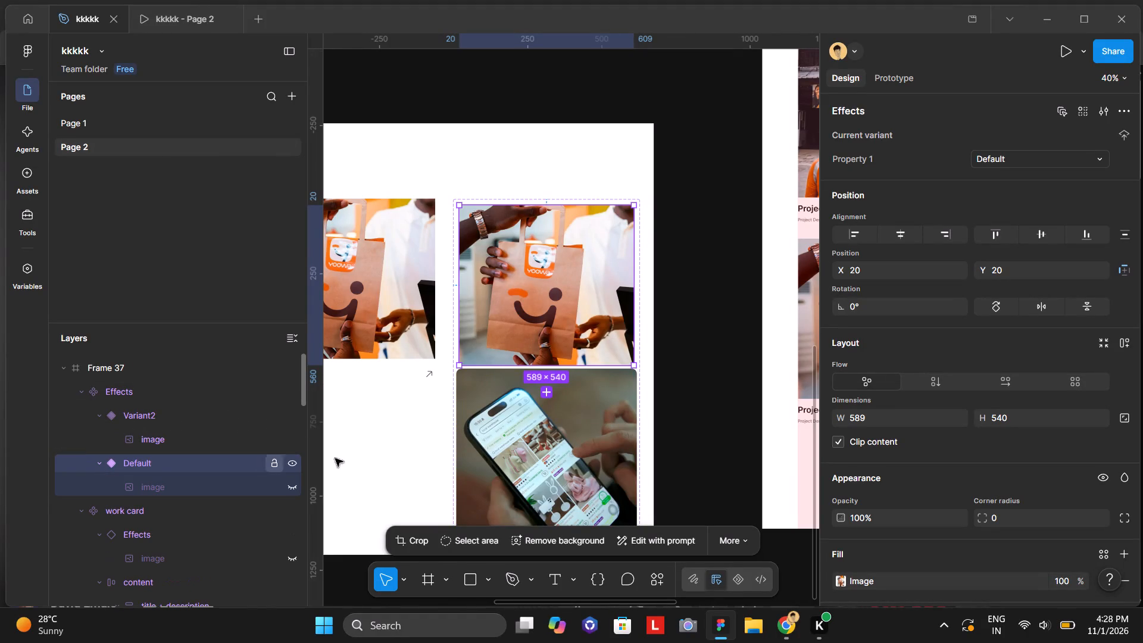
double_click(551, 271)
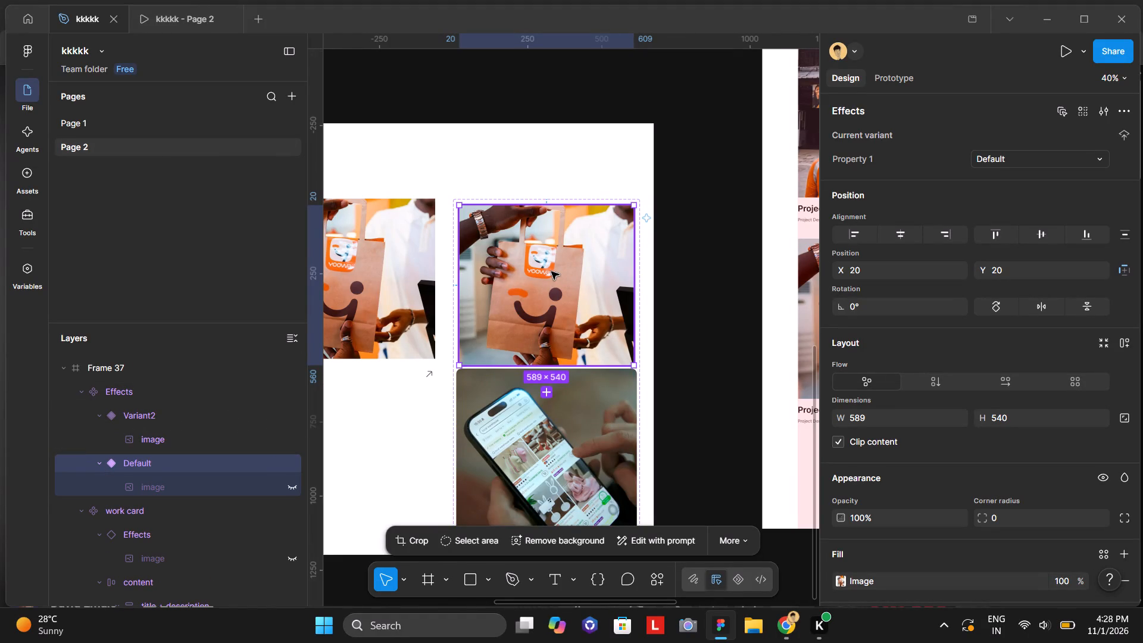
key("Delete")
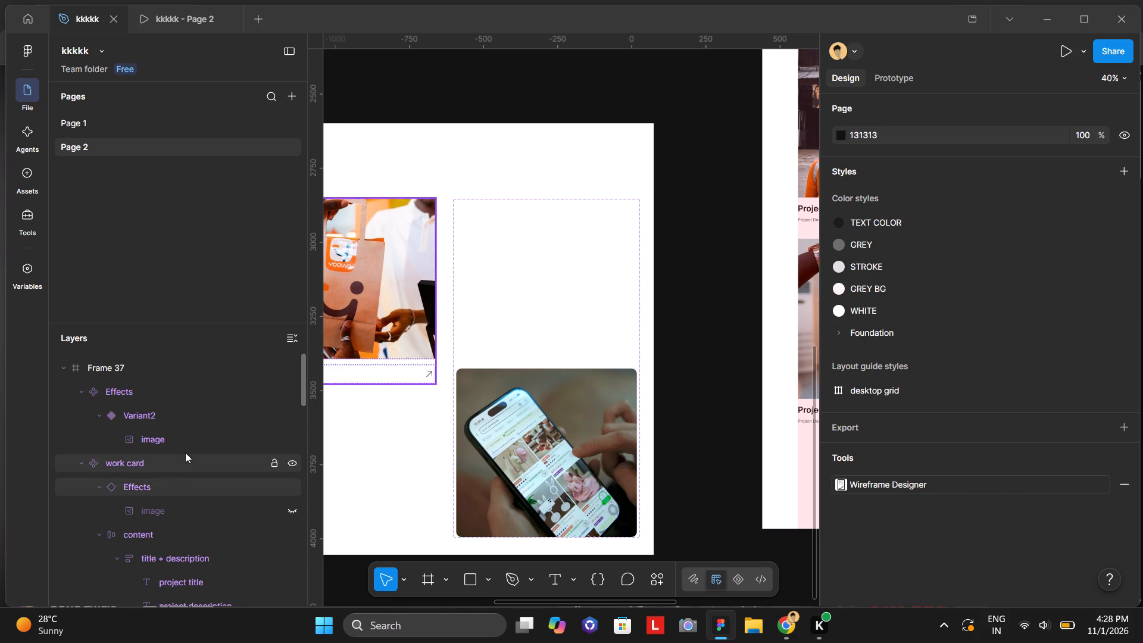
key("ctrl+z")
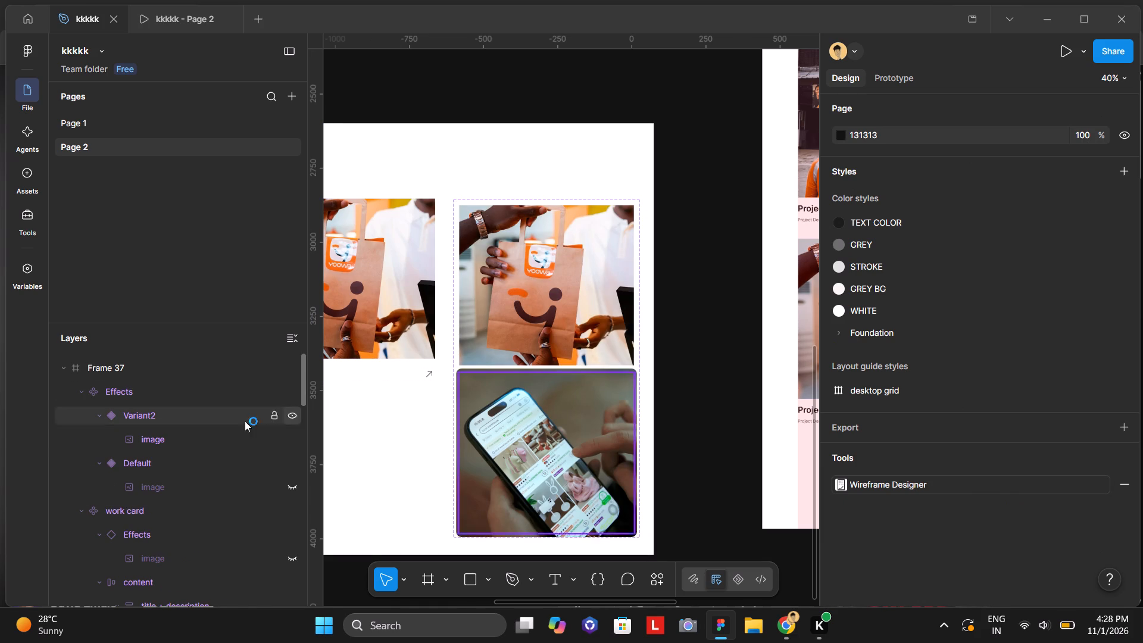
Make the hidden image layer inside the Default variant visible again.
left_click(190, 441)
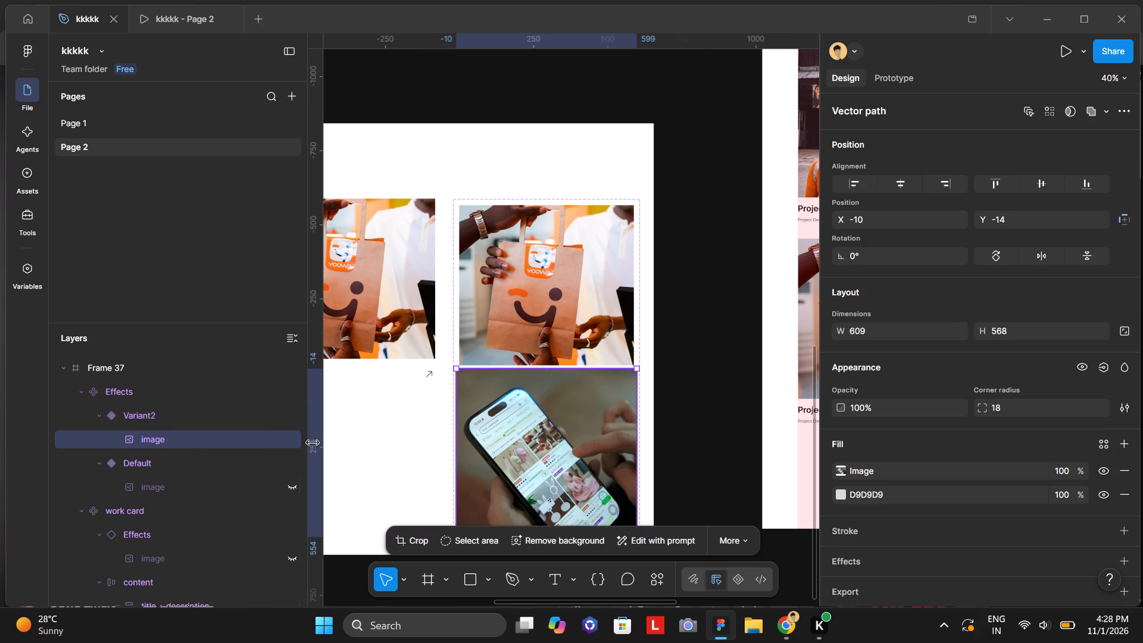
left_click(290, 488)
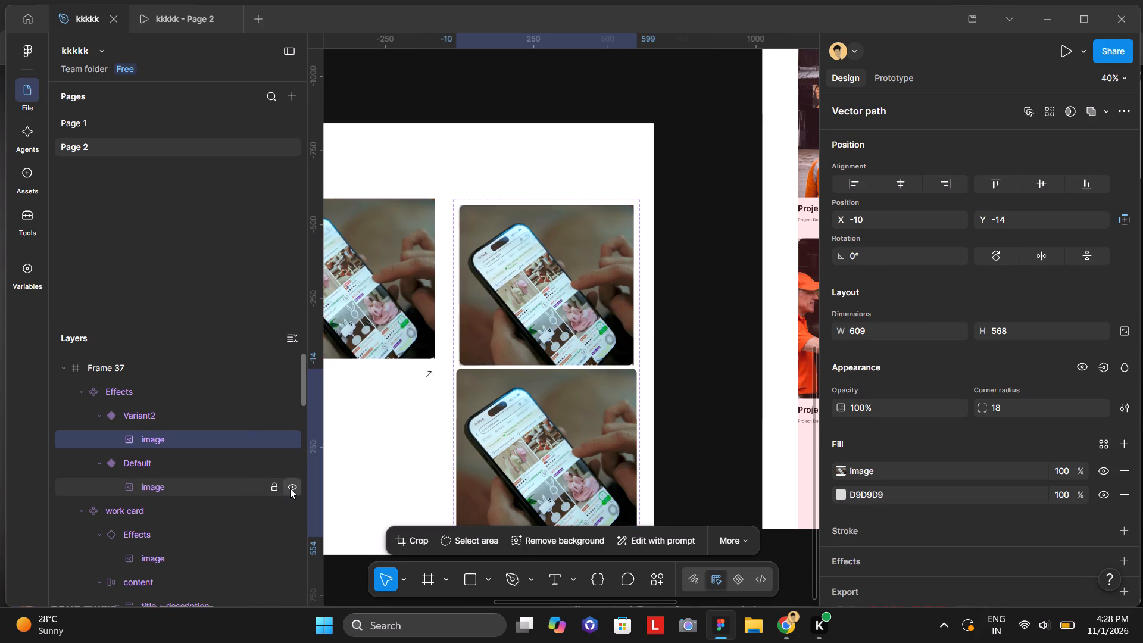
Set the corner radius of the Effects component's Default variant to 18 and clear the selection.
left_click(178, 462)
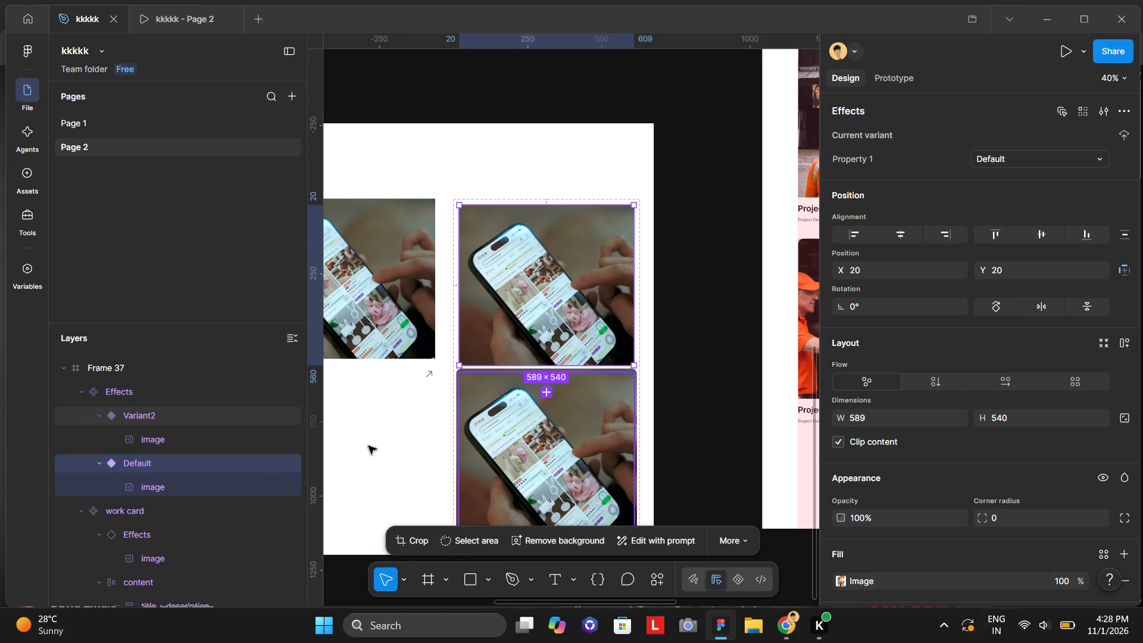
triple_click(141, 469)
left_click(238, 464)
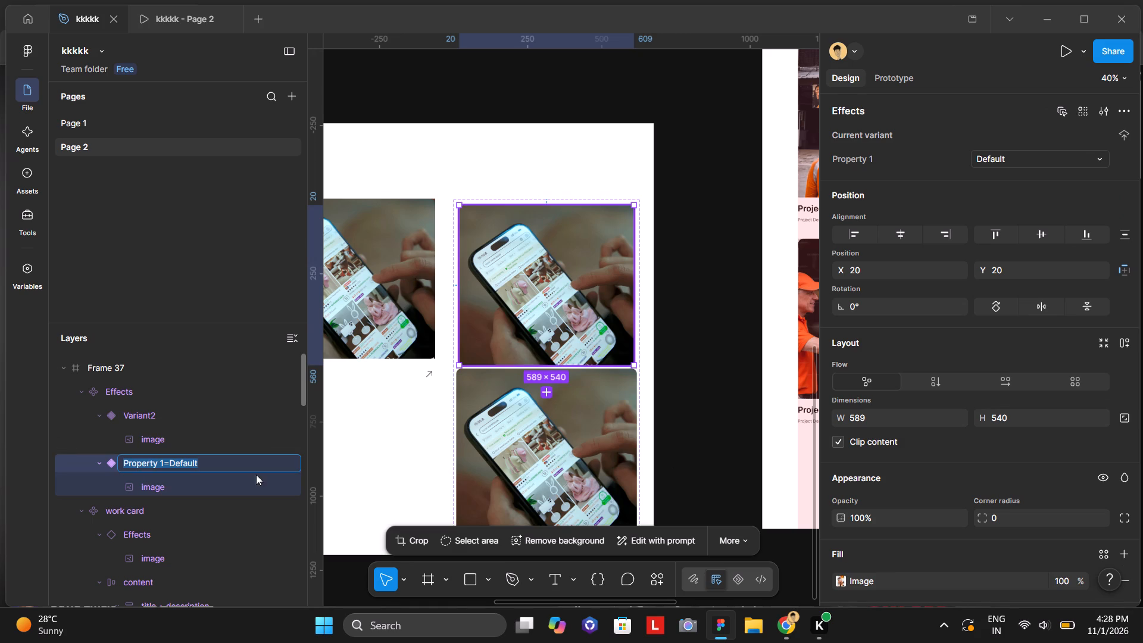
left_click(426, 122)
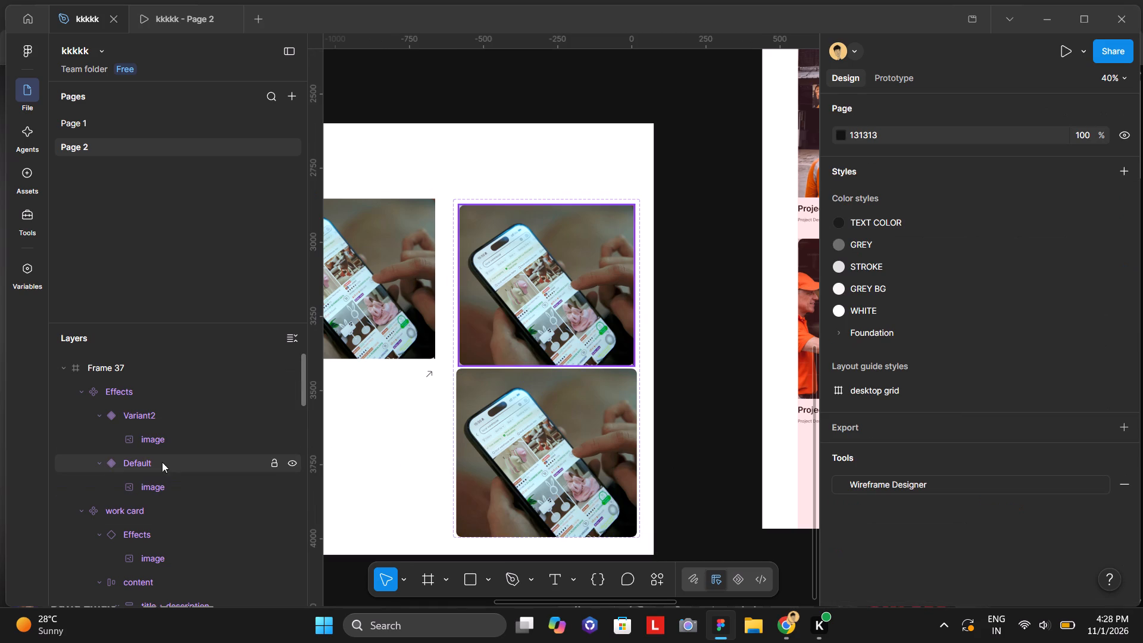
left_click(92, 467)
left_click(202, 459)
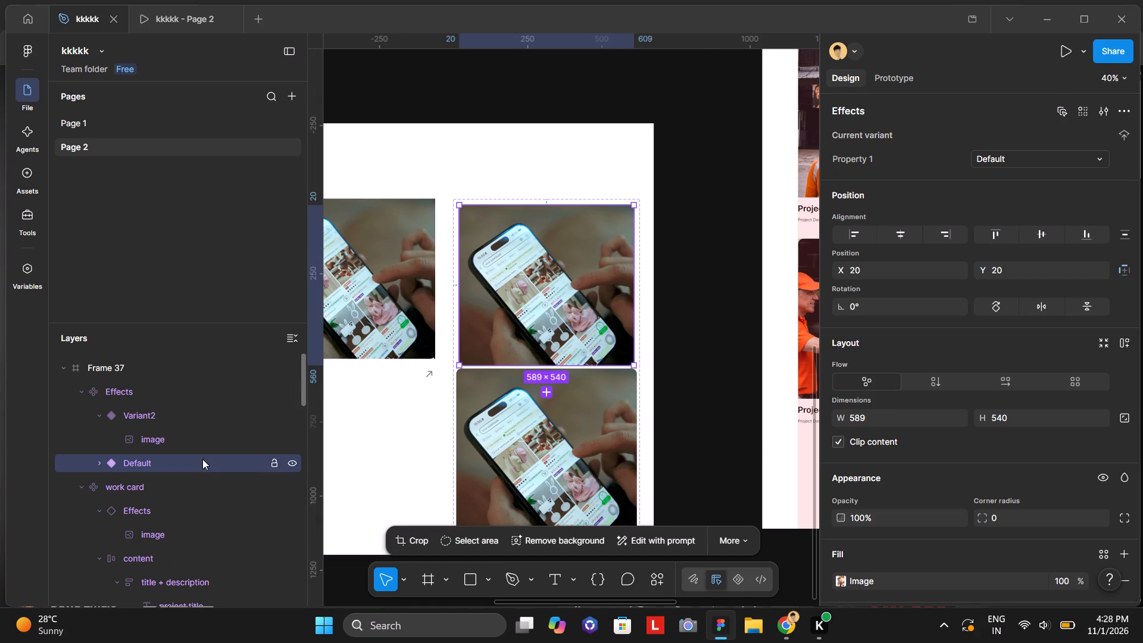
left_click(1014, 522)
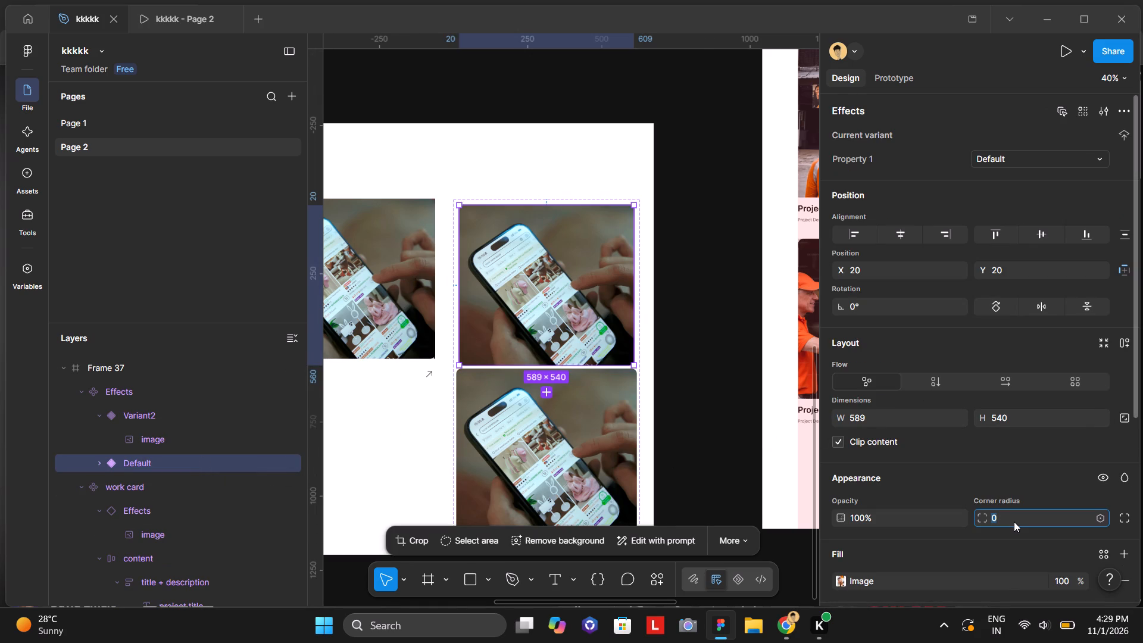
type("18")
key("Return")
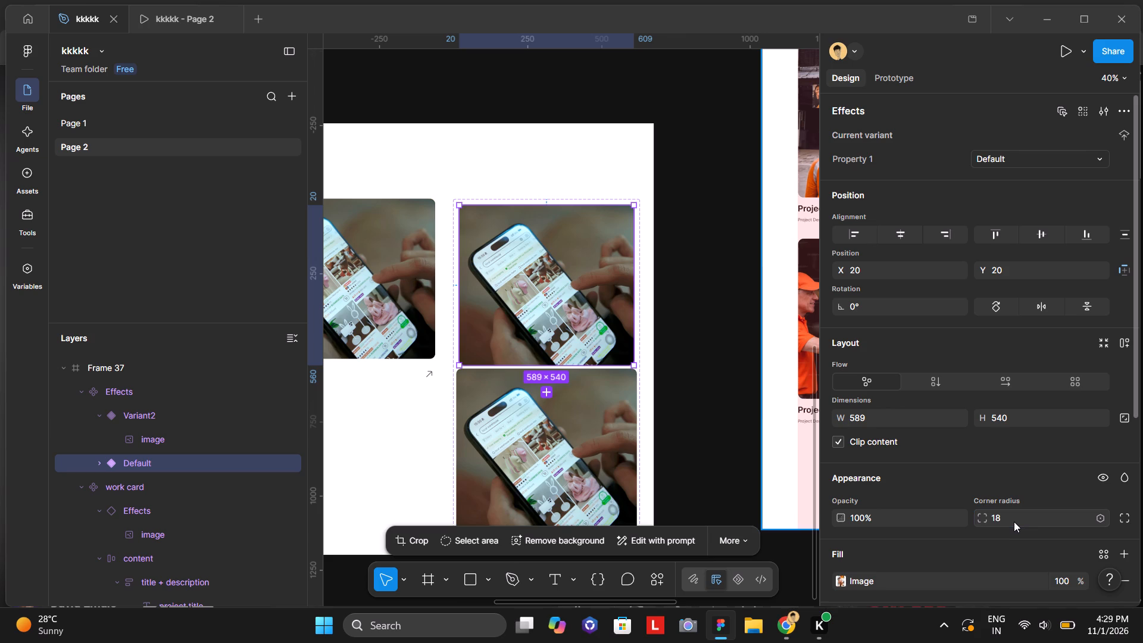
left_click(707, 236)
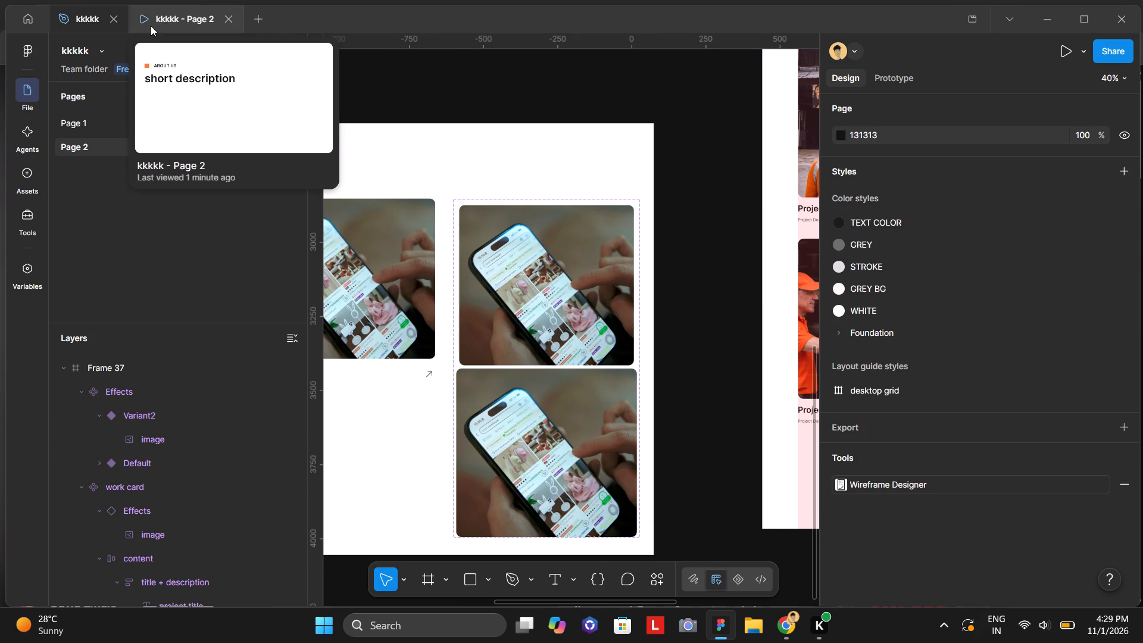
Examine the project cards' rounded corners and hover enlargement in the prototype preview, and return to the design file.
left_click(160, 19)
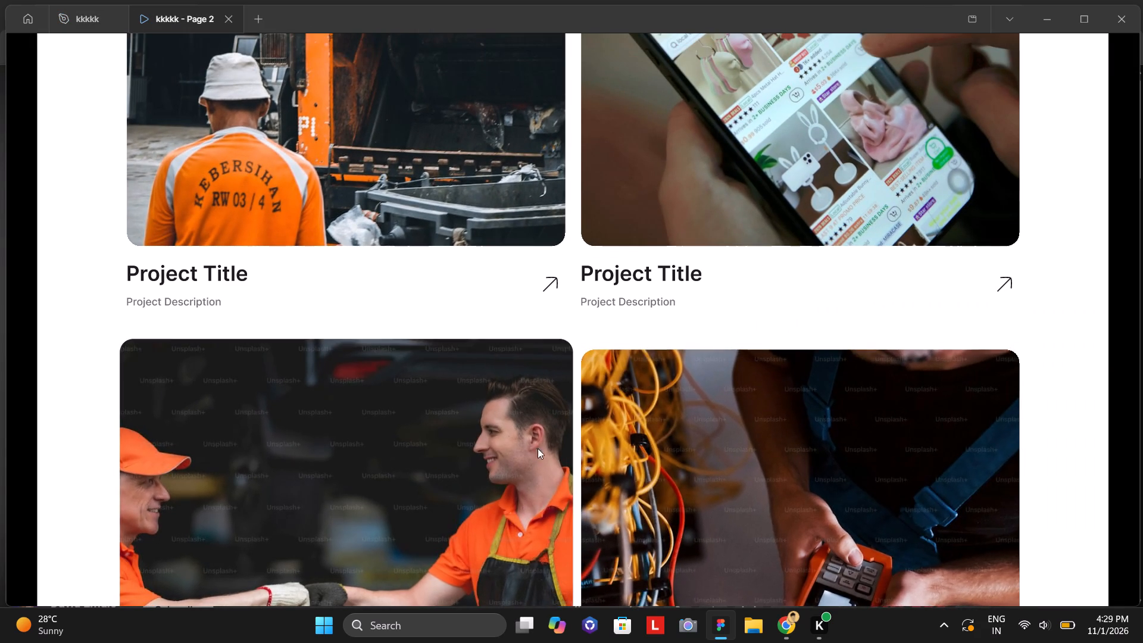
scroll(832, 393, "up", 3)
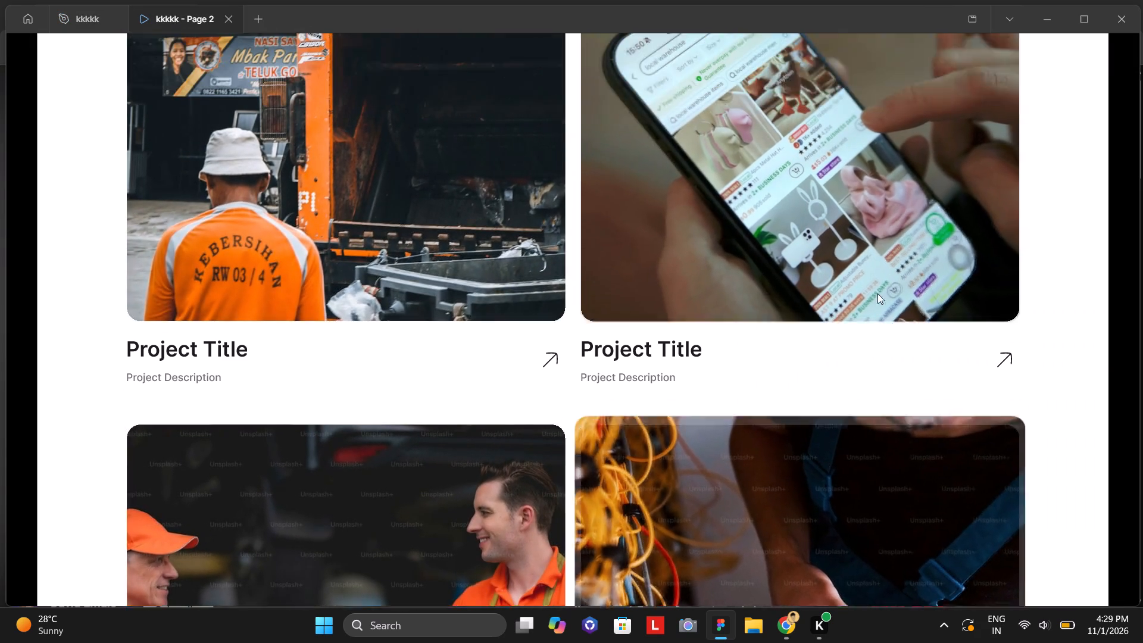
scroll(877, 294, "up", 2)
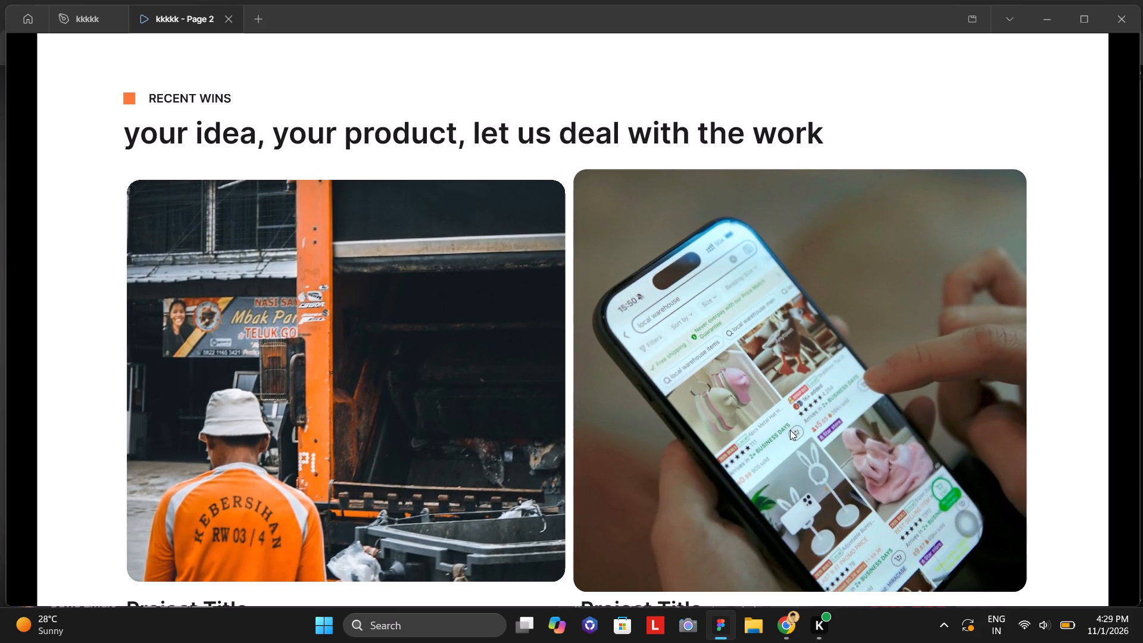
scroll(825, 324, "down", 4)
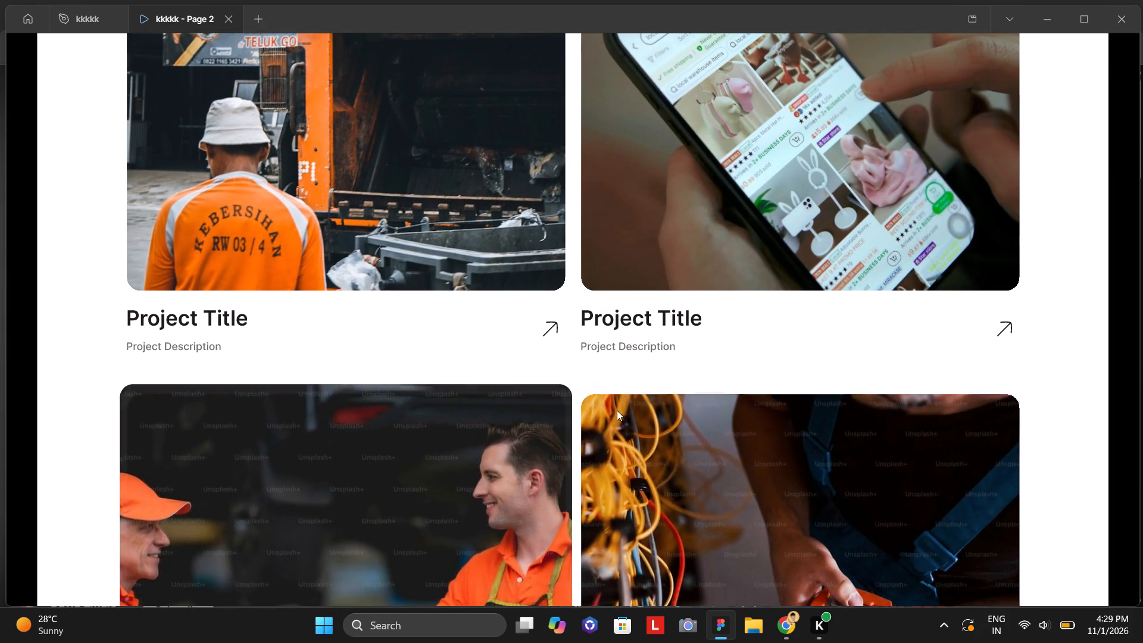
left_click(86, 11)
left_click(90, 18)
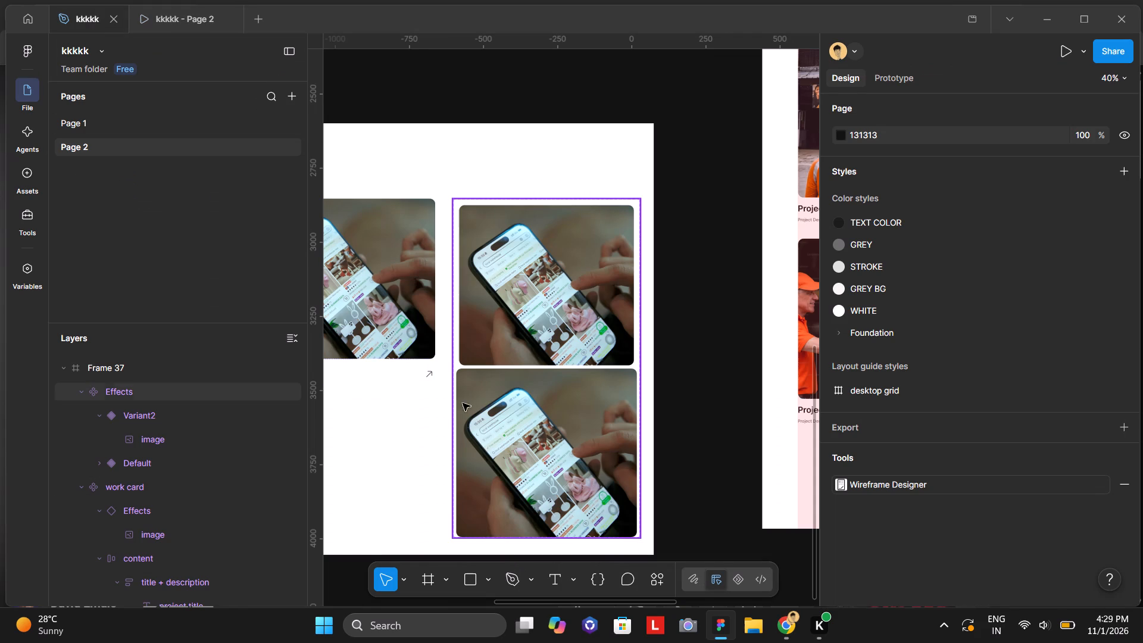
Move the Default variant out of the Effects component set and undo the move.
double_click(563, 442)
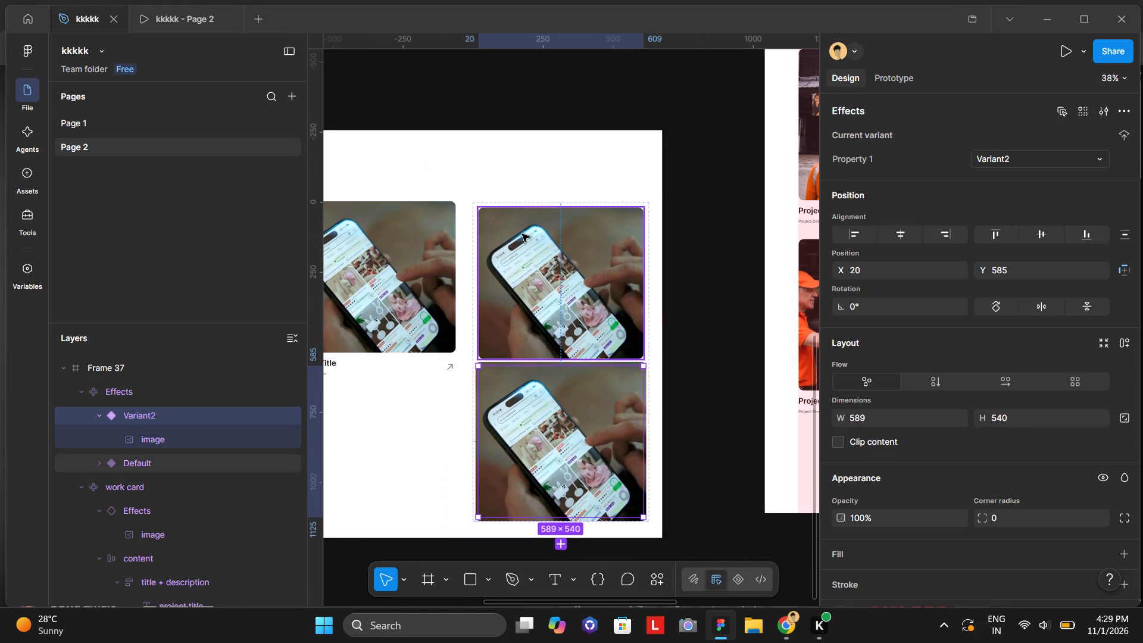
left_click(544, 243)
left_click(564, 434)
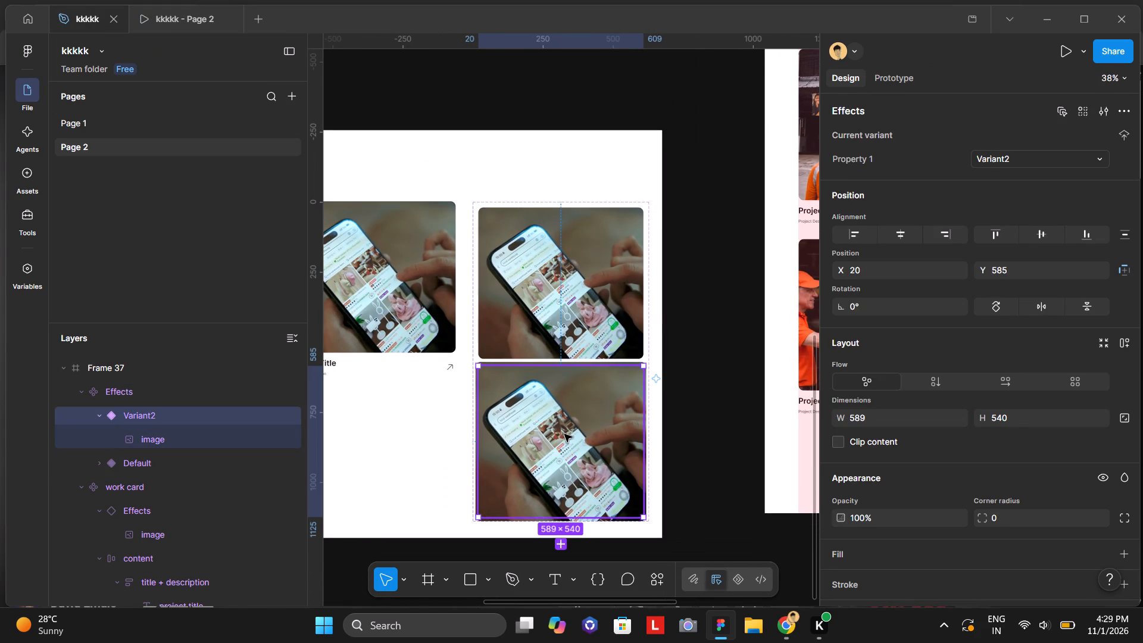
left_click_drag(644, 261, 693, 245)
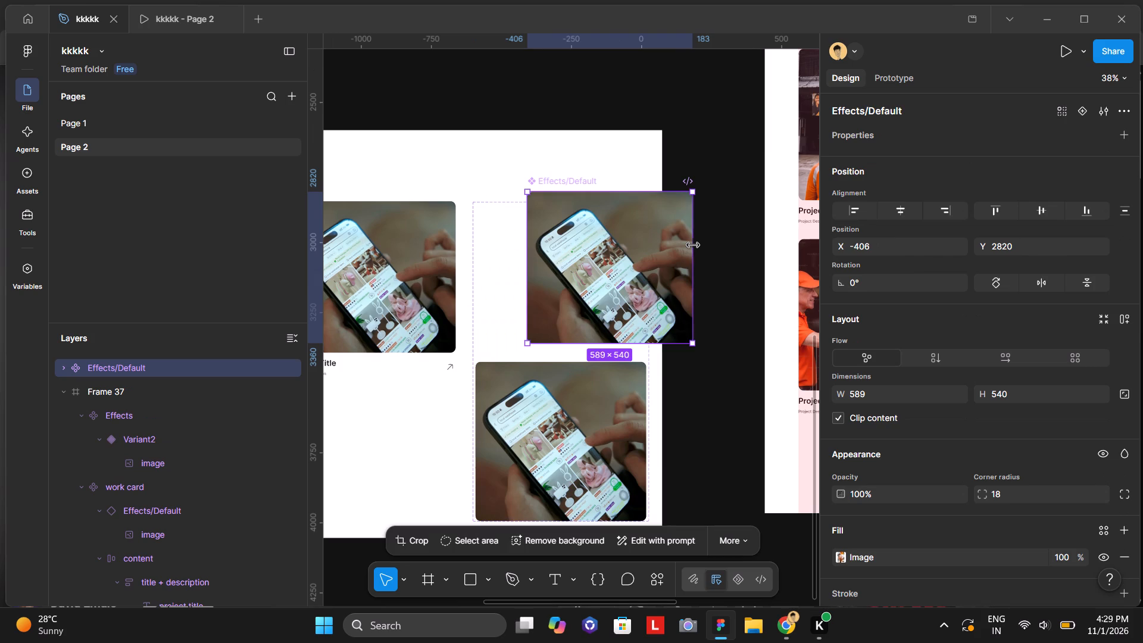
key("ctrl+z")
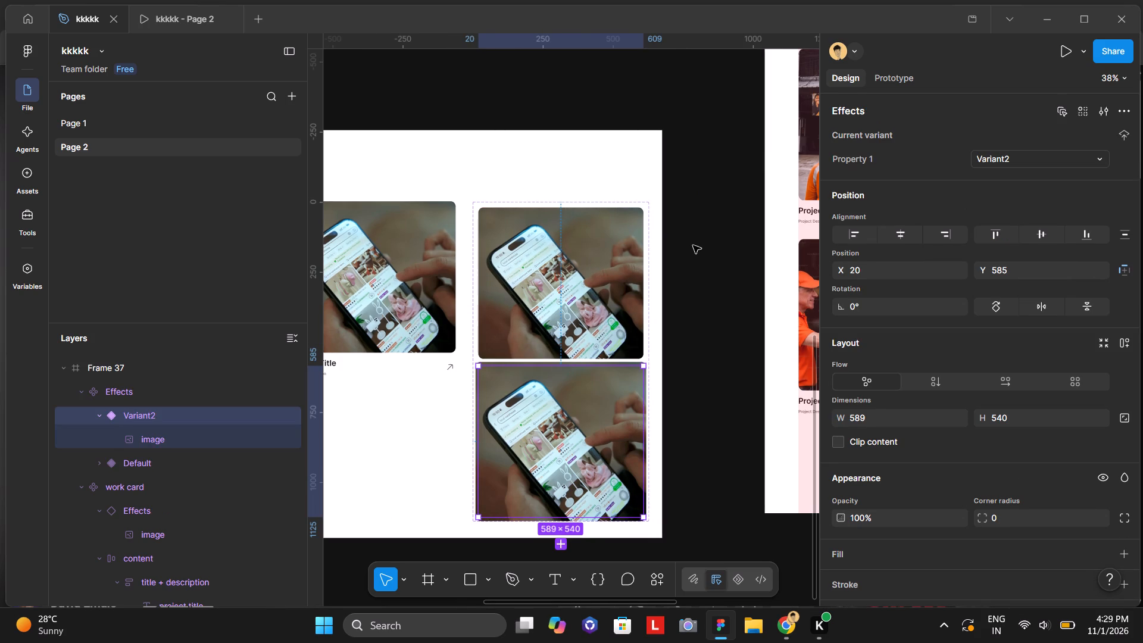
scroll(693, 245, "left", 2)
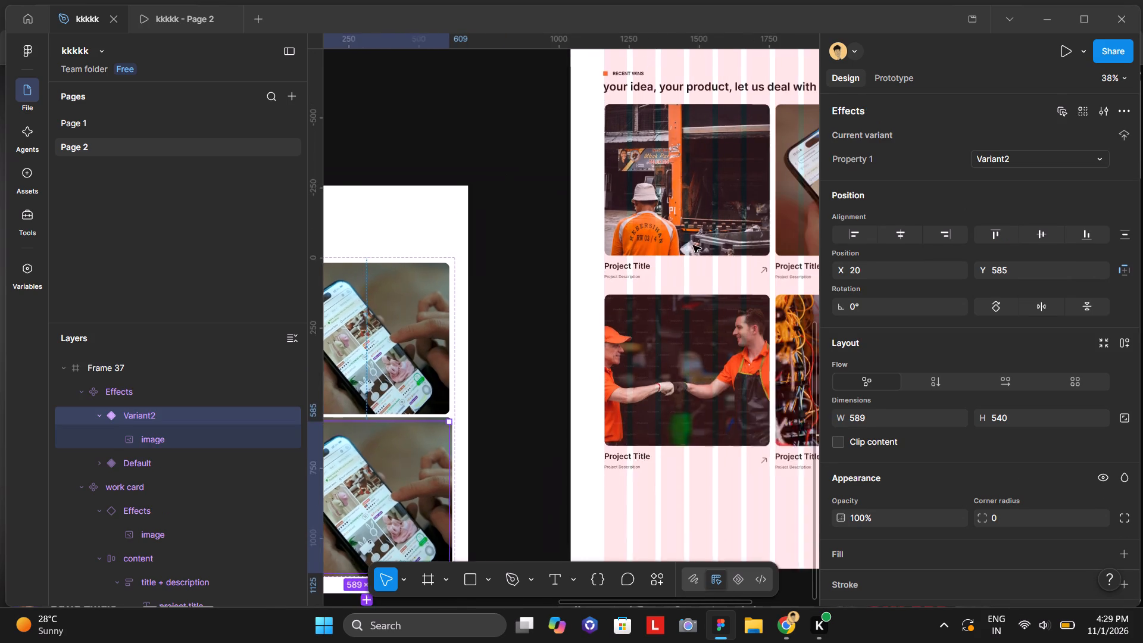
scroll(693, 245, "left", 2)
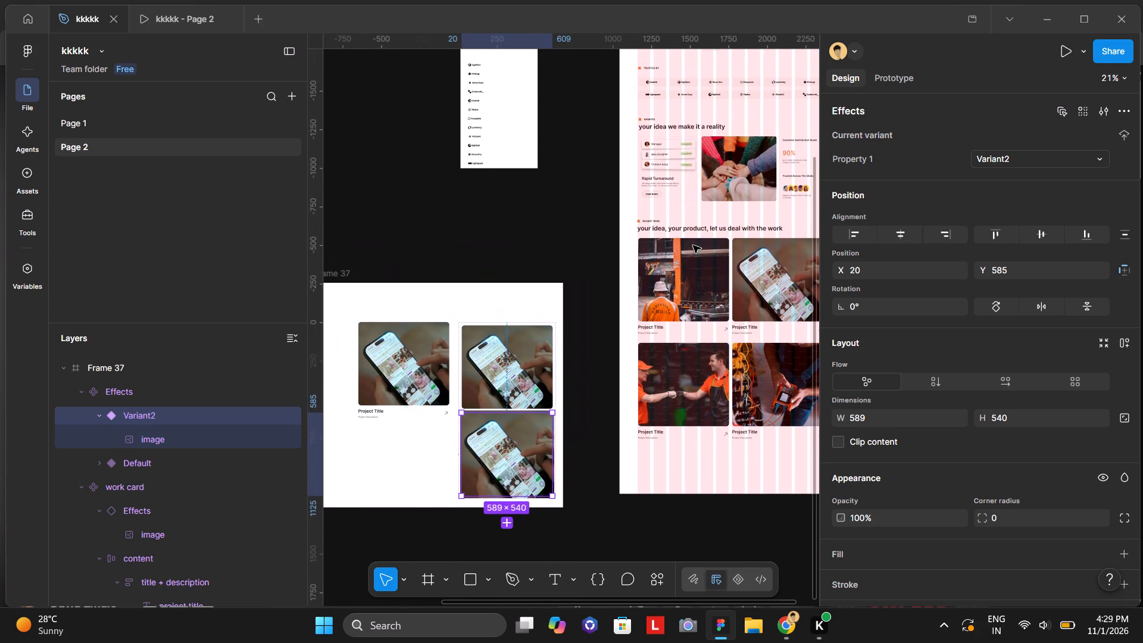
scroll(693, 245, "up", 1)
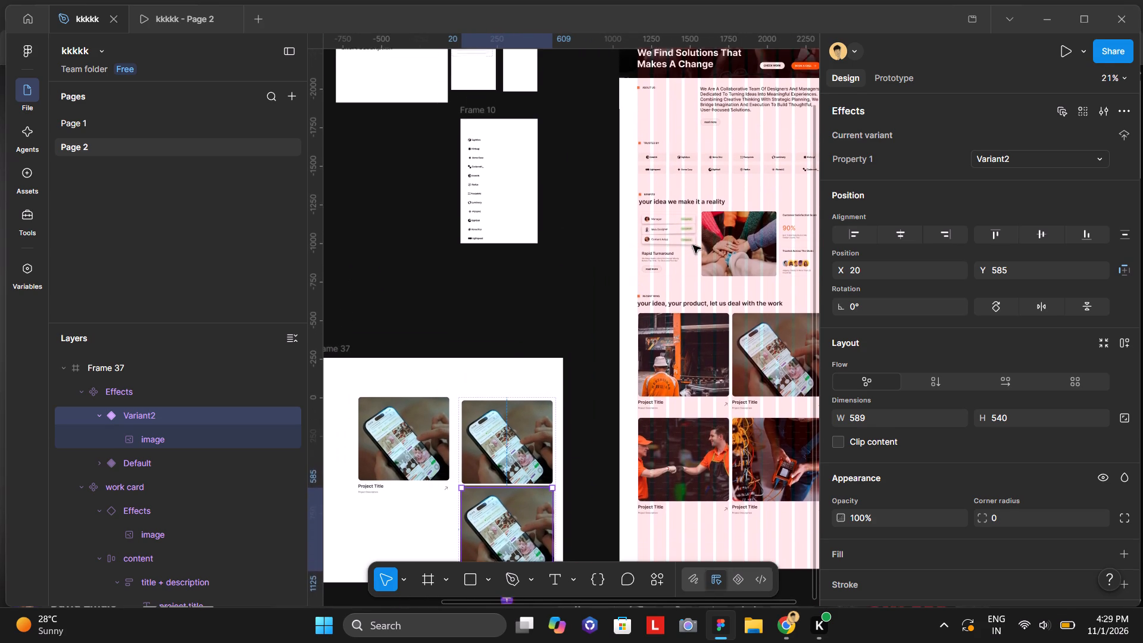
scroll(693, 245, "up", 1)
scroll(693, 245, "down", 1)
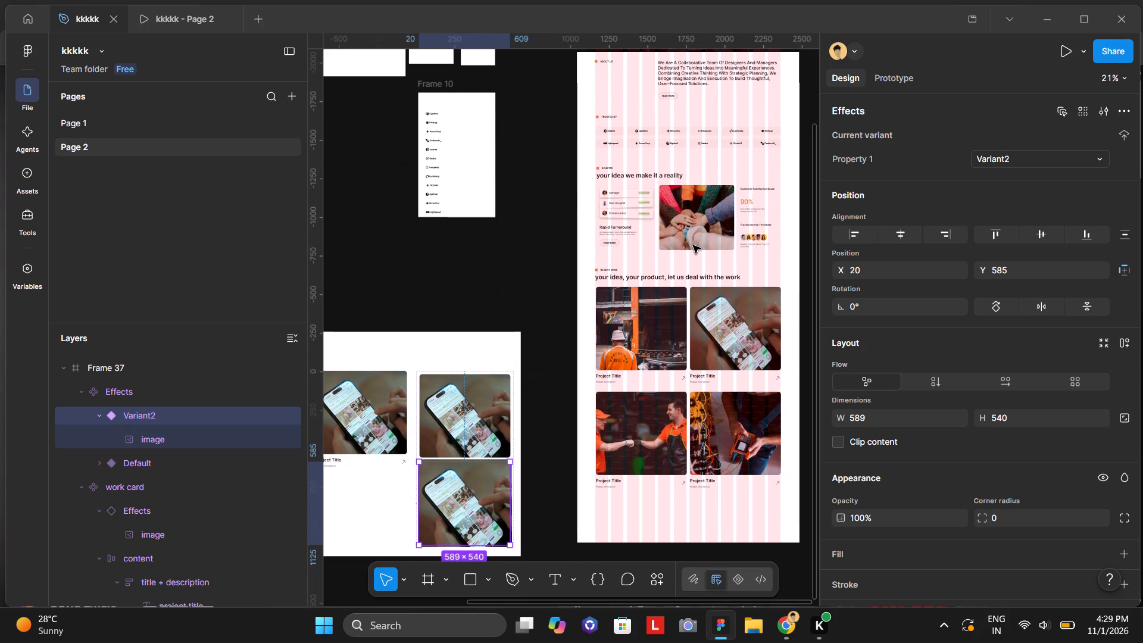
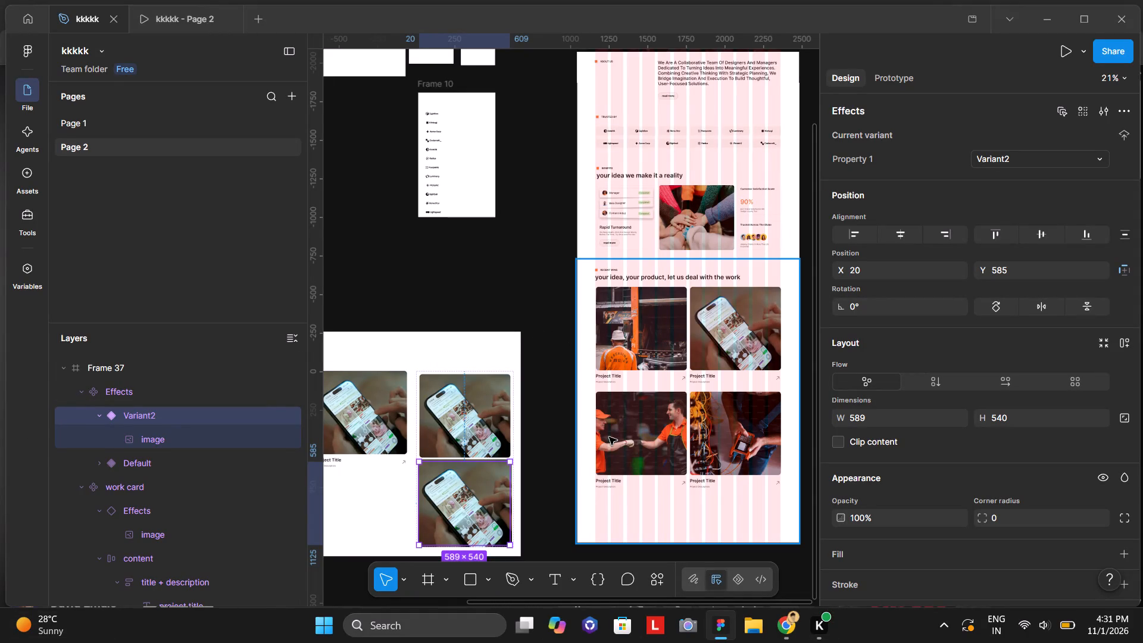
Delete the work card component and the Effects component set from Frame 37.
scroll(545, 355, "right", 1)
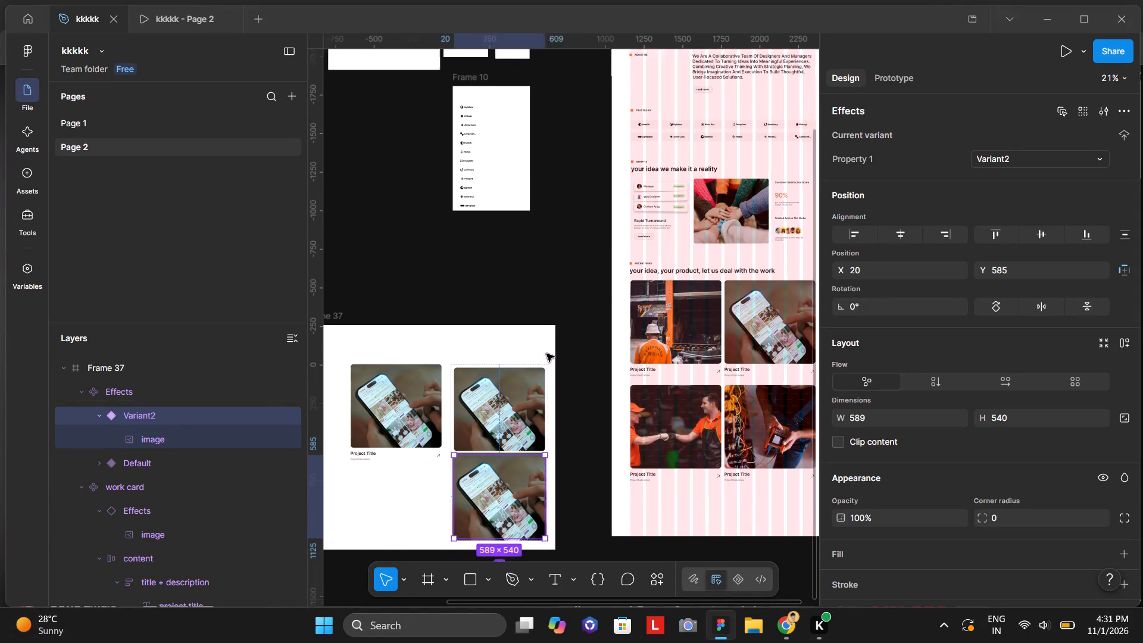
scroll(546, 354, "right", 1)
left_click(461, 372)
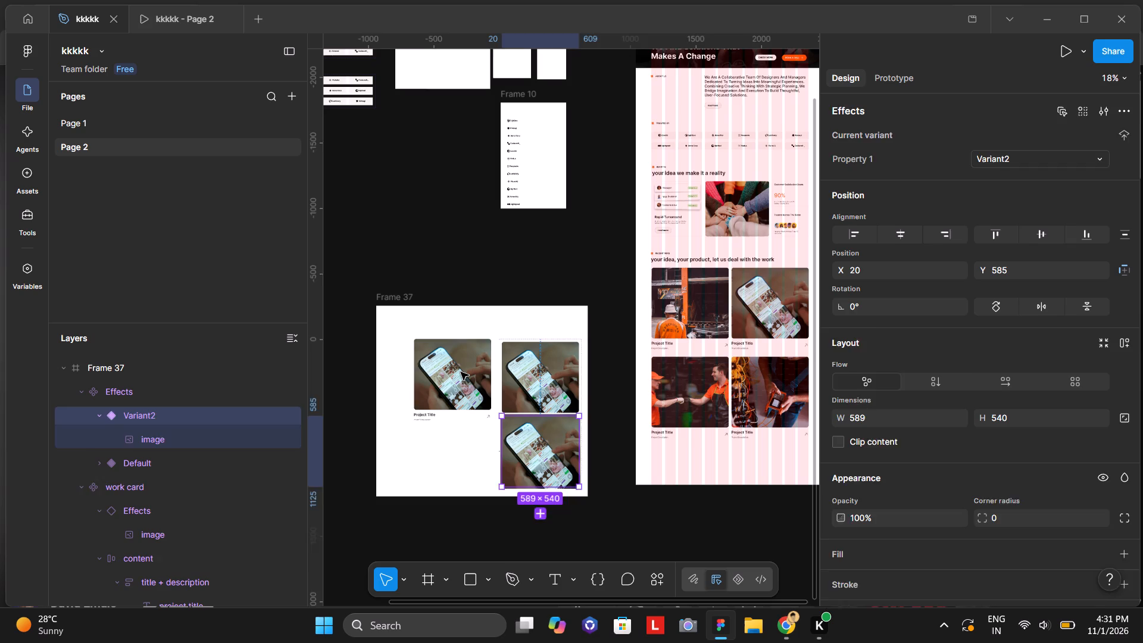
key("Delete")
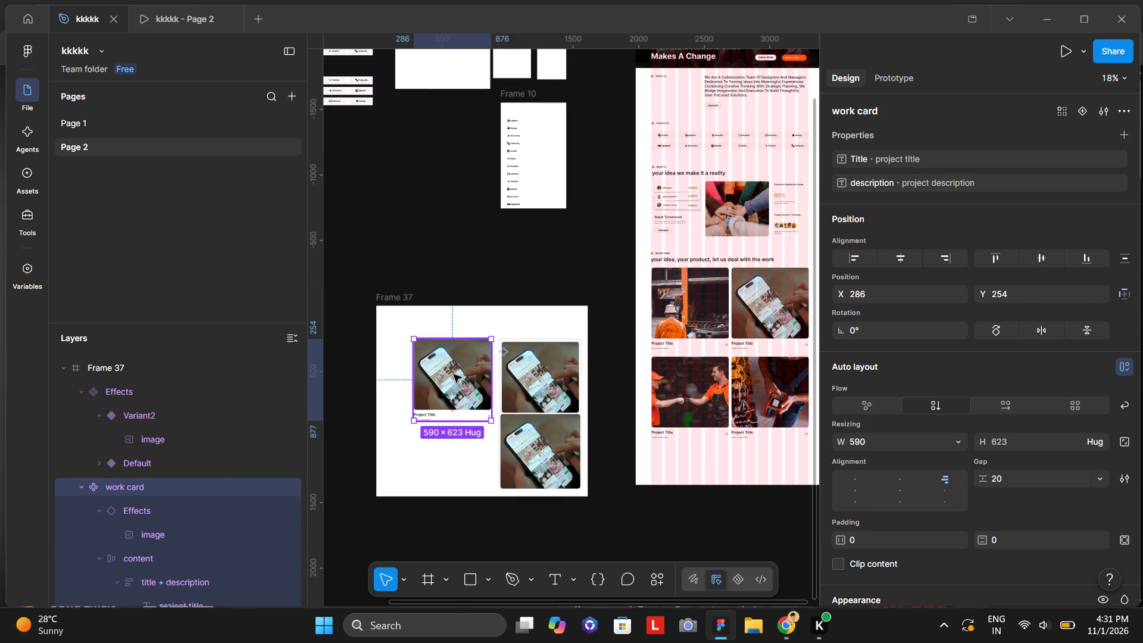
left_click(542, 379)
key("Delete")
Delete both project card rows and the whole recent works section frame from the homepage.
double_click(709, 316)
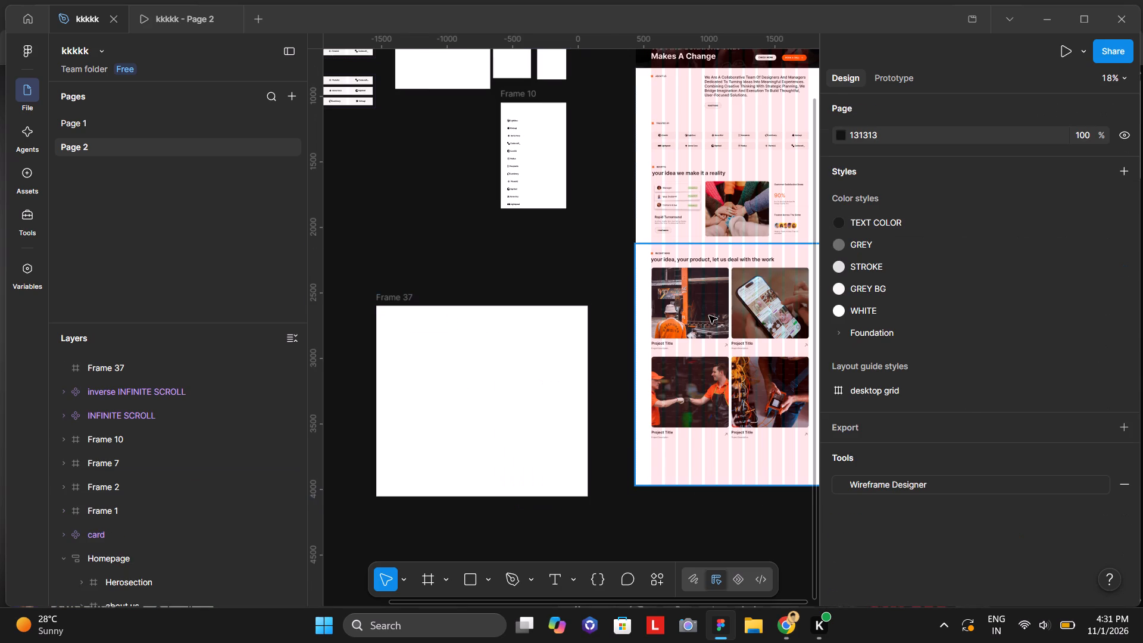
key("Delete")
double_click(738, 381)
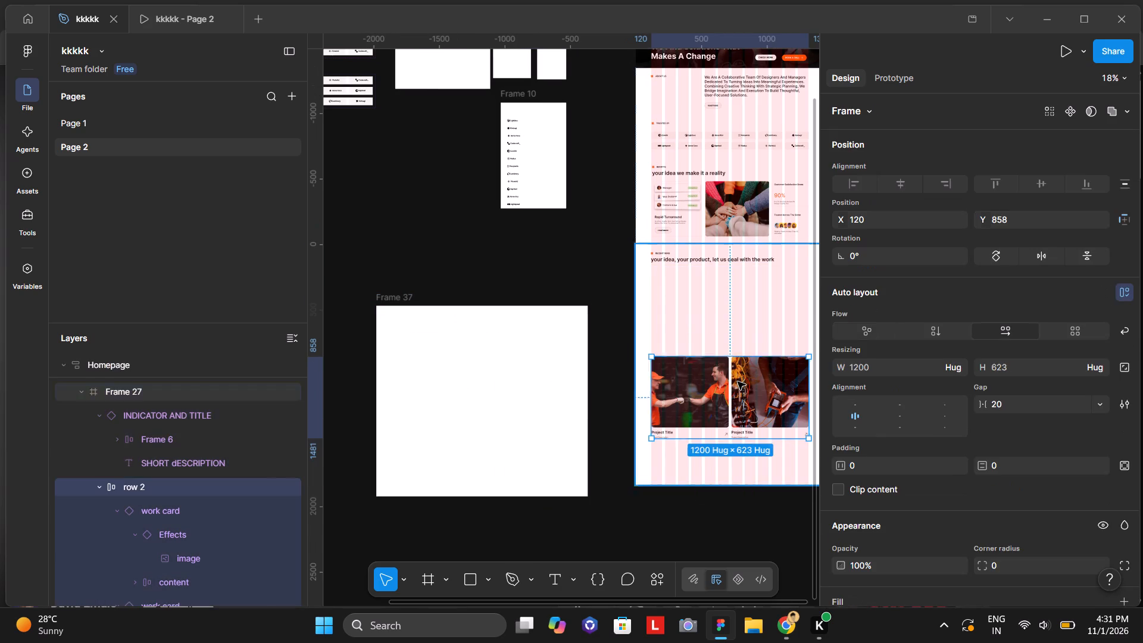
key("Delete")
left_click(715, 279)
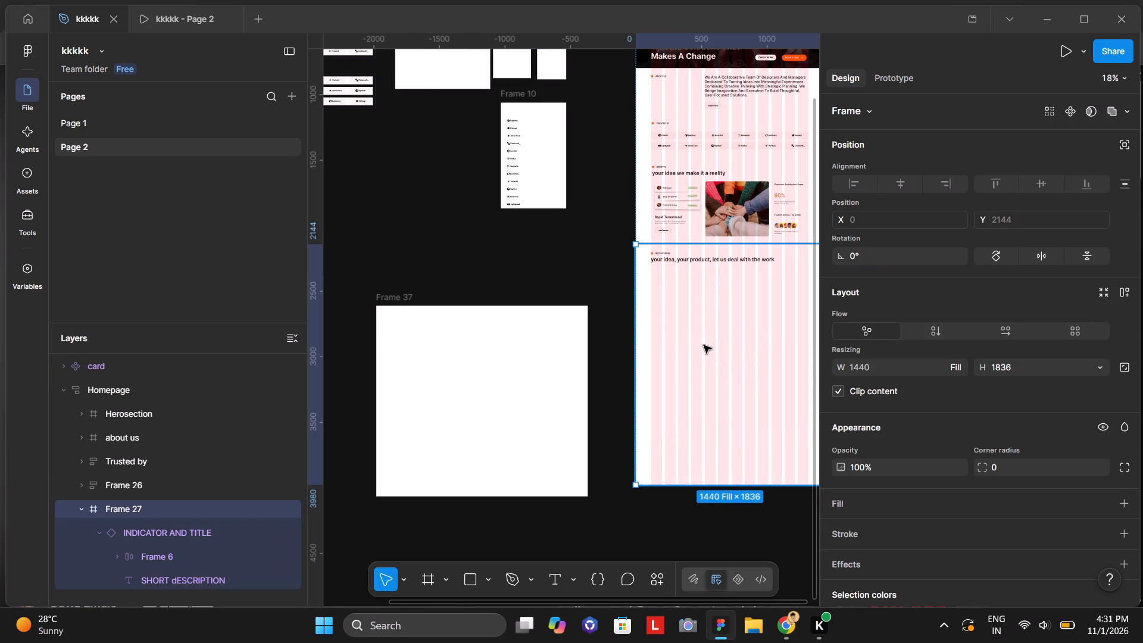
key("Delete")
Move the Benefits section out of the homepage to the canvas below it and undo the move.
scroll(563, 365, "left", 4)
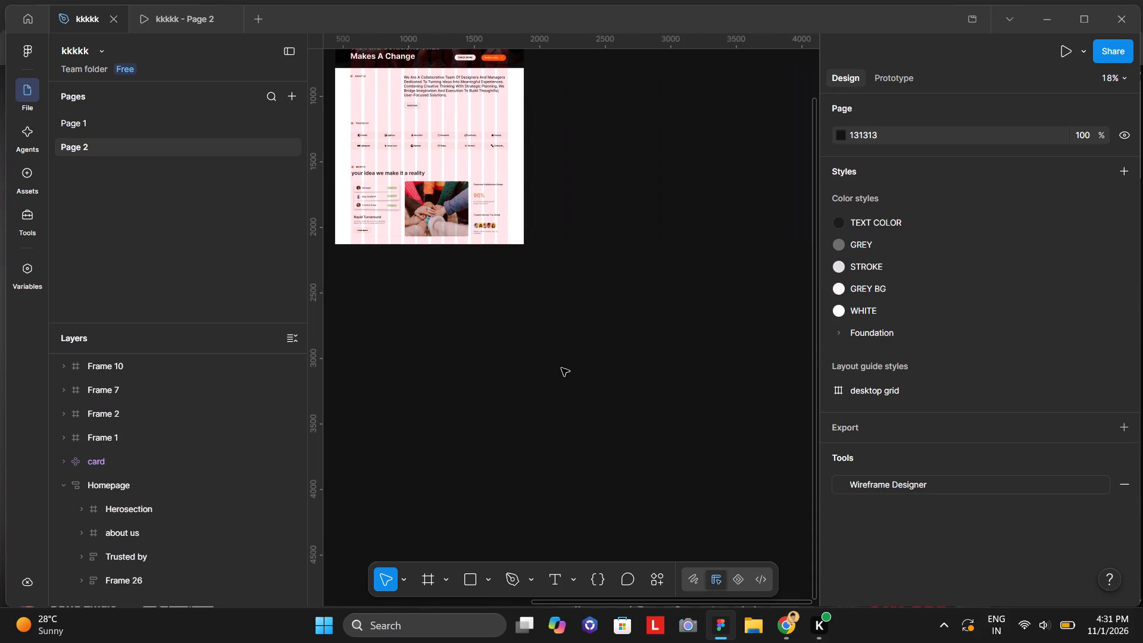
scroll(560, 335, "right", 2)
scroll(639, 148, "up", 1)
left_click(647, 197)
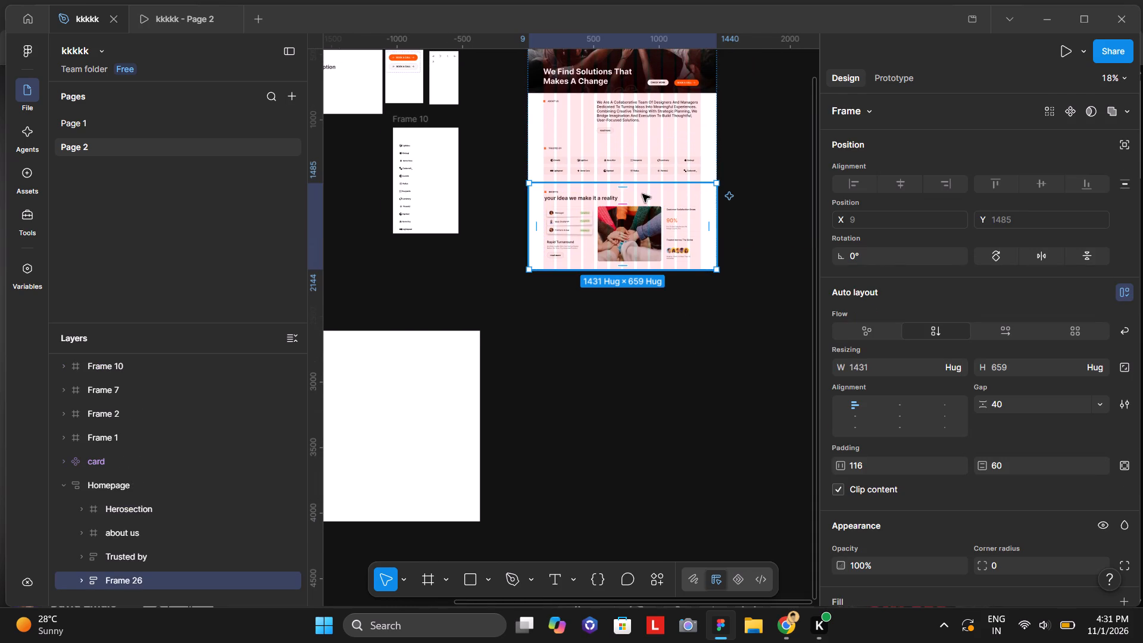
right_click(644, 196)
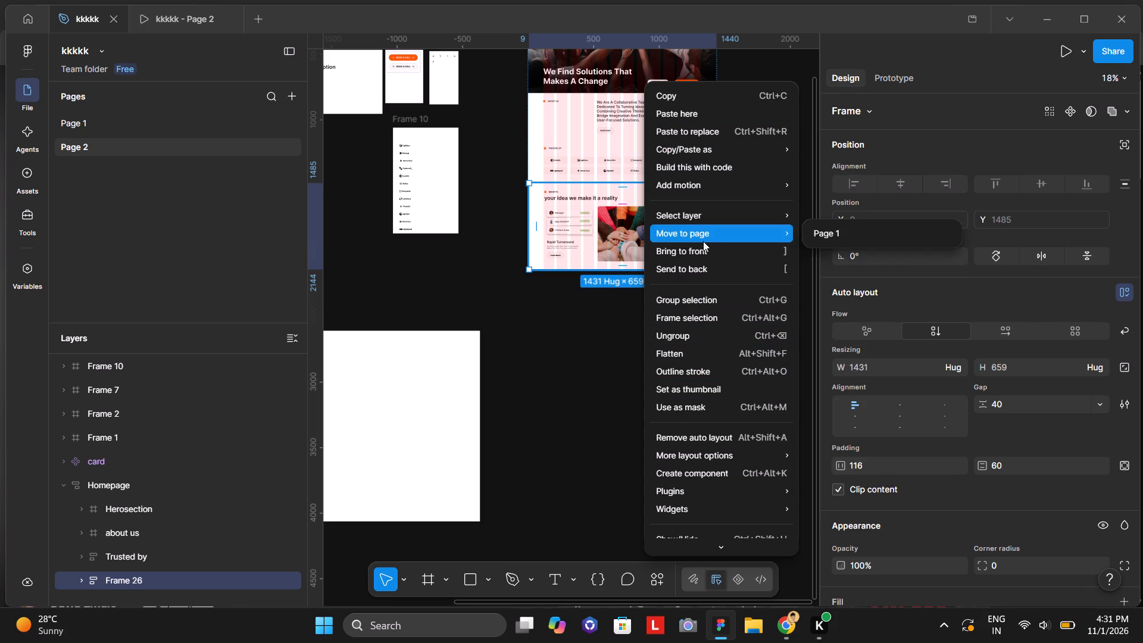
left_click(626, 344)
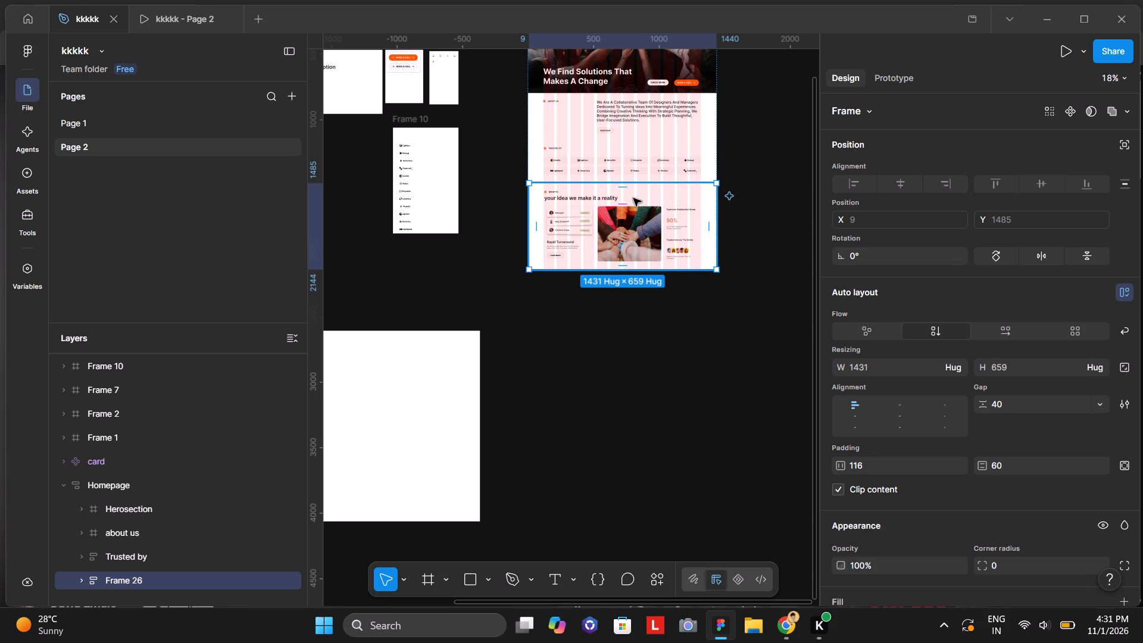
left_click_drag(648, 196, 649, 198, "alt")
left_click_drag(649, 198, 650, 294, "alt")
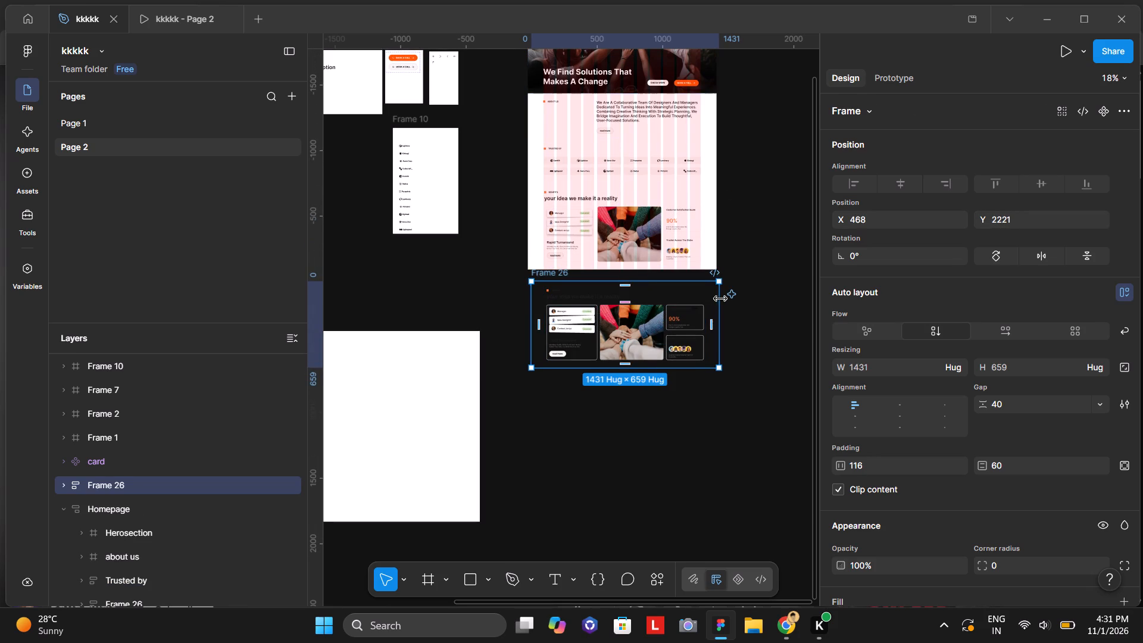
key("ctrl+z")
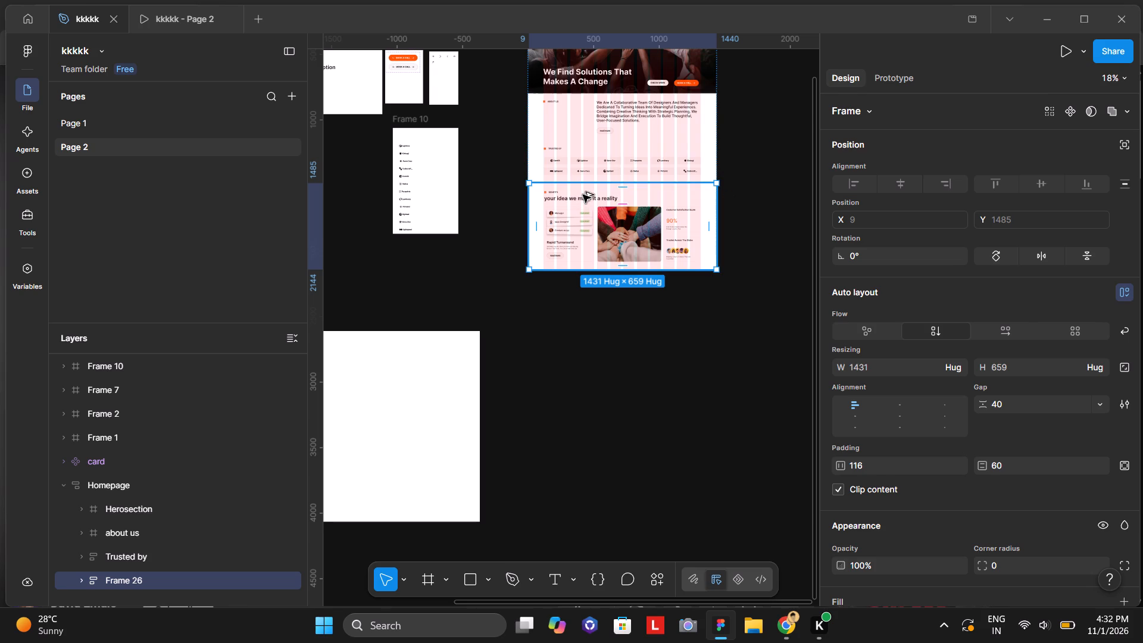
Duplicate the Benefits section inside the homepage, directly below the original.
left_click_drag(583, 195, 580, 282, "alt")
left_click(751, 317)
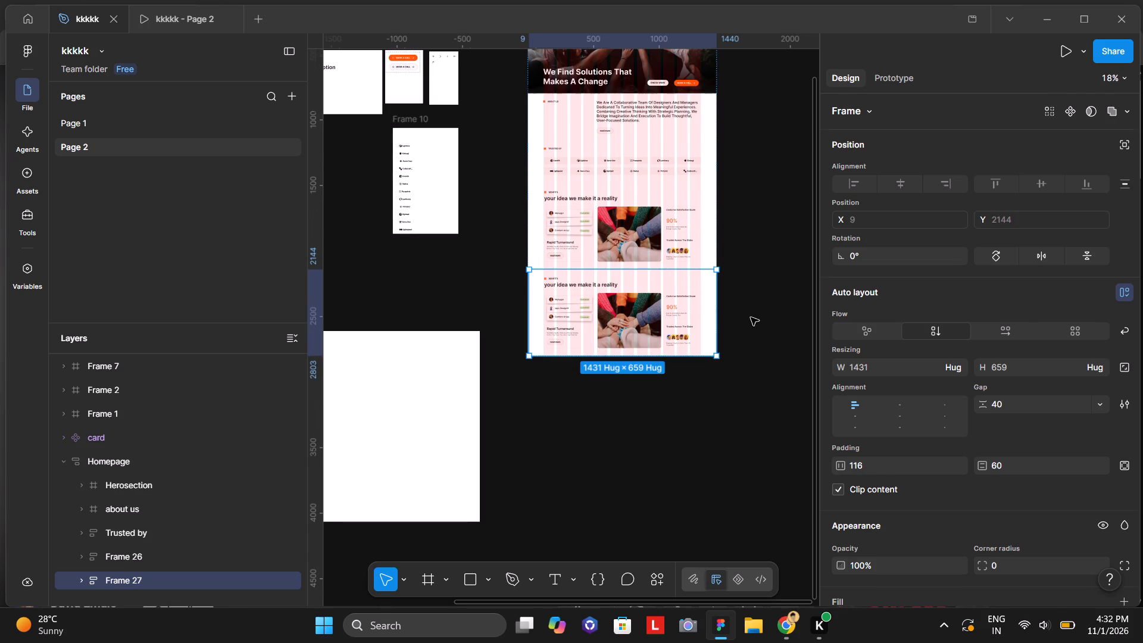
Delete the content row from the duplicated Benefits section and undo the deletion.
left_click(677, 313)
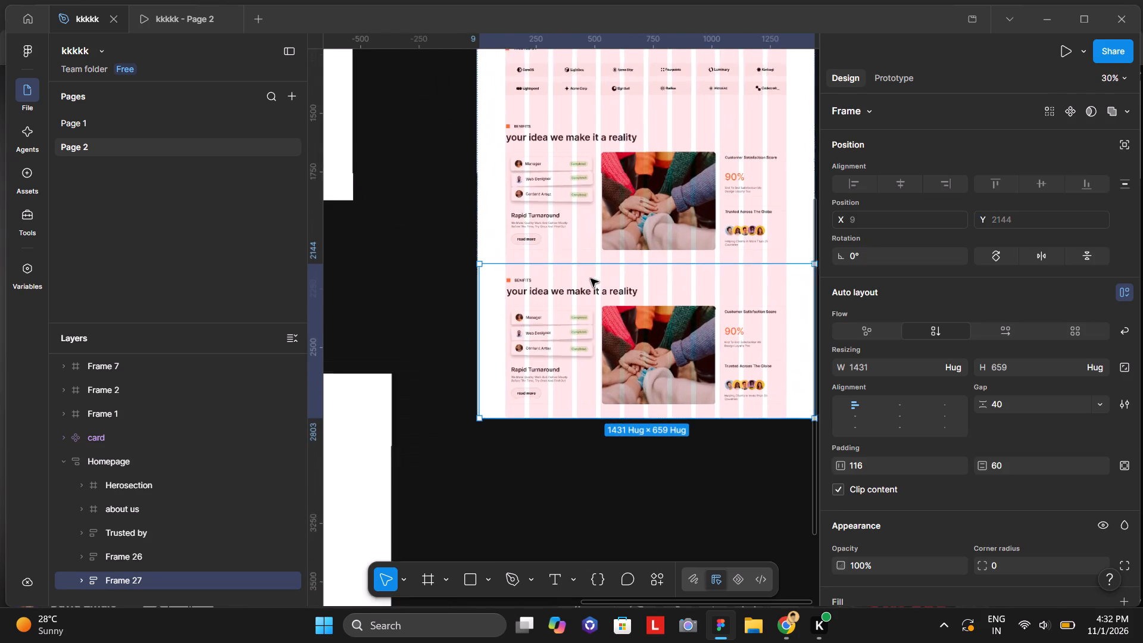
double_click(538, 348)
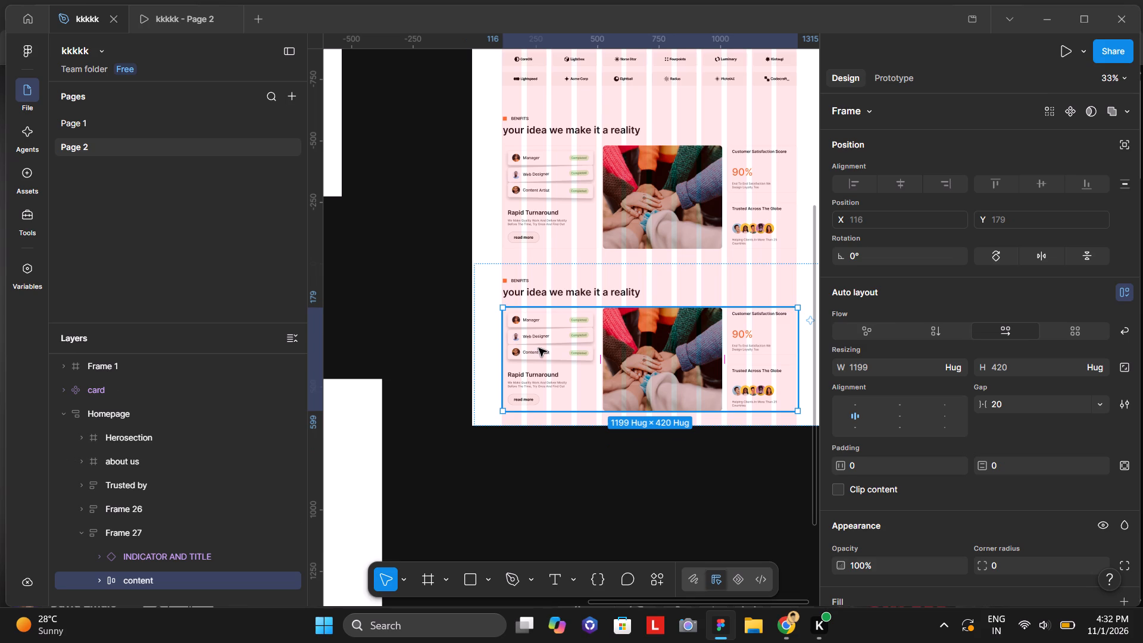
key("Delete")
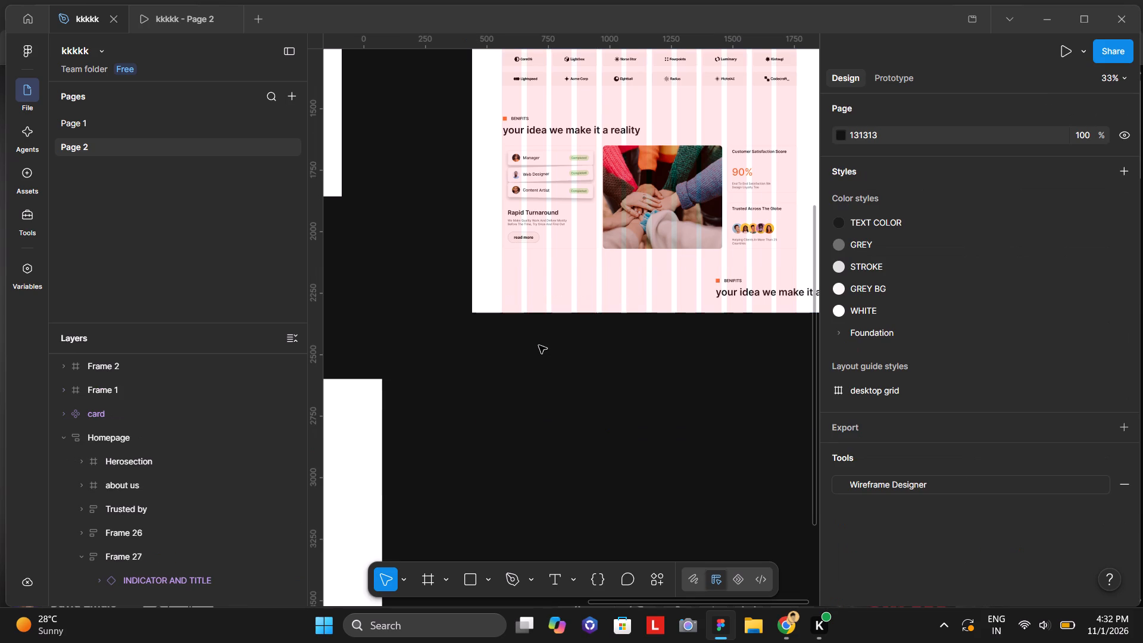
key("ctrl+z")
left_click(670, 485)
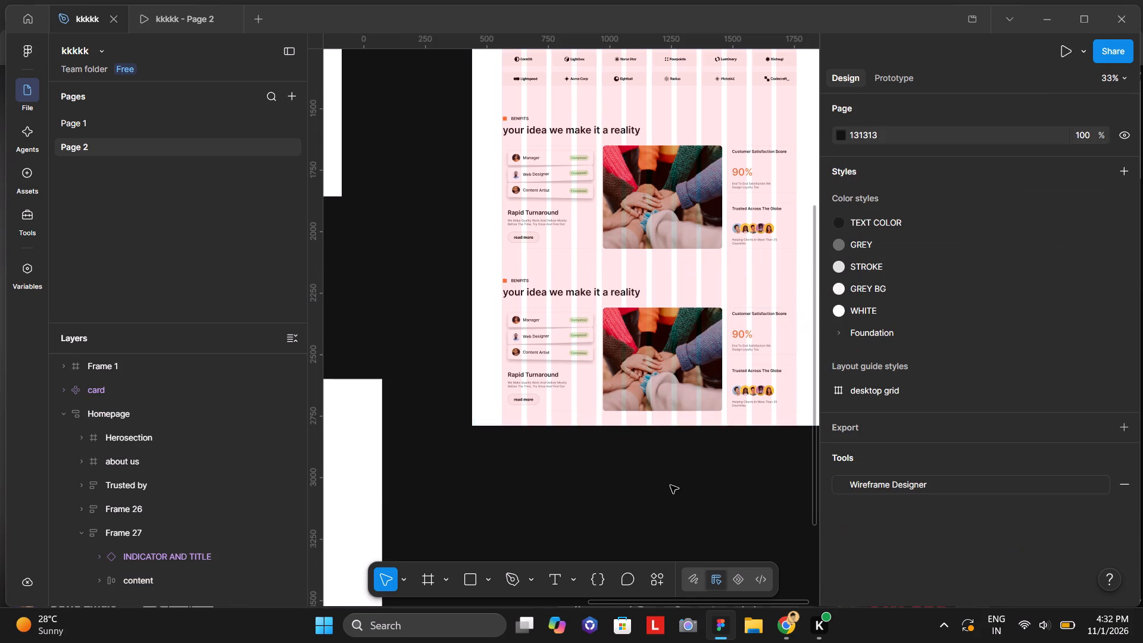
Delete the content row from the duplicated Benefits section, keeping only its indicator and title.
double_click(631, 365)
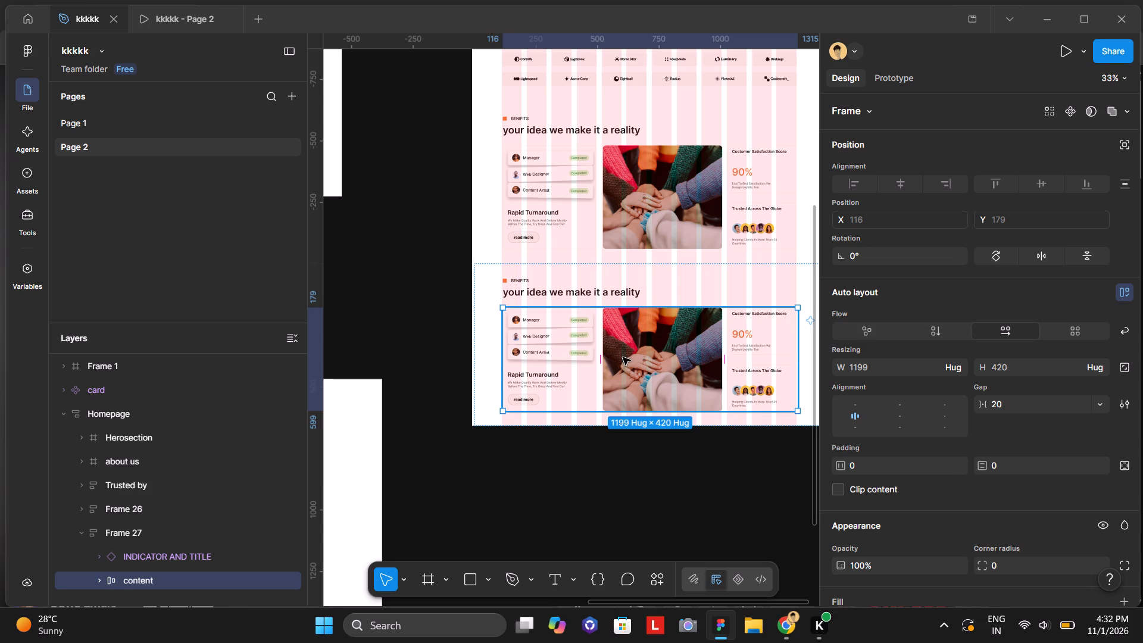
key("Delete")
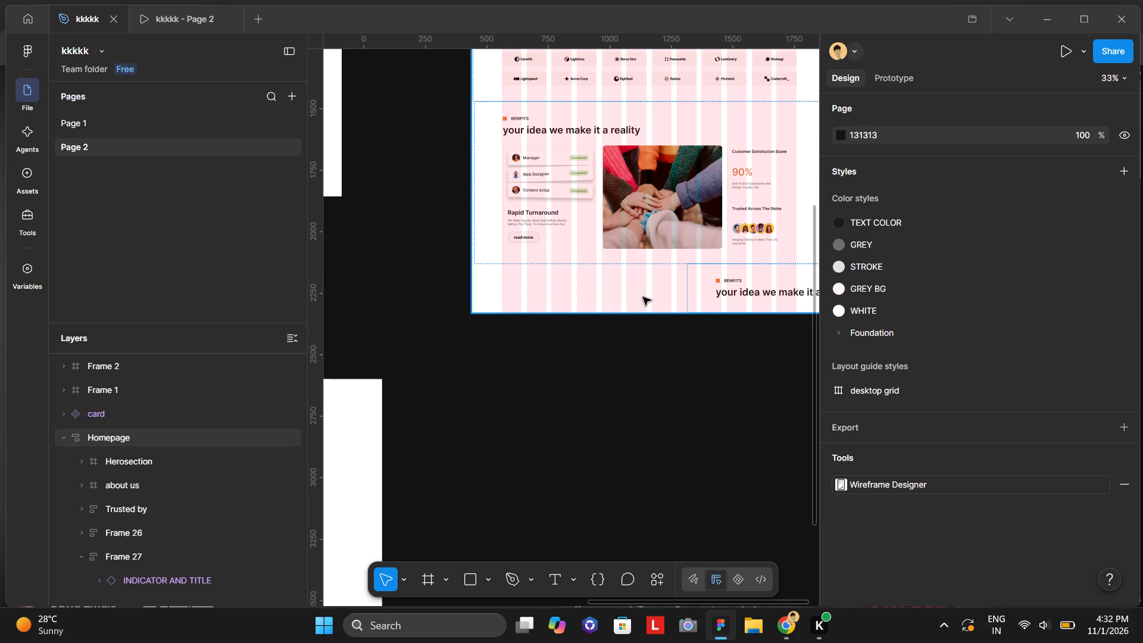
Extend the Homepage frame downward to a height of about 2993.
left_click(643, 297)
left_click_drag(657, 316, 658, 472)
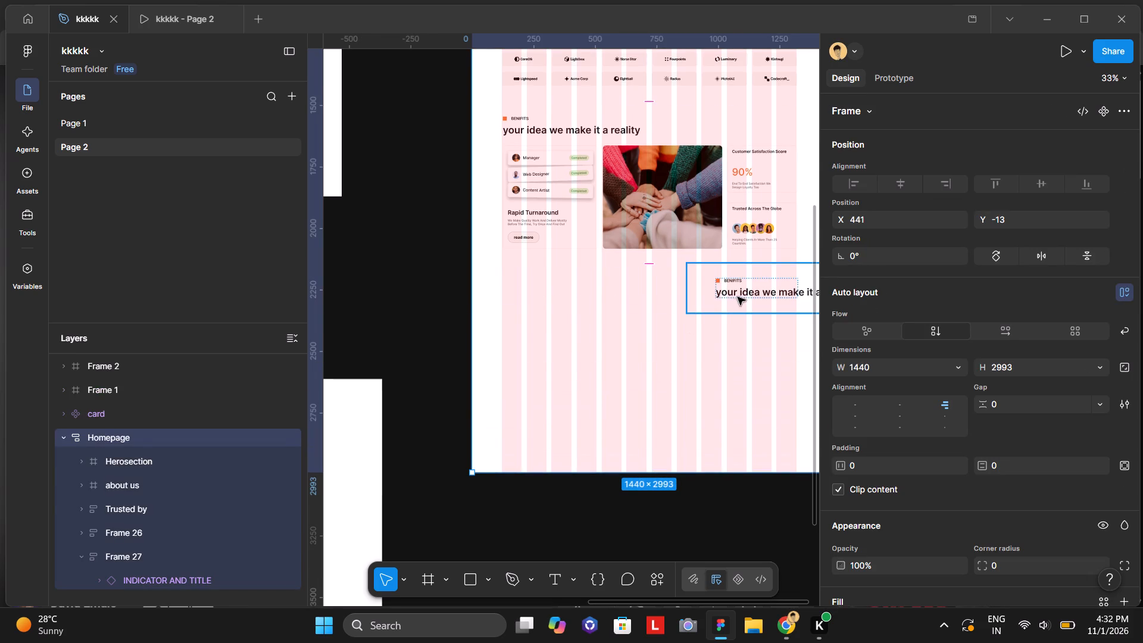
Remove the auto layout from the duplicated section frame that holds the indicator and title.
left_click_drag(738, 297, 654, 291)
double_click(685, 280)
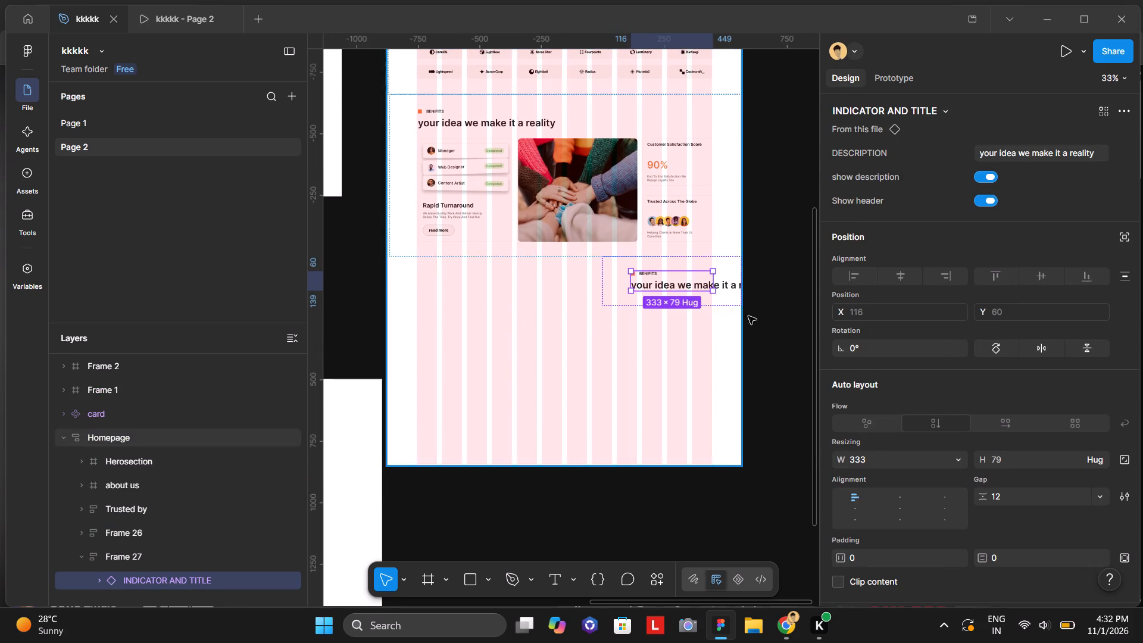
left_click(772, 313)
left_click(687, 280)
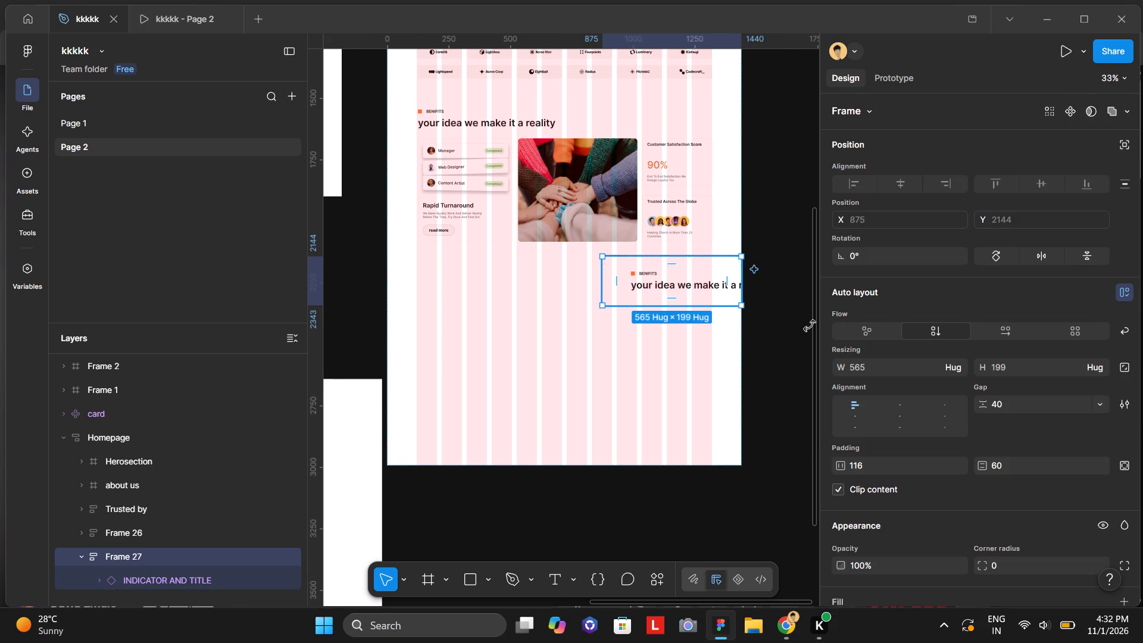
left_click(1125, 292)
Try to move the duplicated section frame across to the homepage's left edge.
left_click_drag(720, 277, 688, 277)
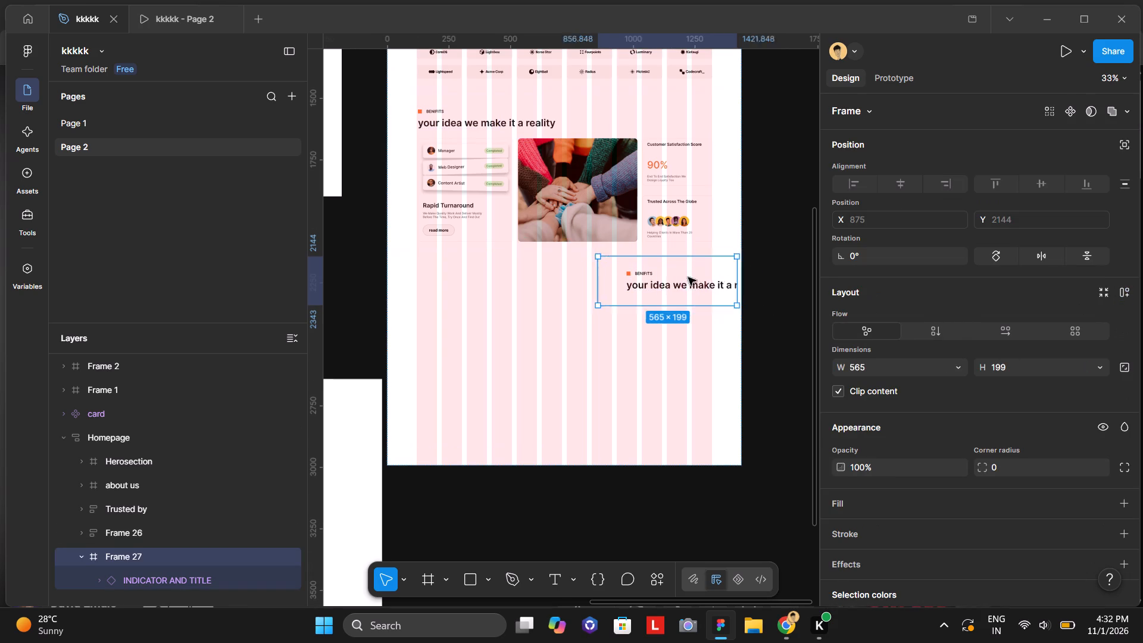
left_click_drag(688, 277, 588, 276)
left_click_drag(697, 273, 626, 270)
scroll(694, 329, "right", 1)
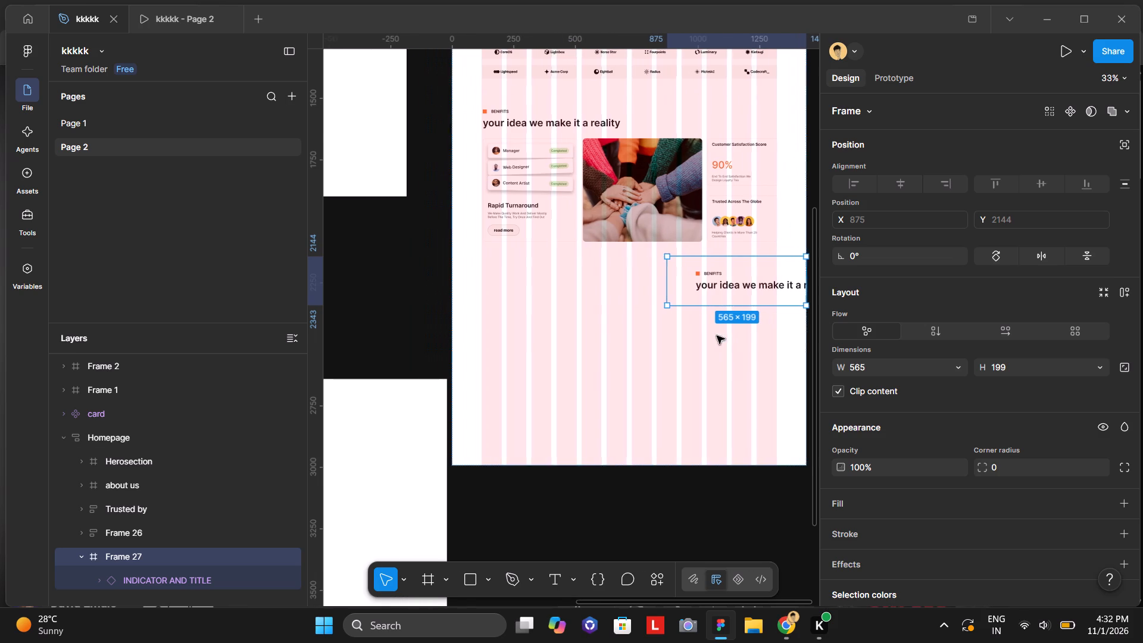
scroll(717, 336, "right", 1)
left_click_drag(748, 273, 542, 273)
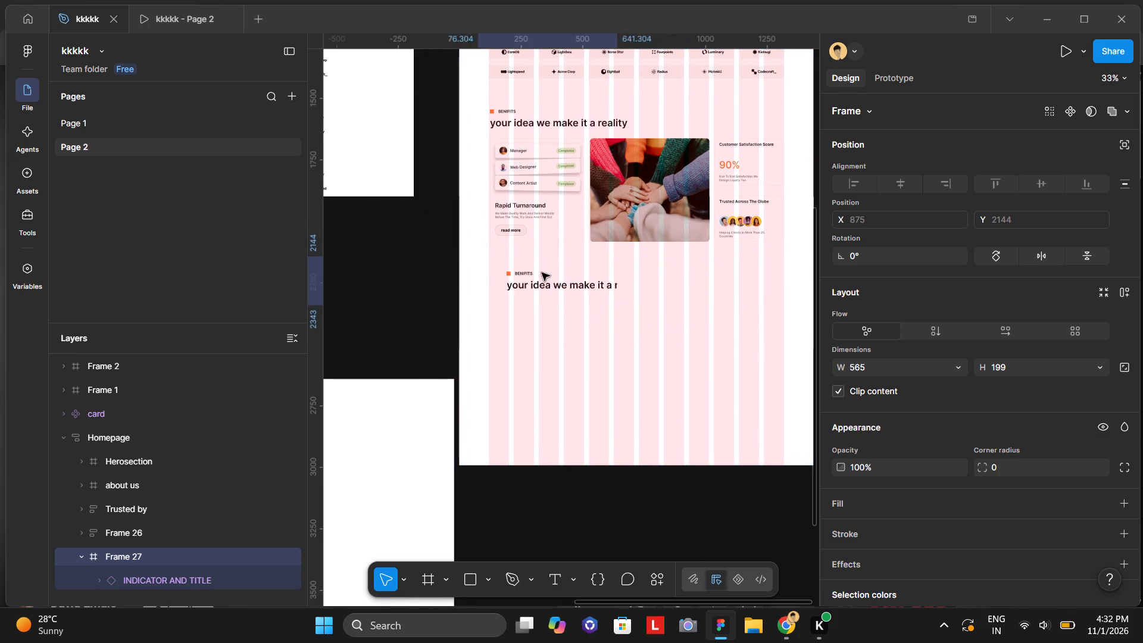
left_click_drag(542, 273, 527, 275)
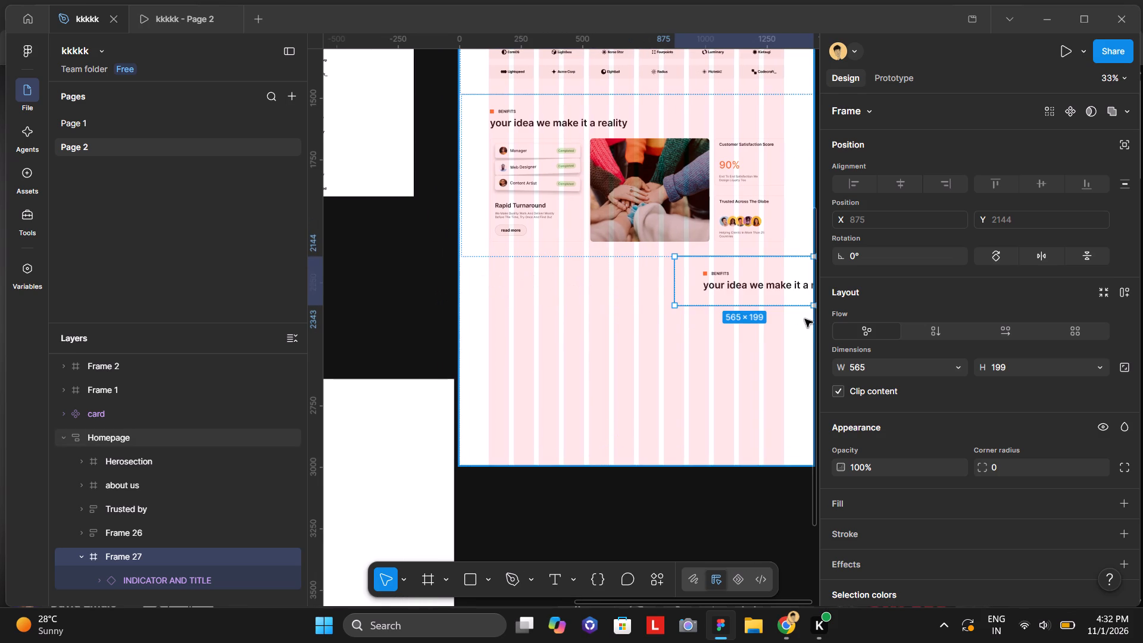
Stretch the duplicated section frame to the homepage's left edge so it fills the 1440 width.
left_click(814, 284)
left_click_drag(673, 283, 549, 299)
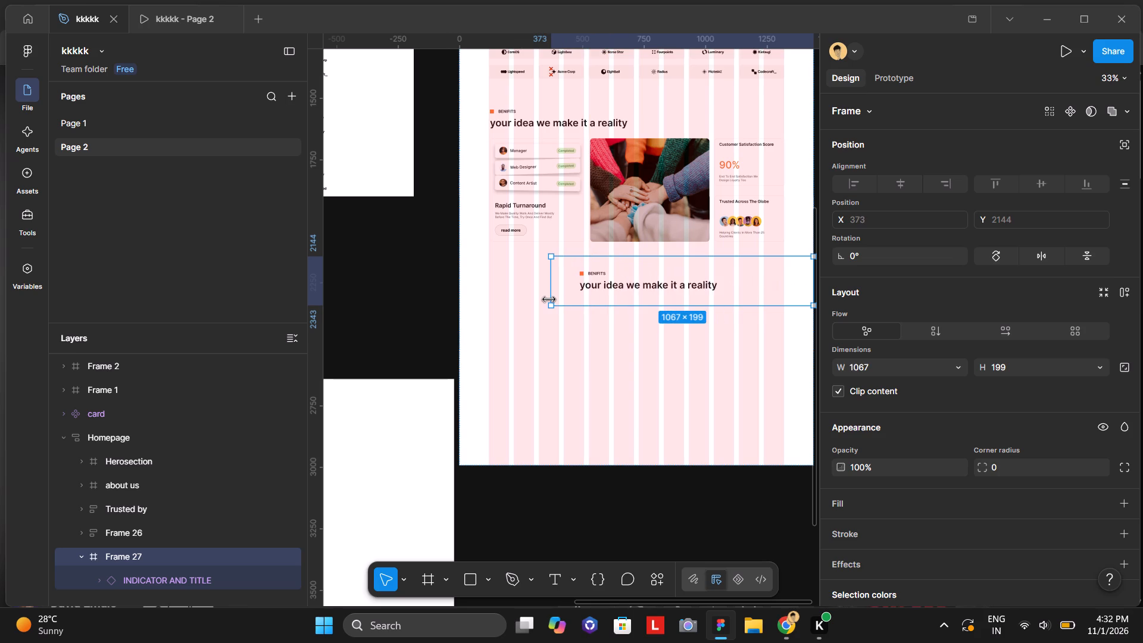
left_click_drag(549, 299, 458, 304)
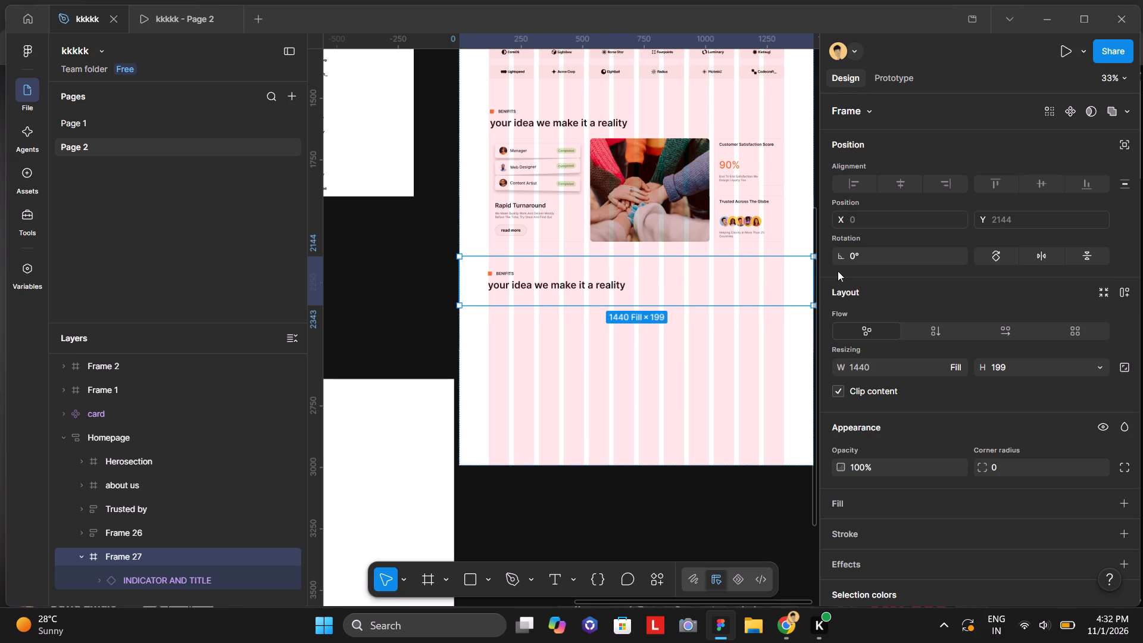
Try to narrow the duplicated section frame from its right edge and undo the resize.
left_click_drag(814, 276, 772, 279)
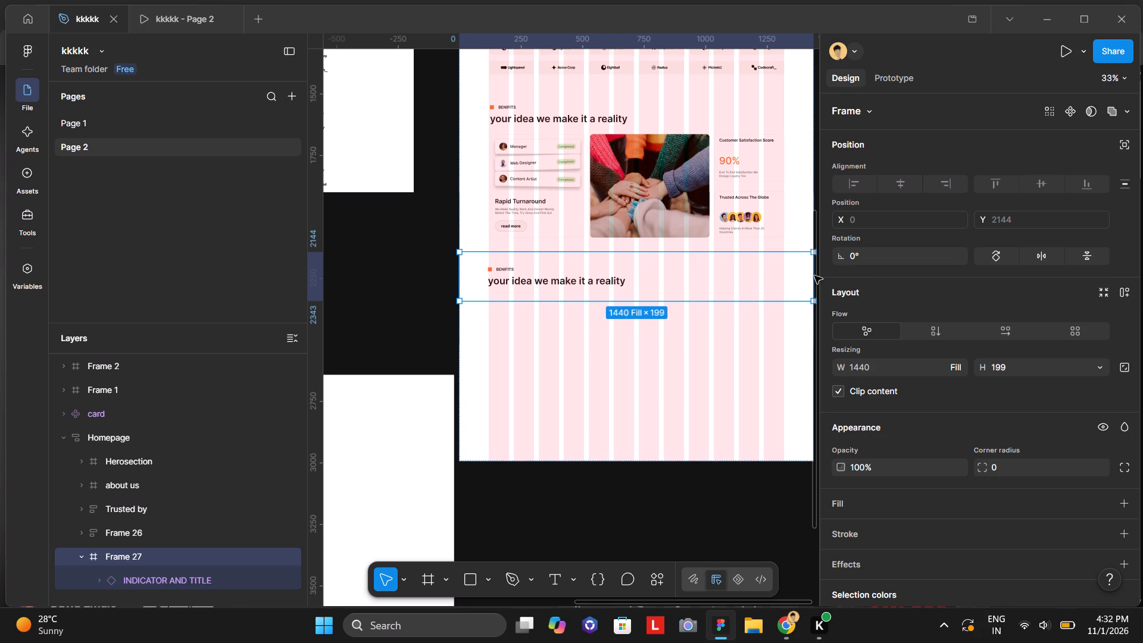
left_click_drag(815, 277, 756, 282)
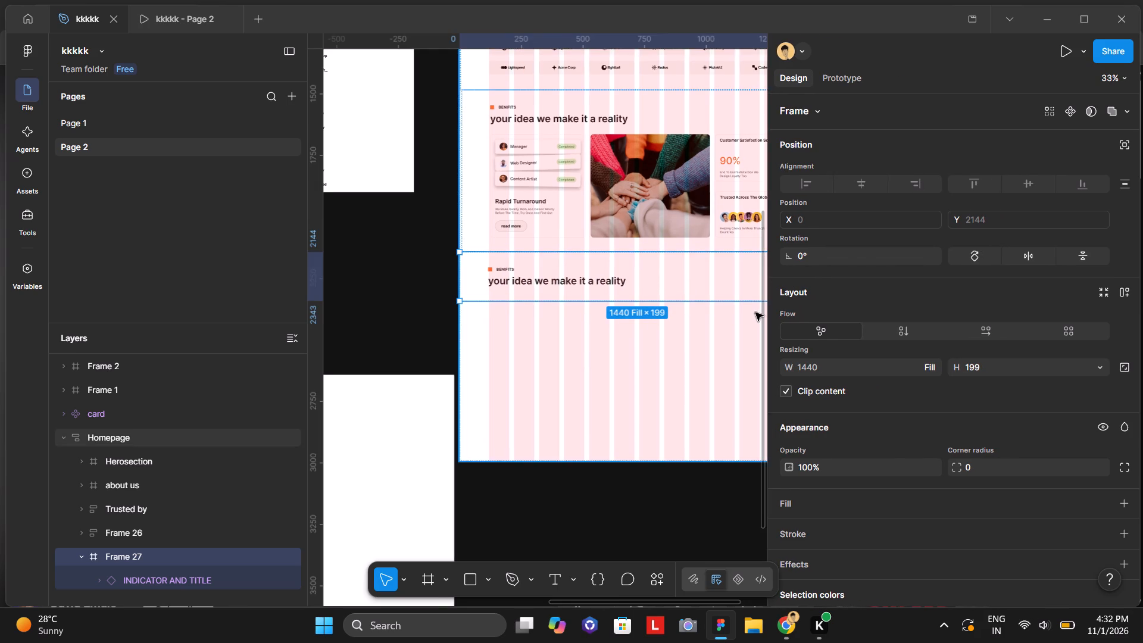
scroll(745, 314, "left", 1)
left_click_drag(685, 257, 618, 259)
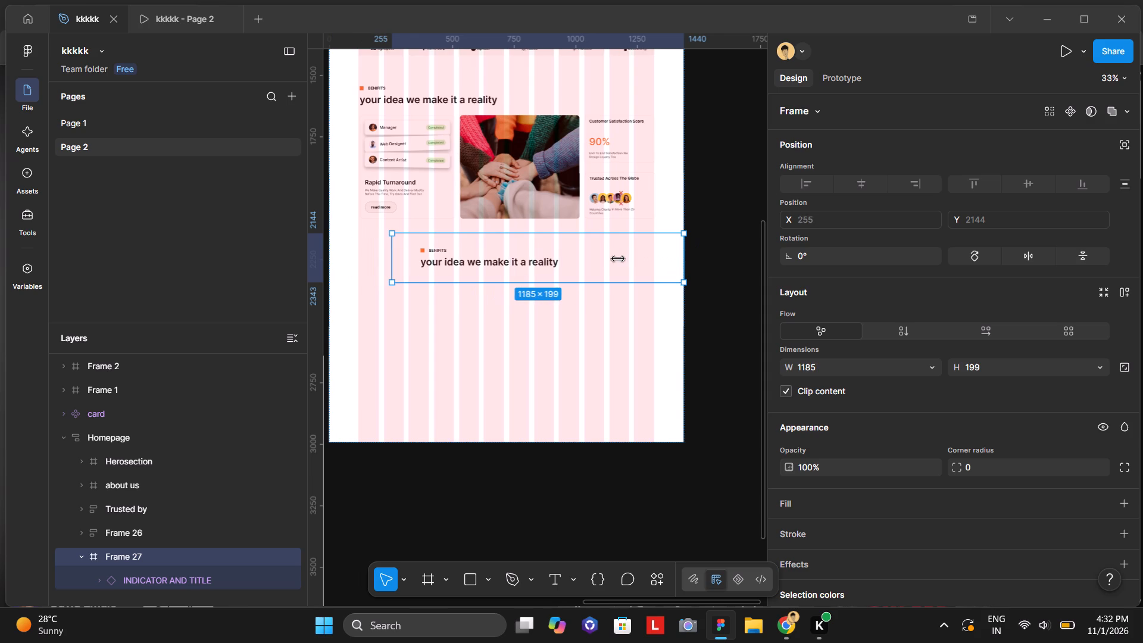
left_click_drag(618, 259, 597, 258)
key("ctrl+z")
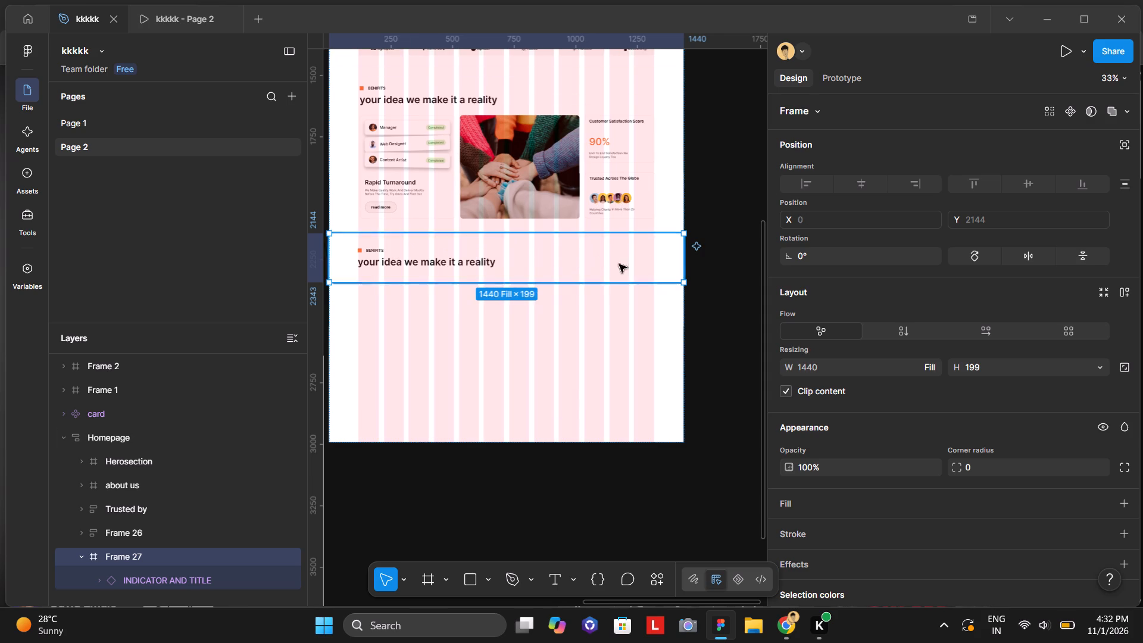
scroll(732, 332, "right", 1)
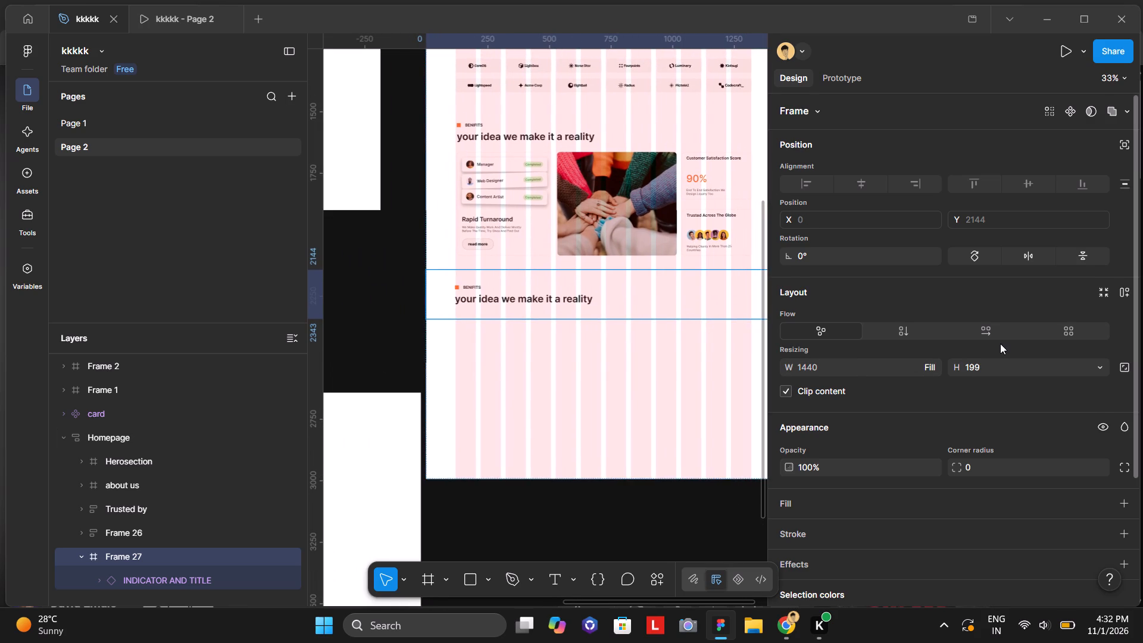
Apply horizontal auto layout to the duplicated section frame, with its content aligned left and vertically centred.
scroll(1001, 340, "left", 1)
scroll(955, 229, "up", 1)
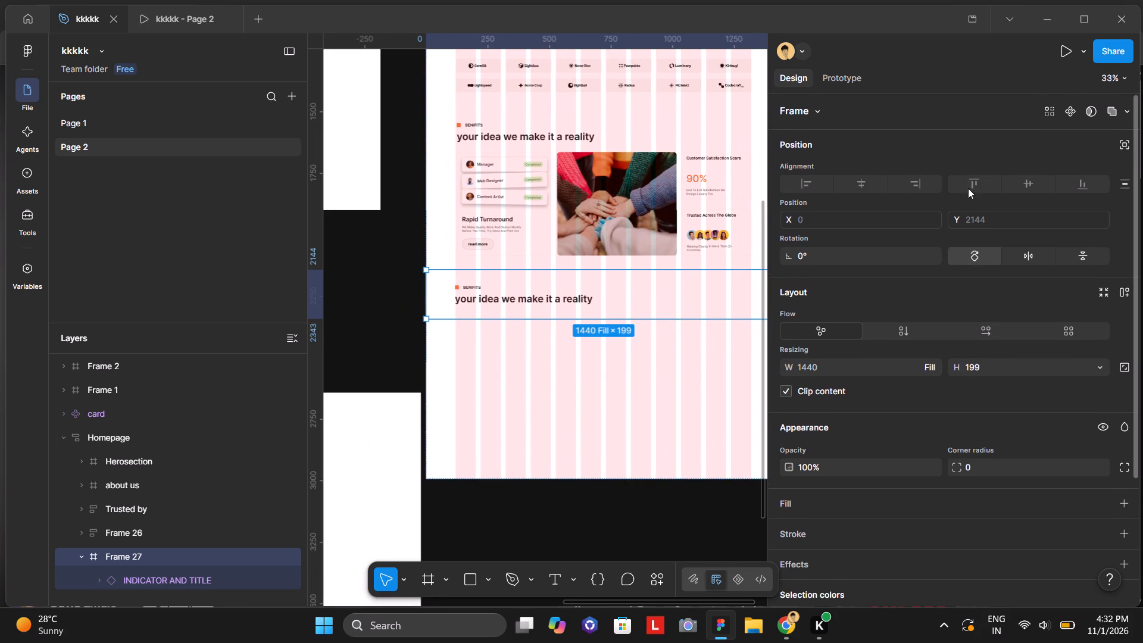
scroll(1017, 240, "down", 1)
scroll(839, 283, "down", 1)
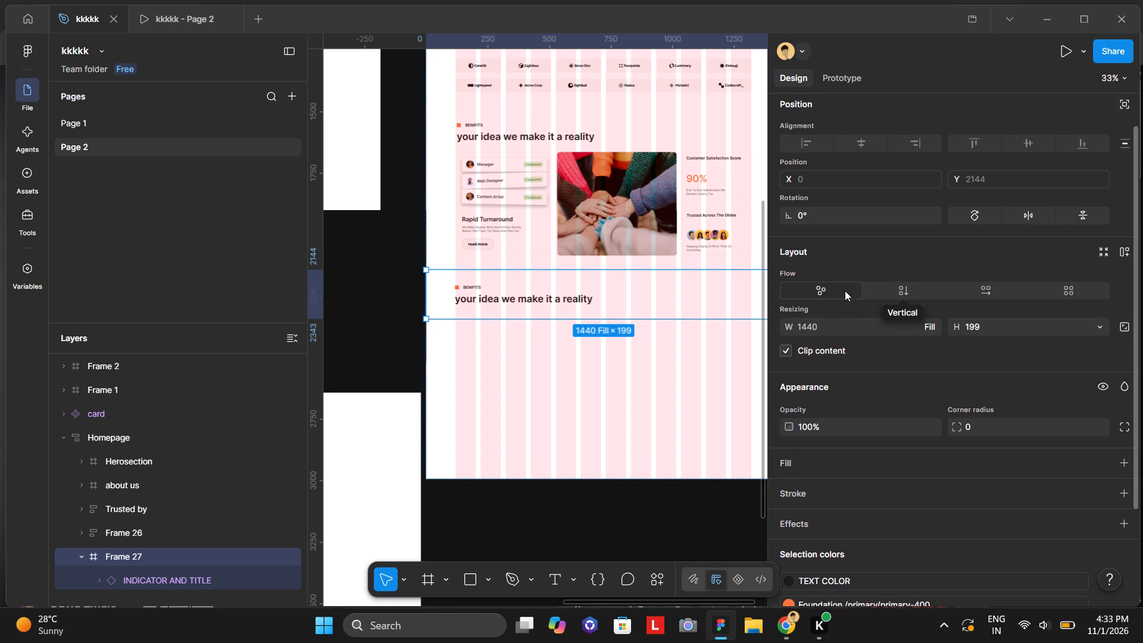
left_click(912, 292)
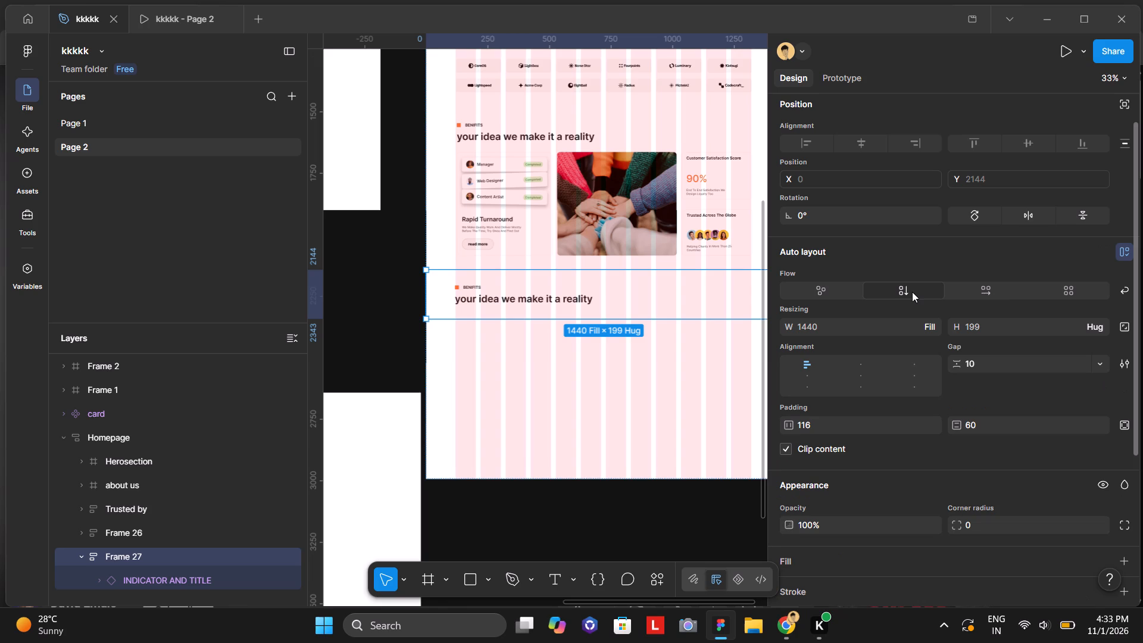
left_click(833, 291)
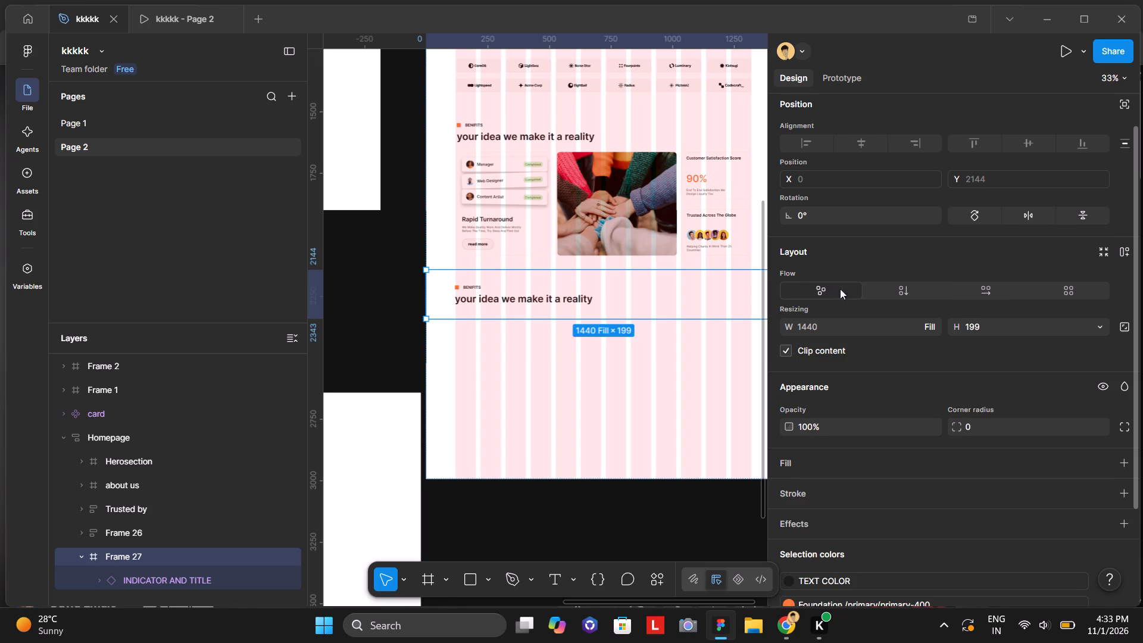
left_click(913, 290)
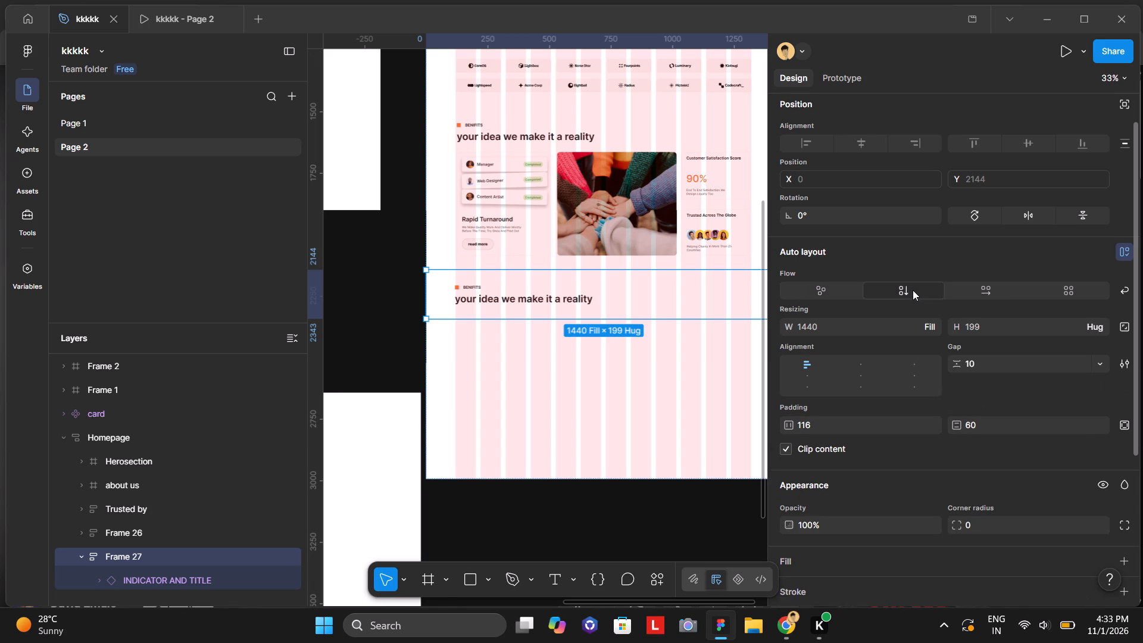
left_click(986, 292)
left_click(1076, 290)
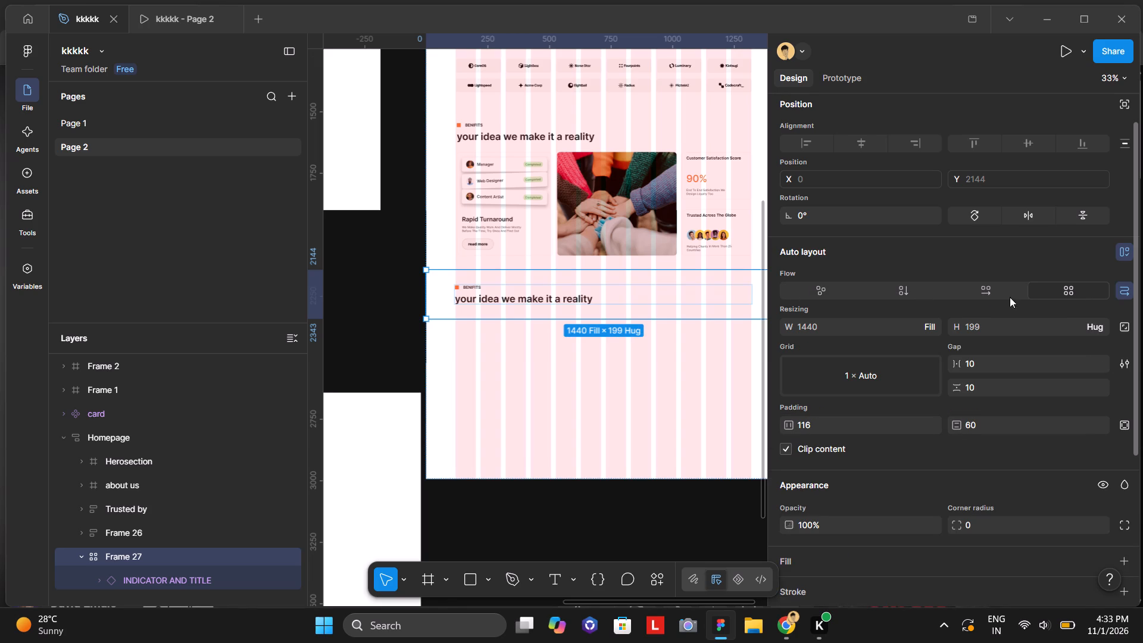
left_click(996, 299)
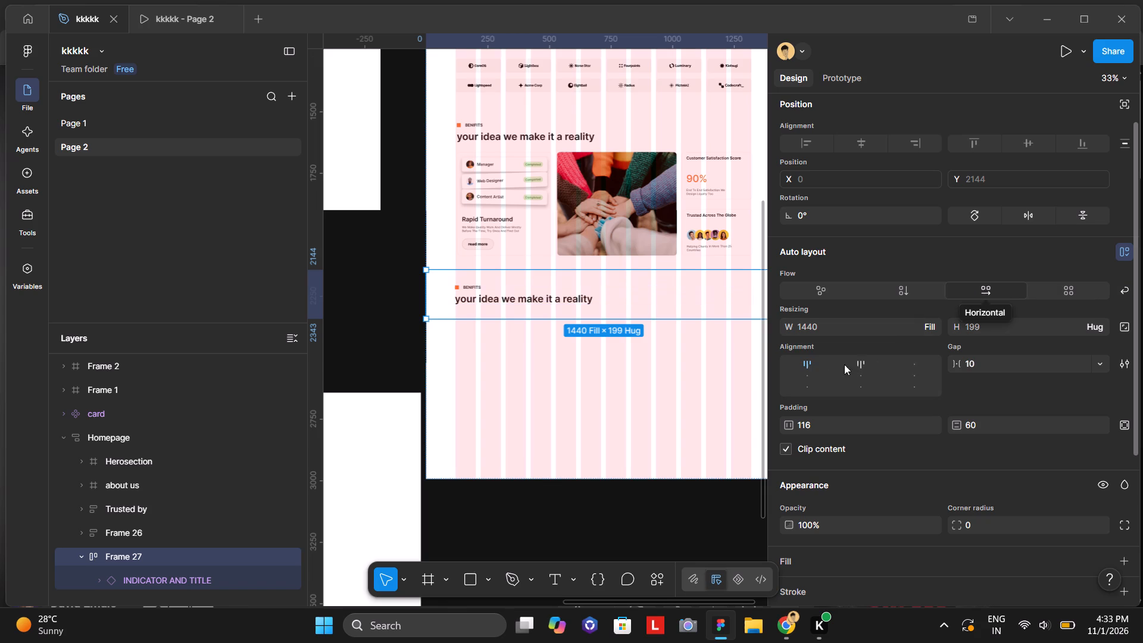
left_click(805, 379)
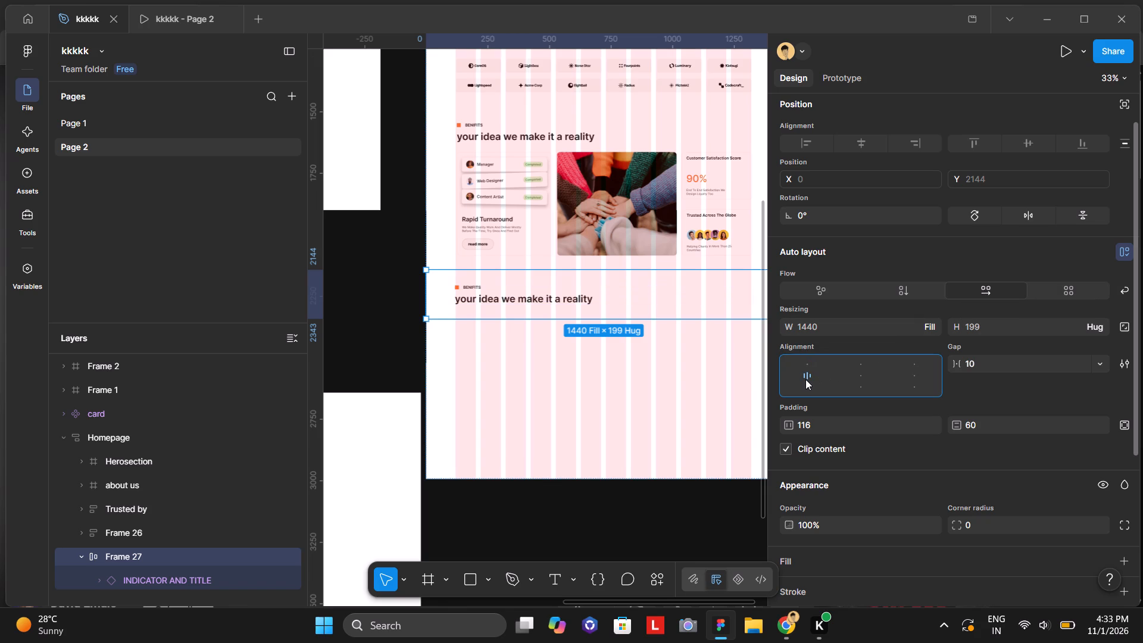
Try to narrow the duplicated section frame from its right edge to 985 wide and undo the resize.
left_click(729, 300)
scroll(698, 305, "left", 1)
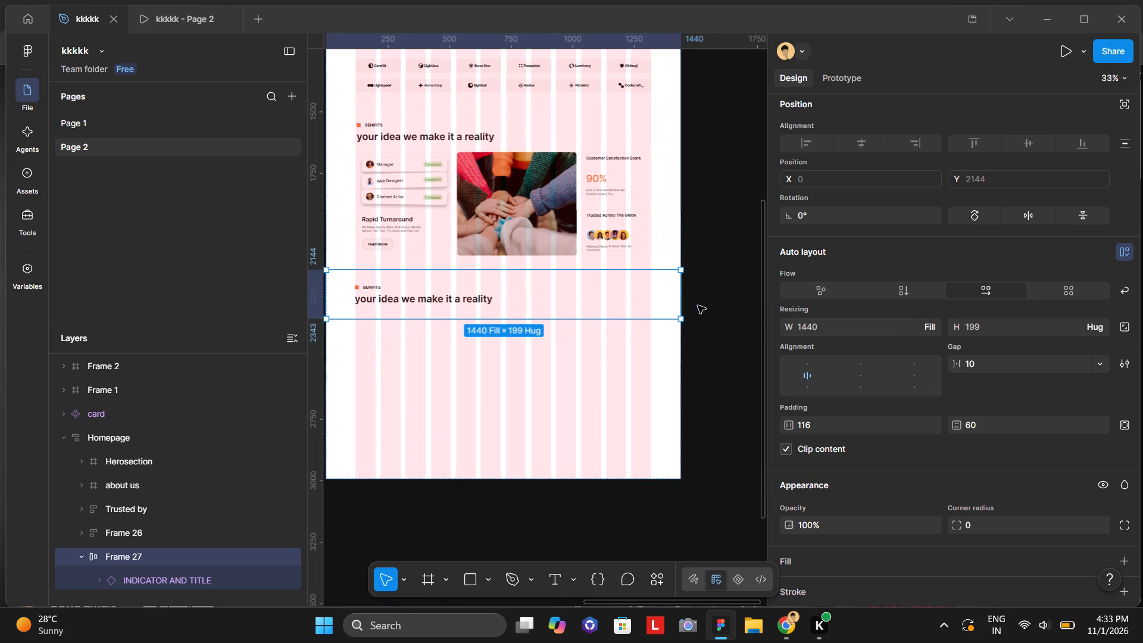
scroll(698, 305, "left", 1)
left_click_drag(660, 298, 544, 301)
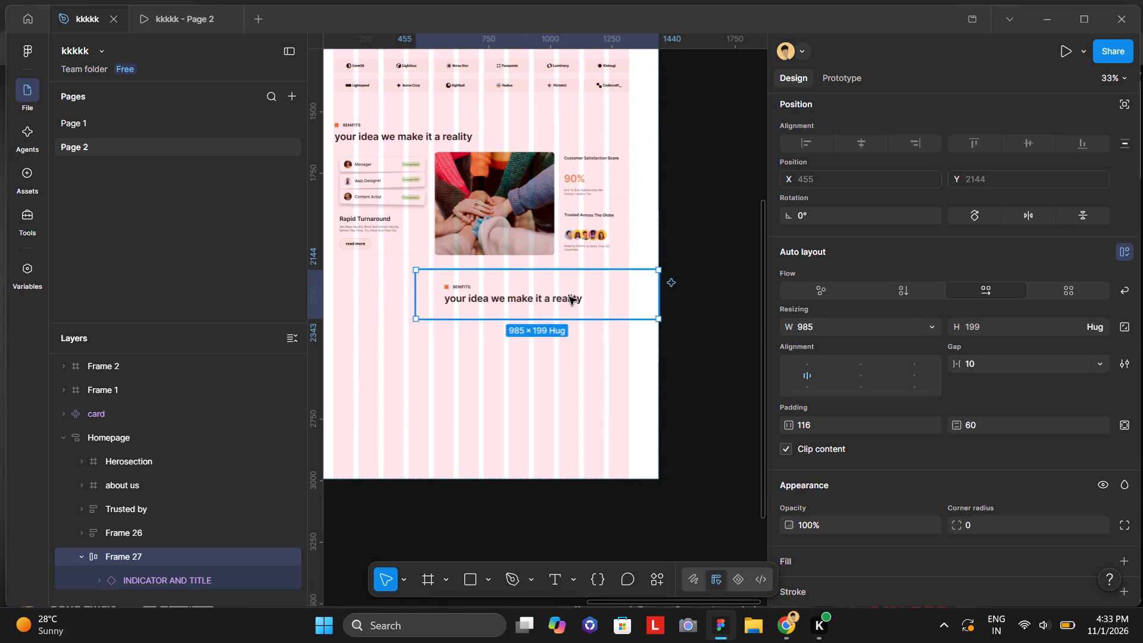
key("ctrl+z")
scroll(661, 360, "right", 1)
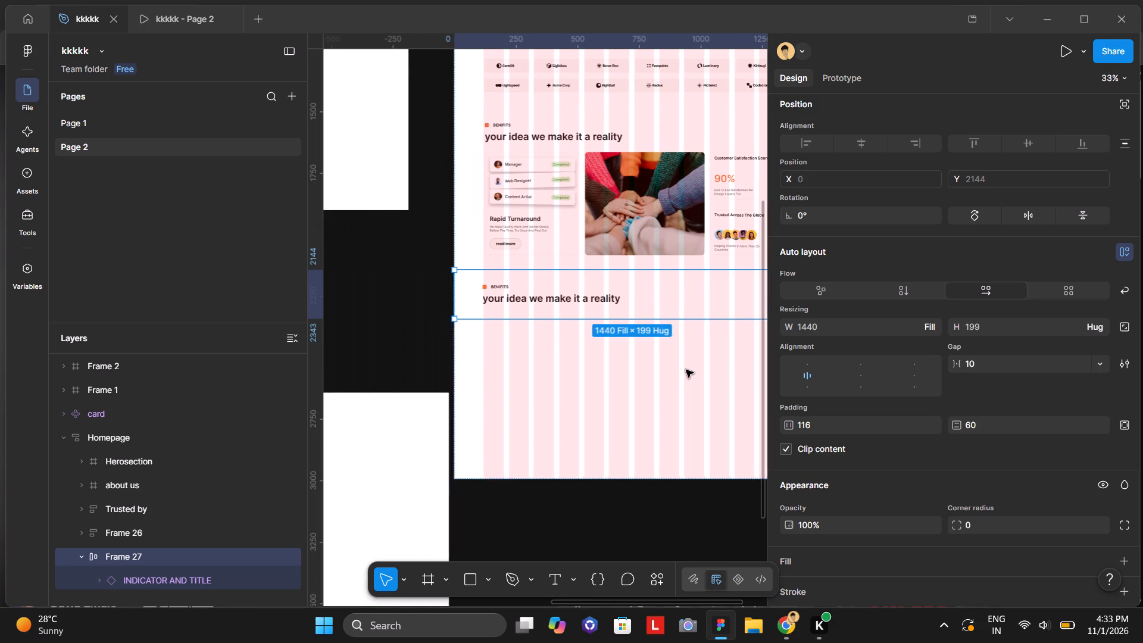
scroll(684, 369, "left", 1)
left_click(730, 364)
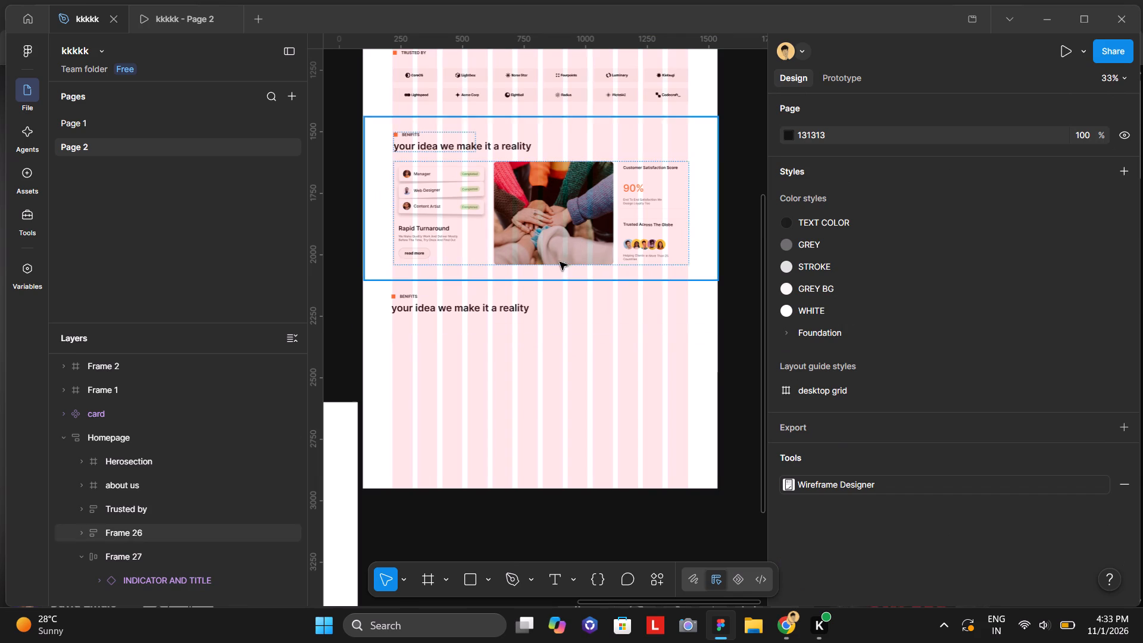
Narrow the duplicated section frame from its left edge to about 730 wide.
left_click(536, 314)
left_click_drag(365, 308, 372, 308)
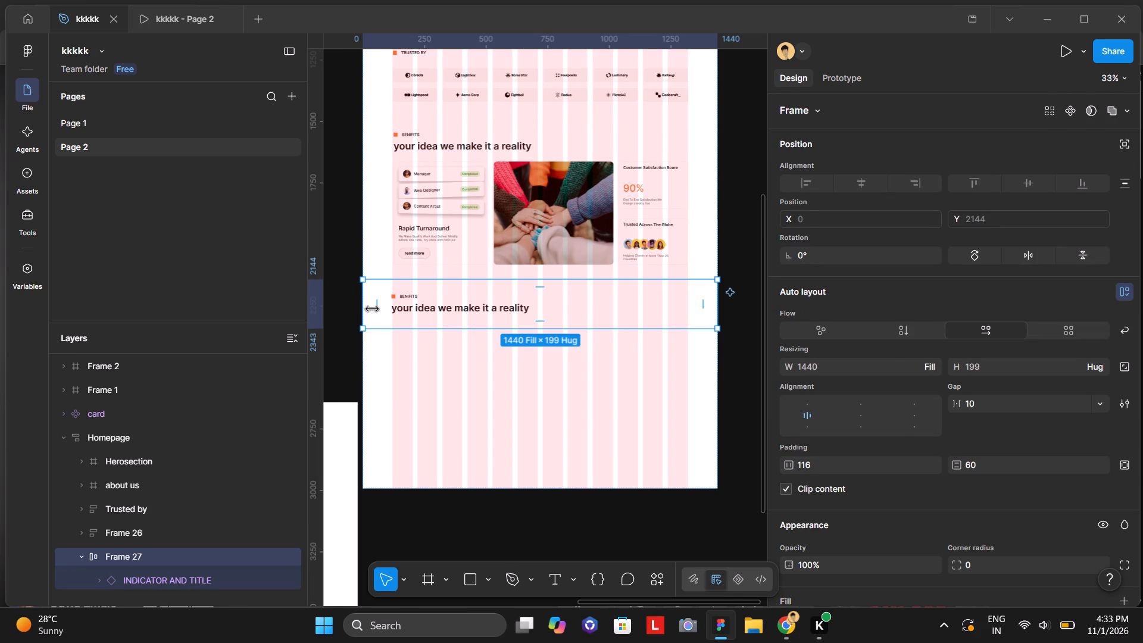
left_click_drag(372, 308, 536, 313)
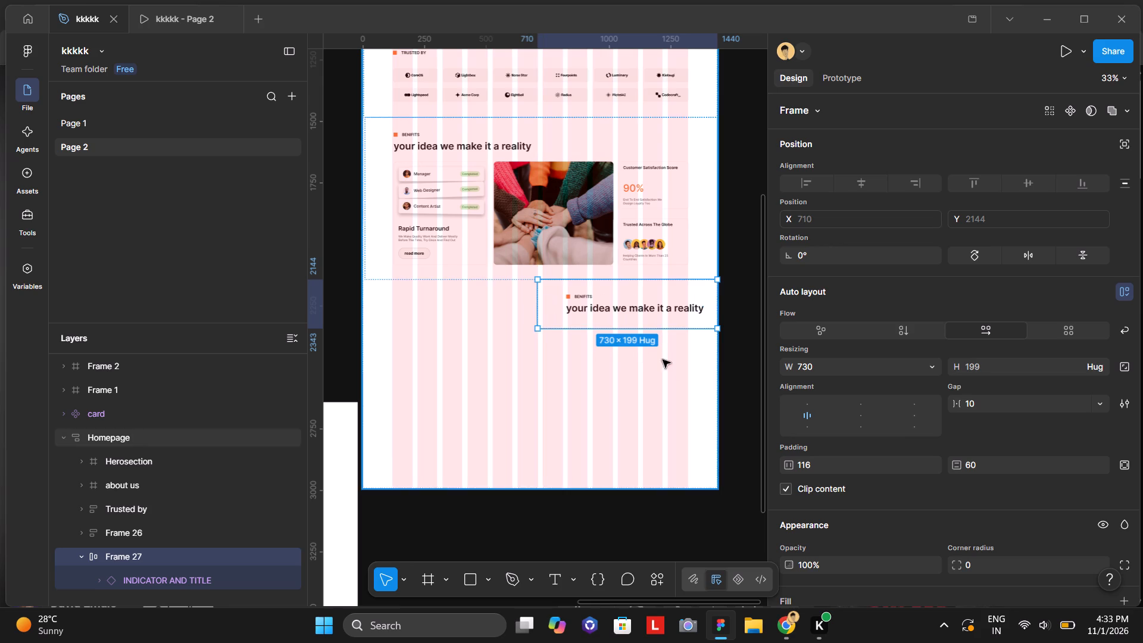
left_click(730, 386)
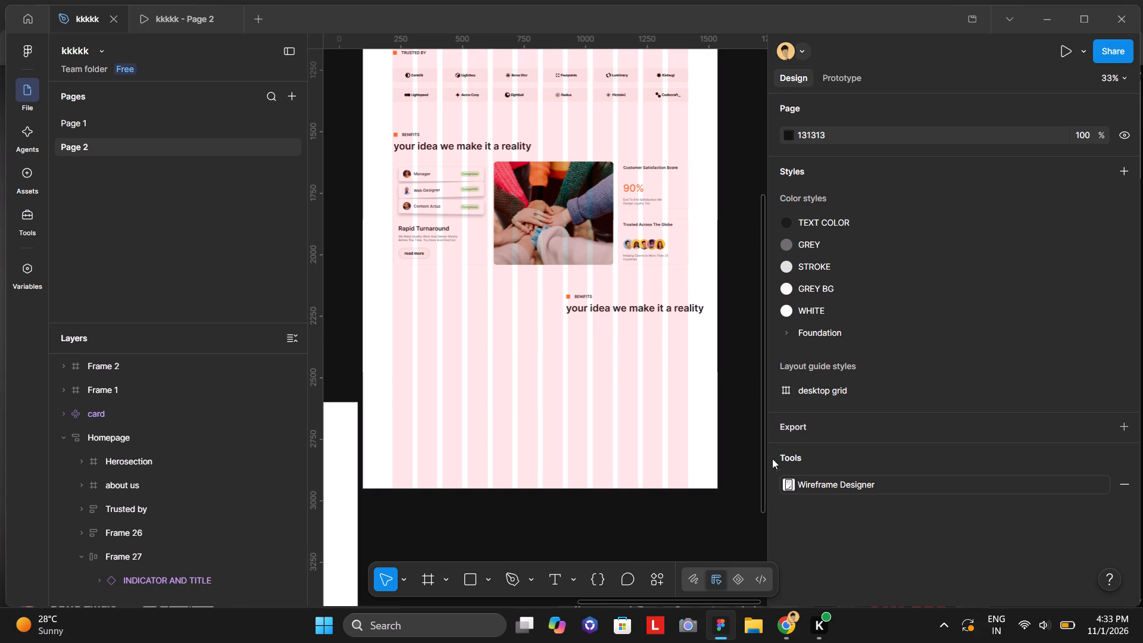
Select the duplicated section frame that holds the indicator and title.
left_click(689, 290)
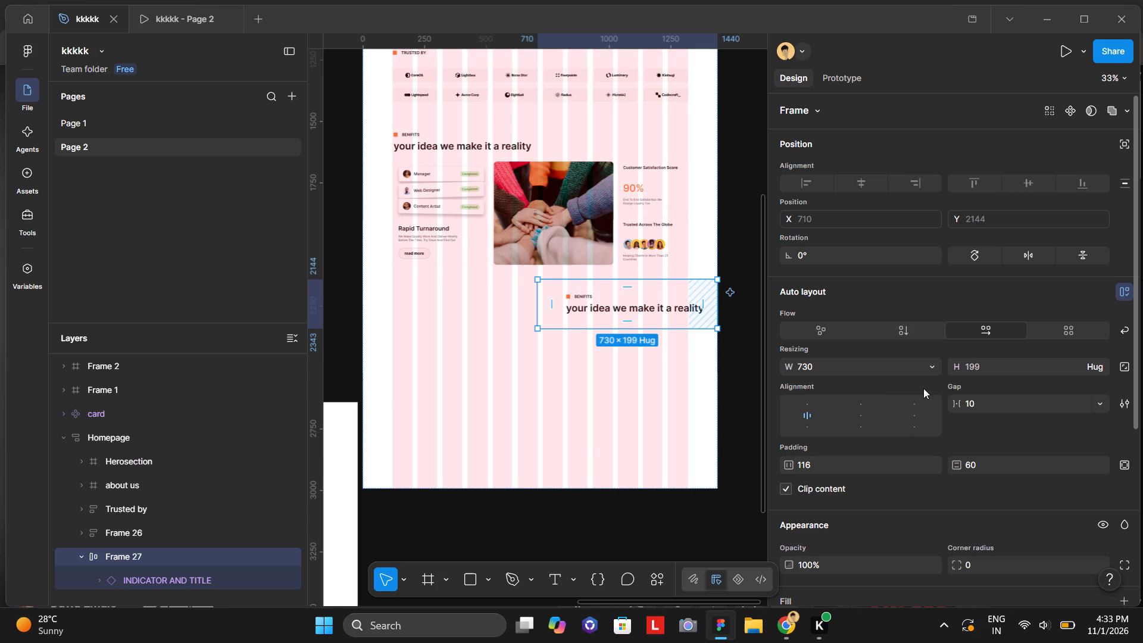
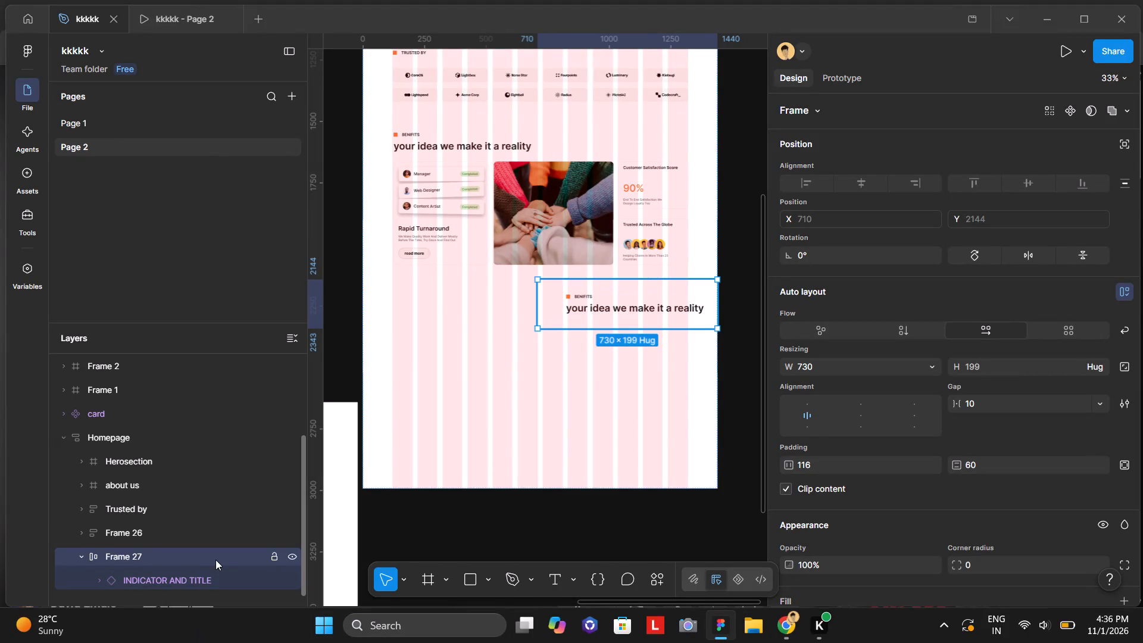
Inspect the layout and typography settings of the duplicated section's INDICATOR AND TITLE instance and its nested layers.
scroll(220, 563, "down", 2)
left_click(83, 554)
left_click(73, 558)
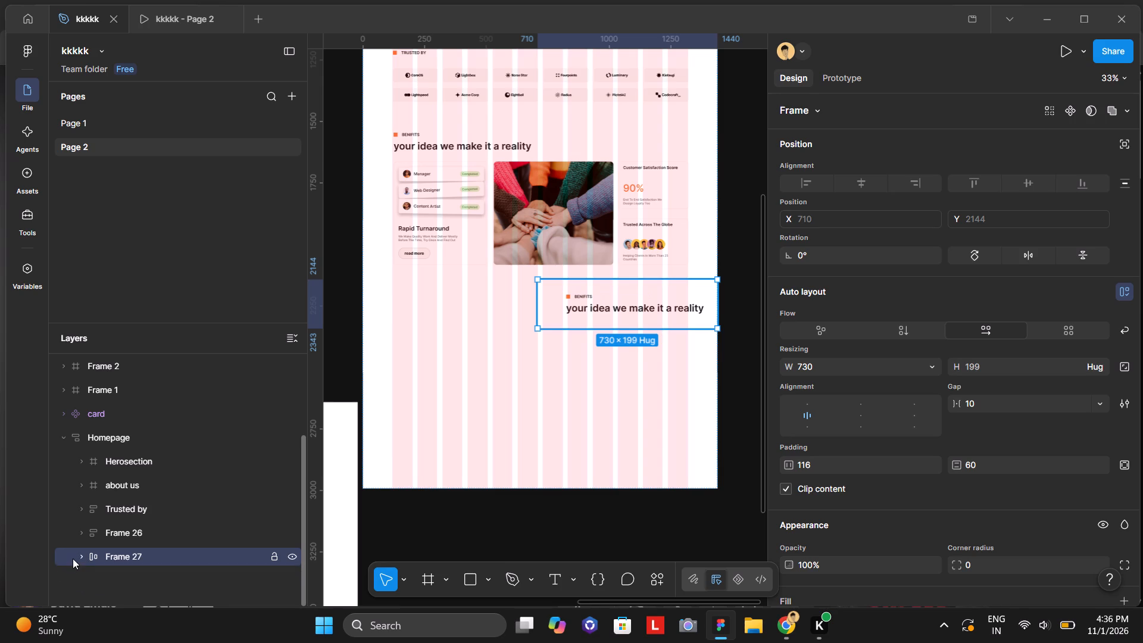
left_click(92, 582)
scroll(164, 523, "down", 2)
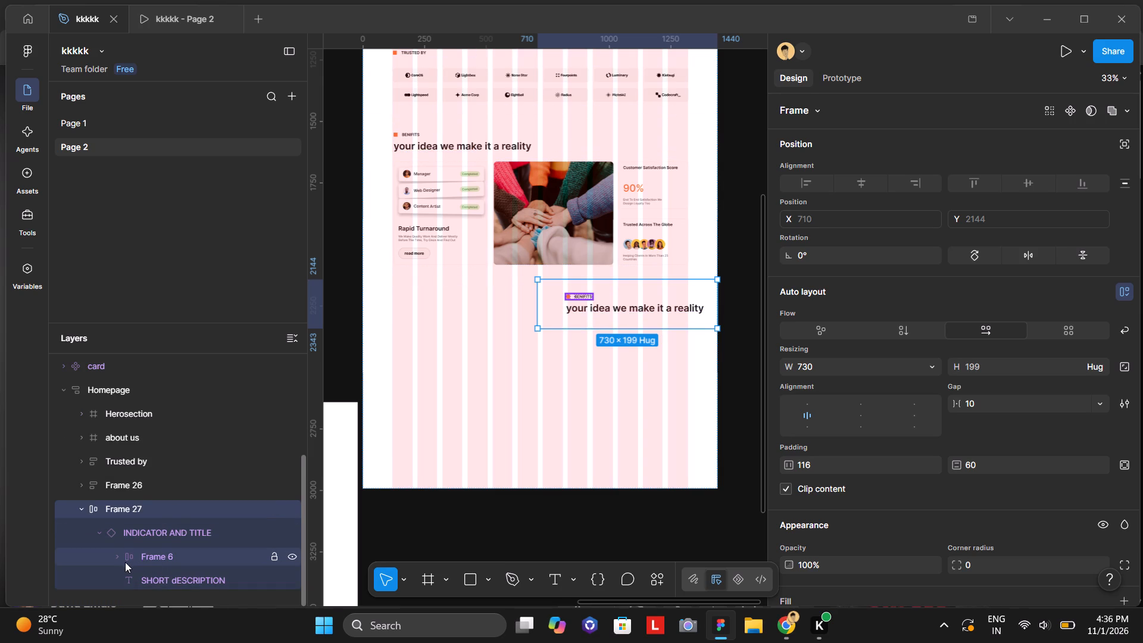
left_click(181, 529)
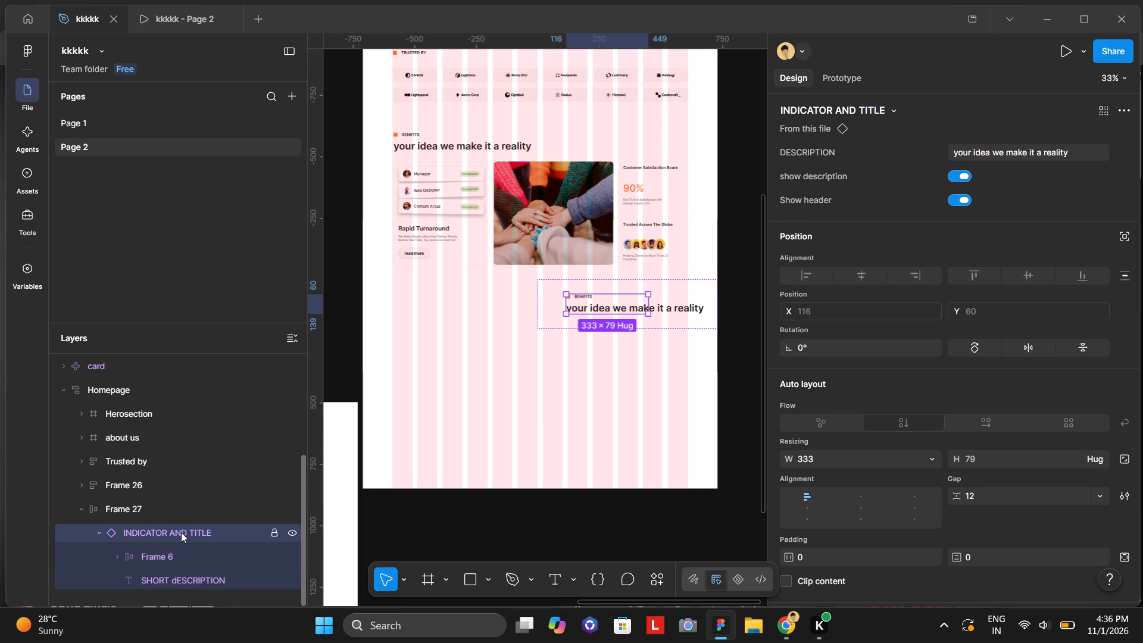
left_click(188, 558)
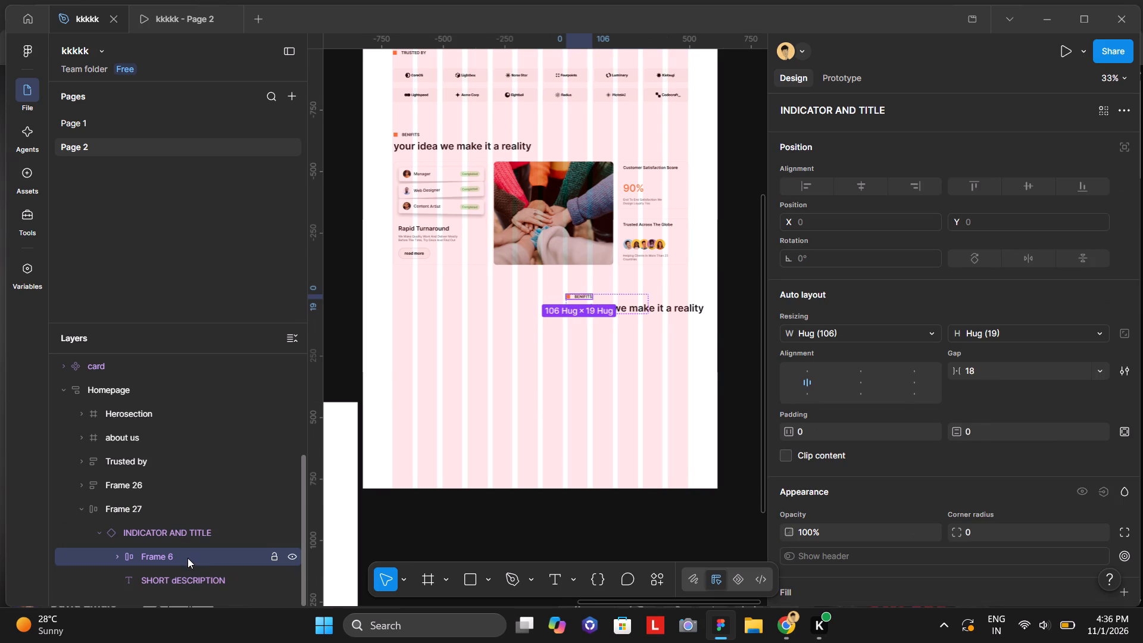
left_click(192, 577)
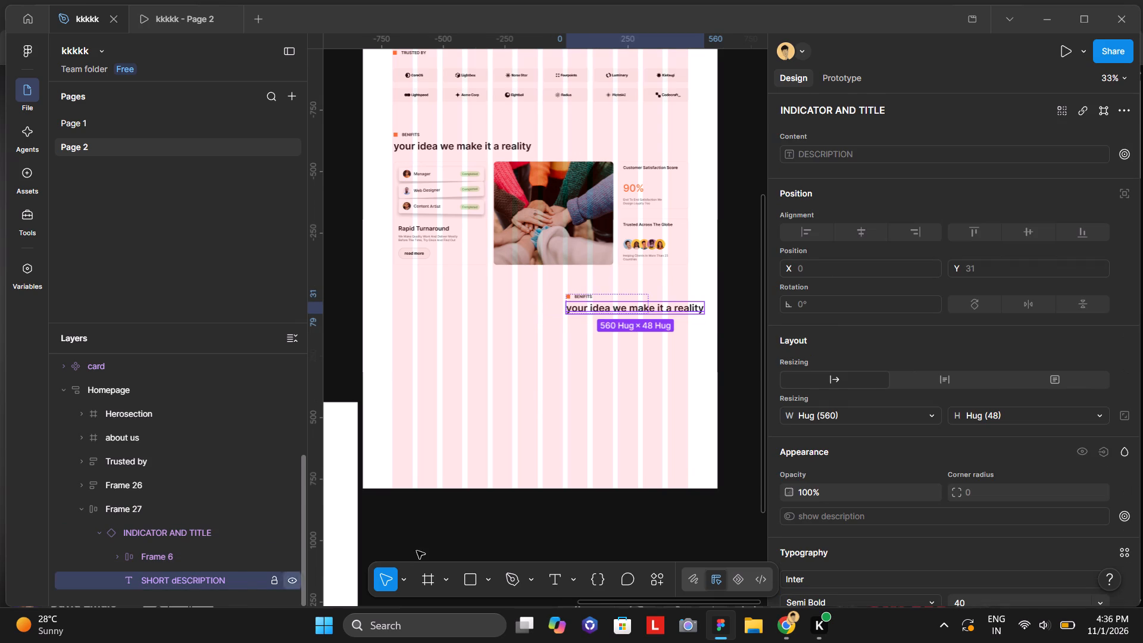
scroll(941, 548, "down", 3)
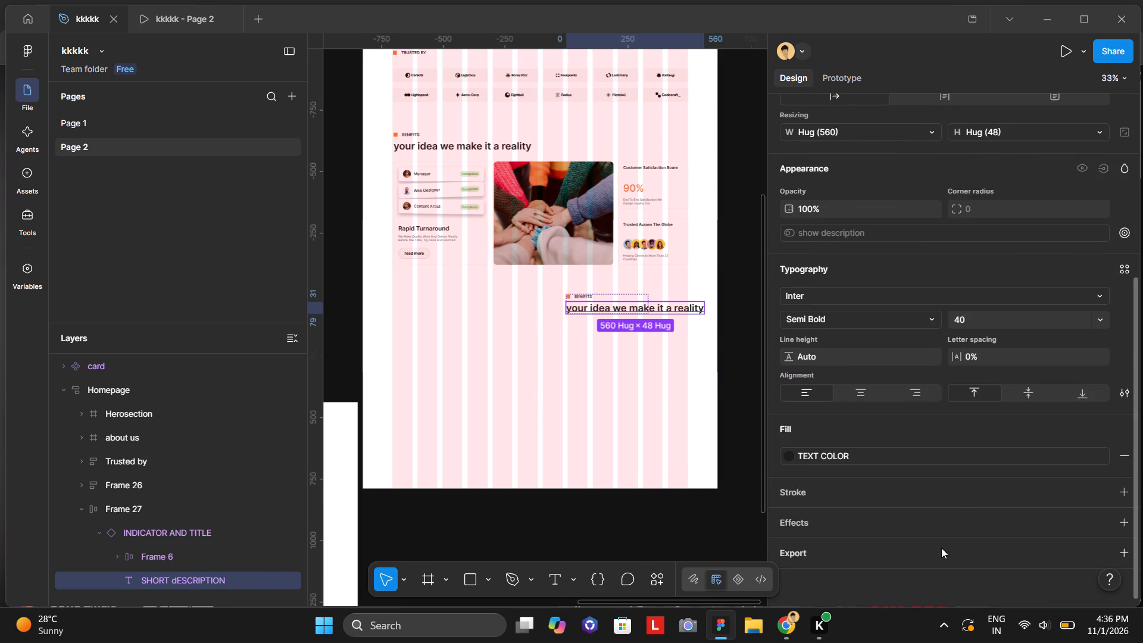
scroll(941, 548, "up", 3)
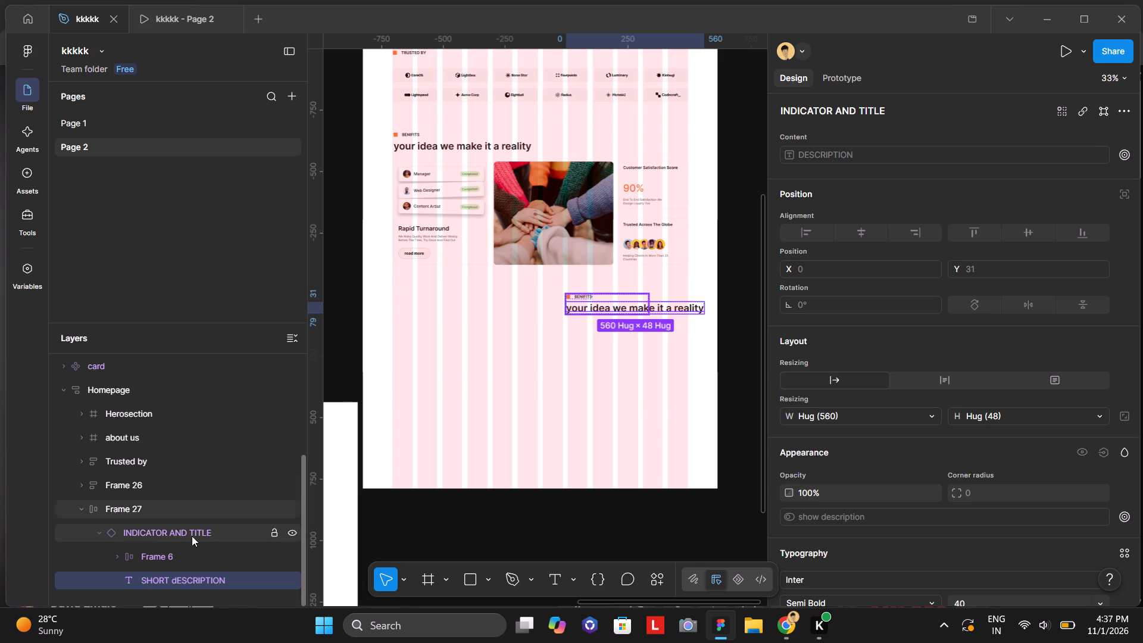
left_click(114, 559)
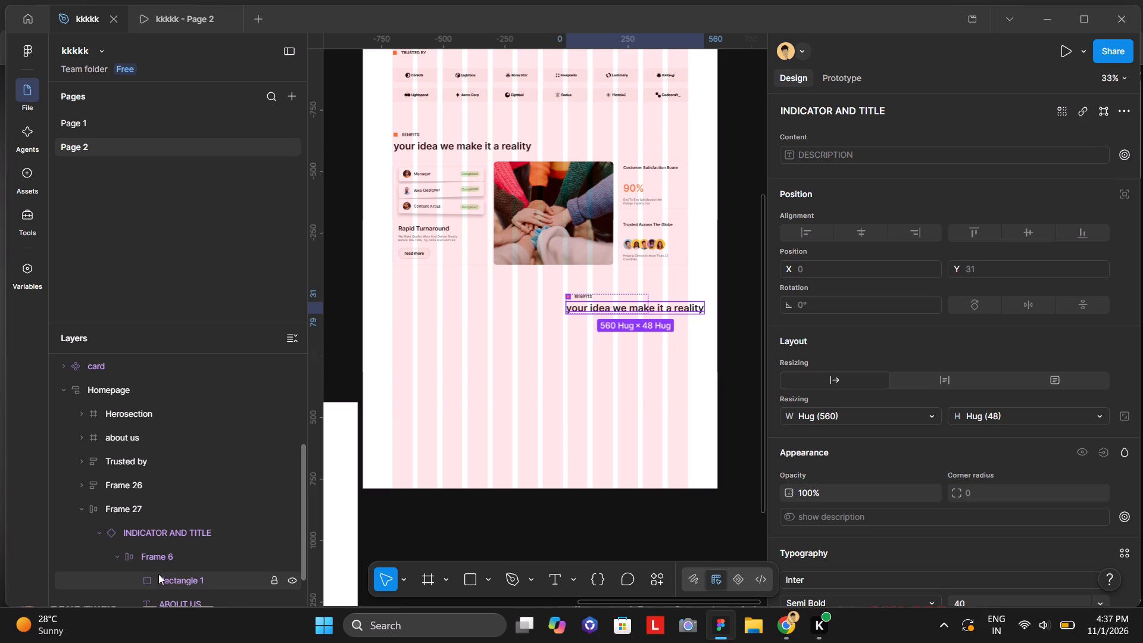
scroll(160, 573, "down", 1)
left_click(189, 551)
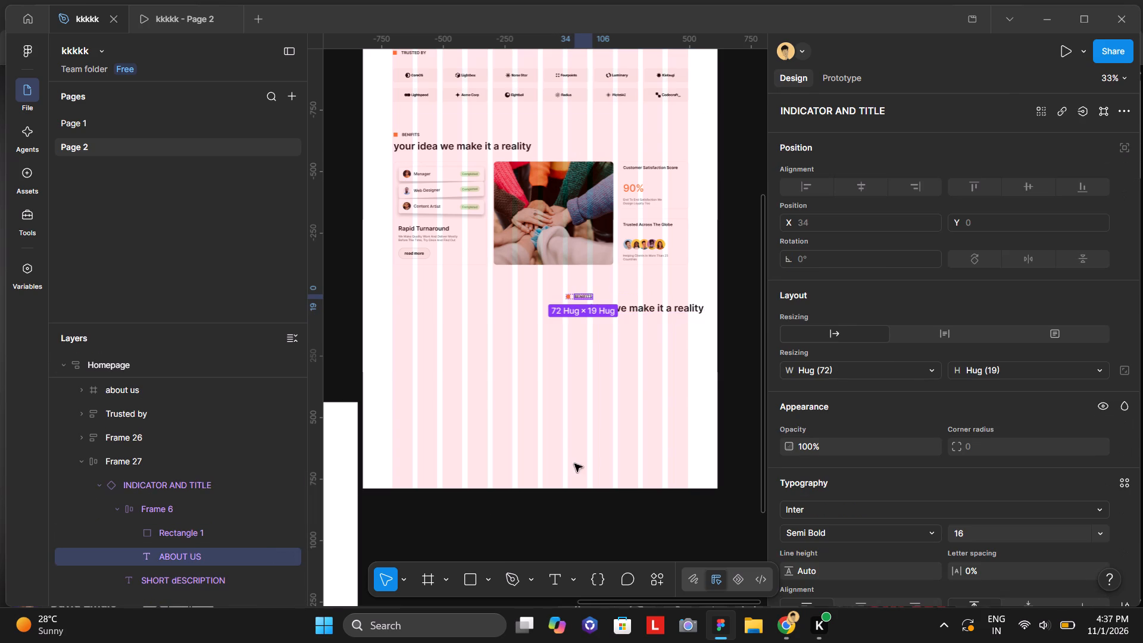
scroll(988, 357, "up", 1)
scroll(988, 357, "down", 3)
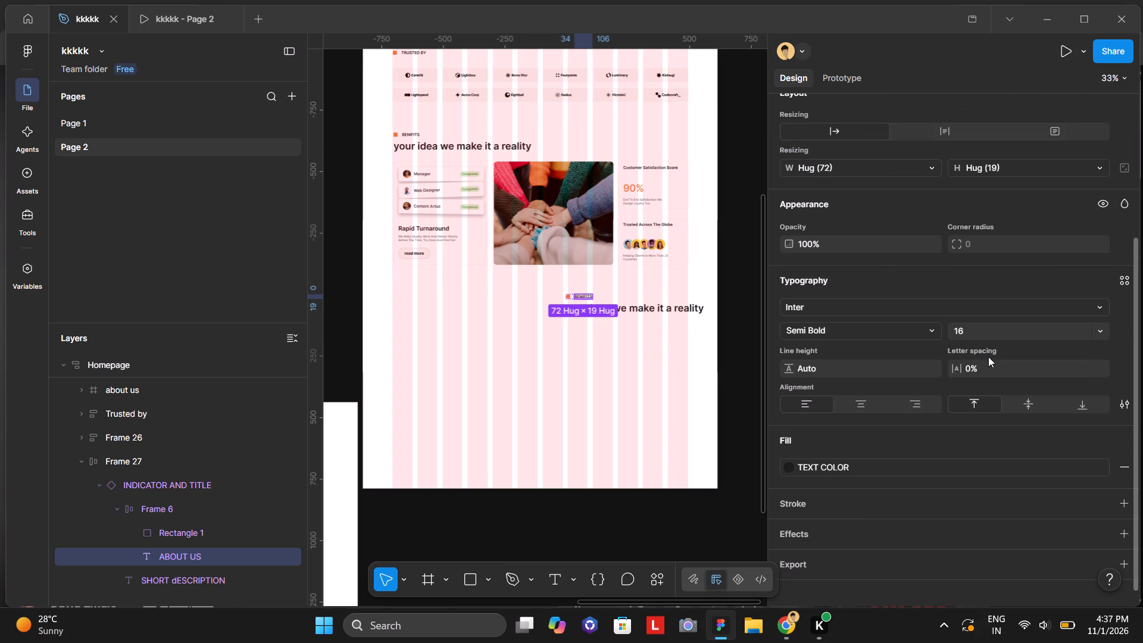
scroll(988, 357, "up", 3)
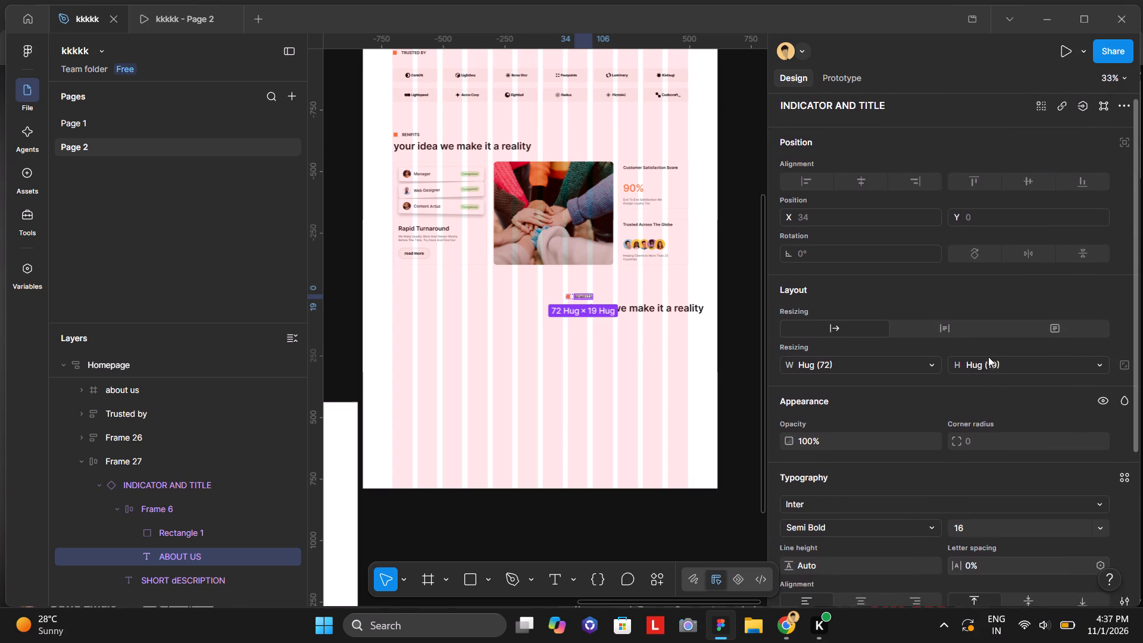
scroll(988, 357, "up", 2)
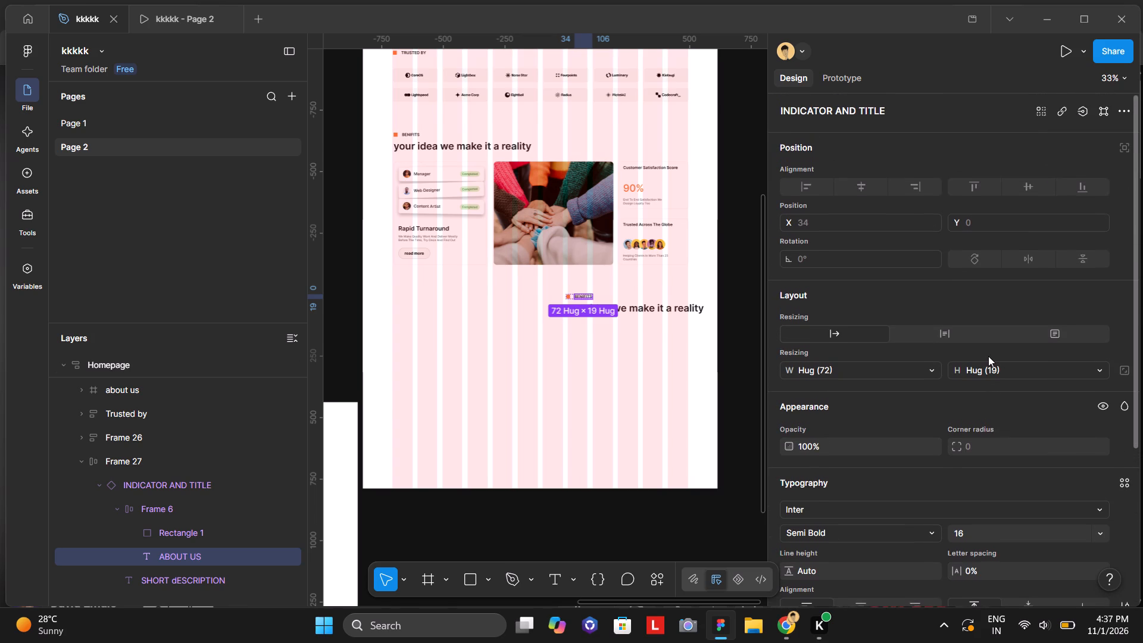
Examine the properties, auto layout and colours of the main INDICATOR AND TITLE component in Frame 7.
scroll(751, 224, "right", 1)
scroll(651, 214, "right", 2)
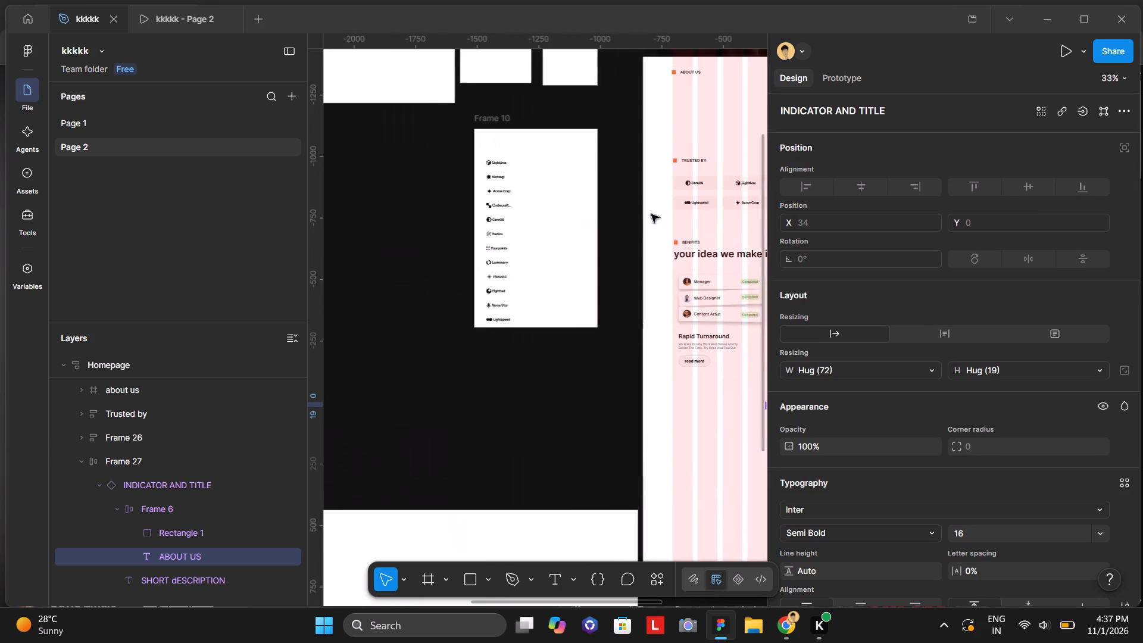
scroll(651, 214, "right", 1)
scroll(645, 197, "left", 1)
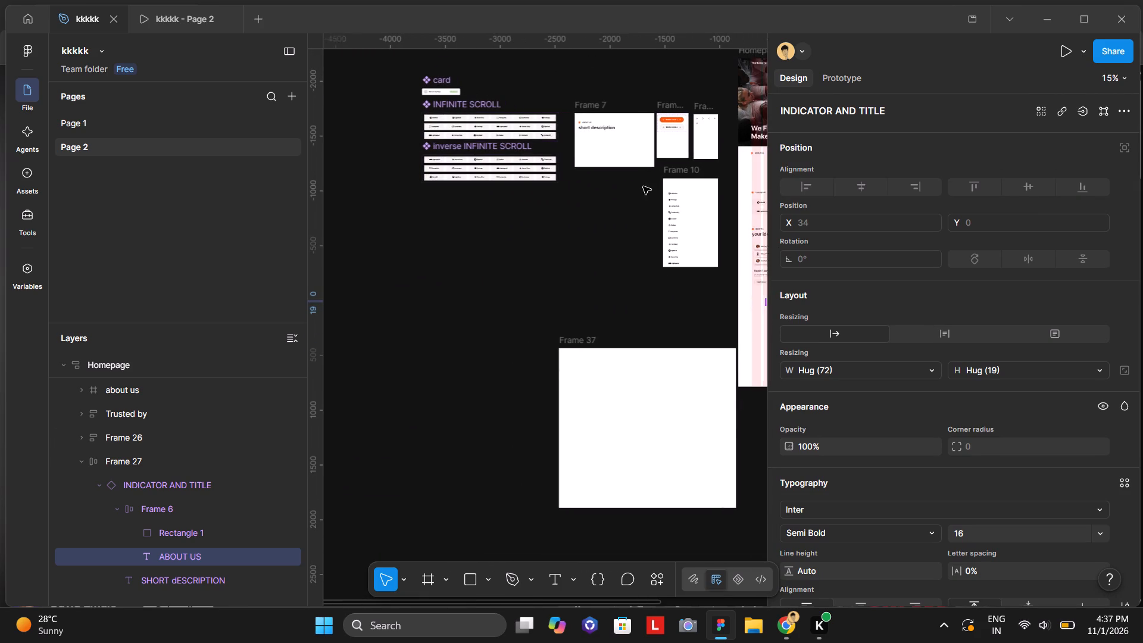
scroll(643, 186, "left", 2)
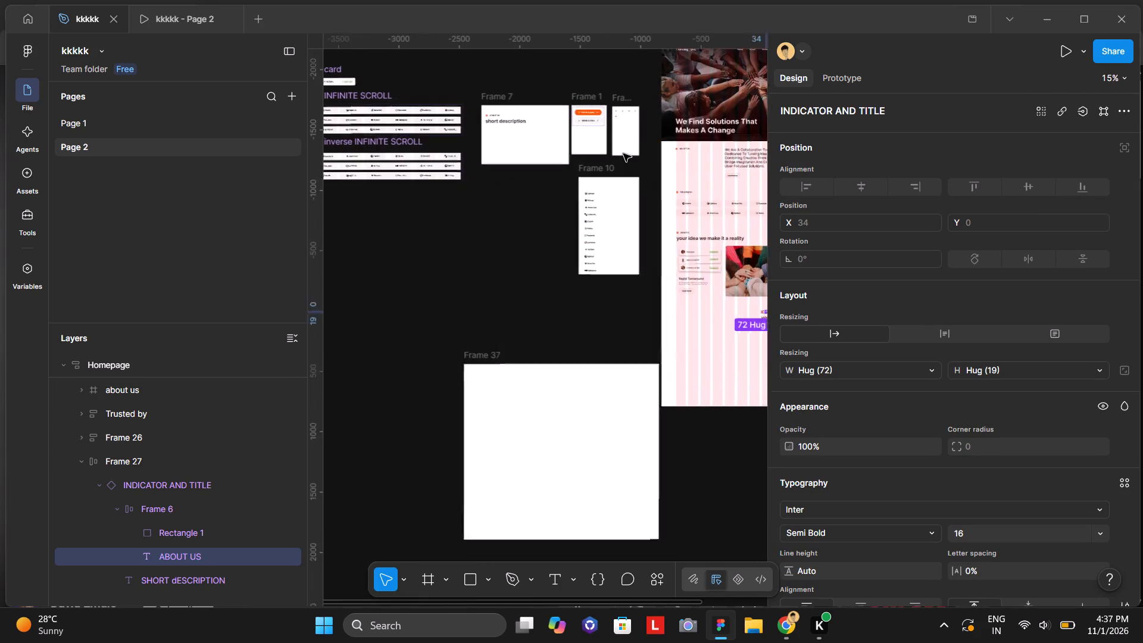
scroll(618, 143, "right", 1)
scroll(459, 97, "up", 1)
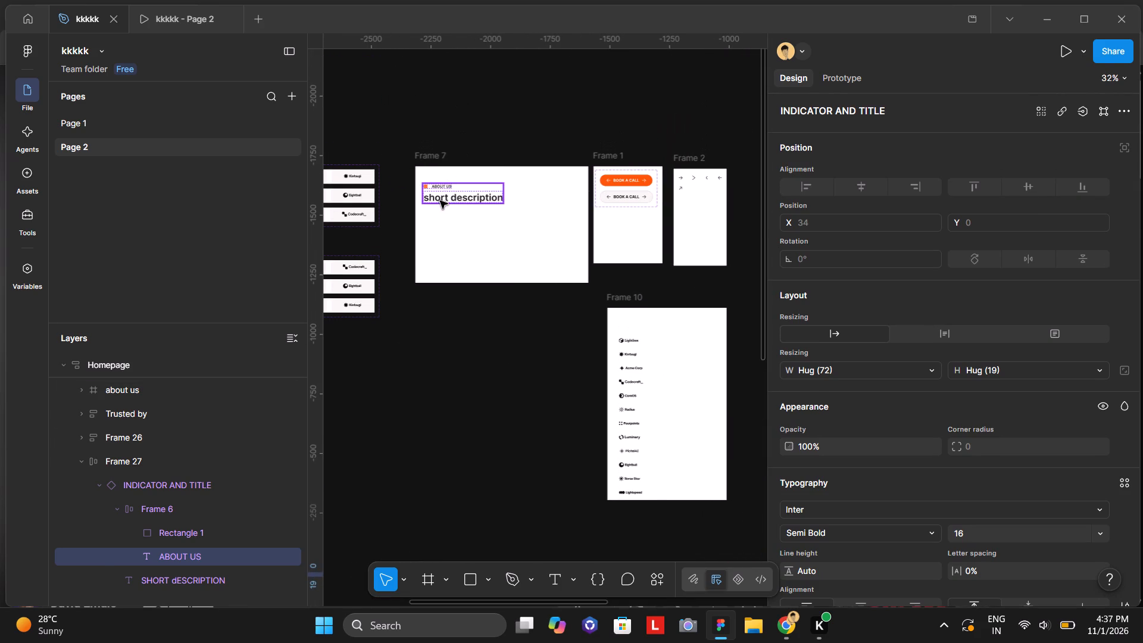
left_click(440, 201)
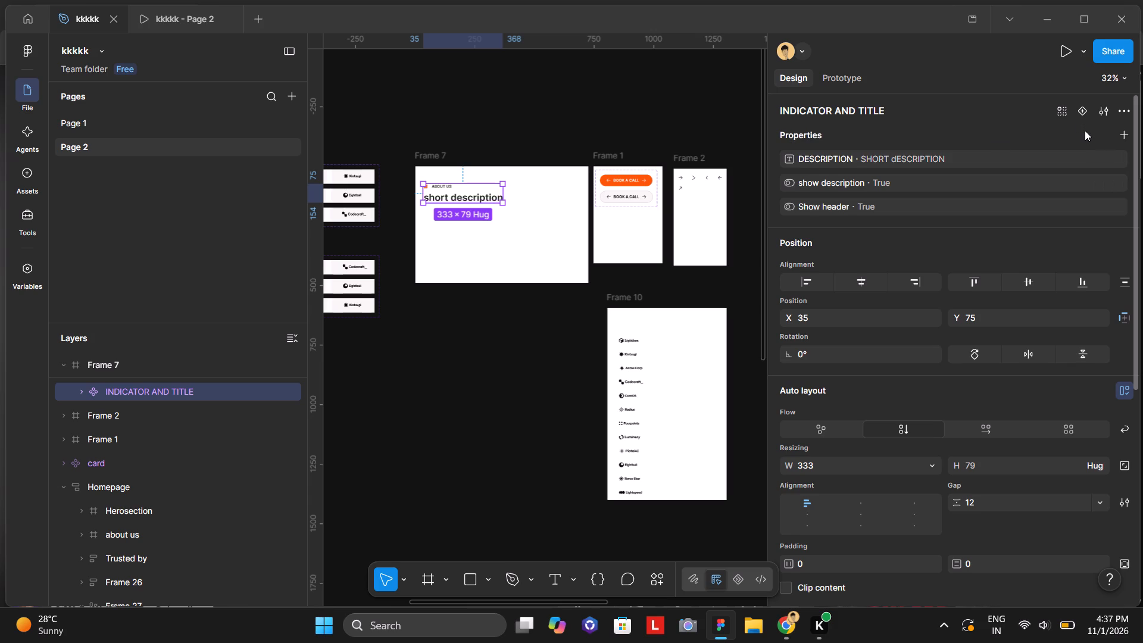
scroll(1085, 130, "down", 1)
scroll(1044, 330, "down", 1)
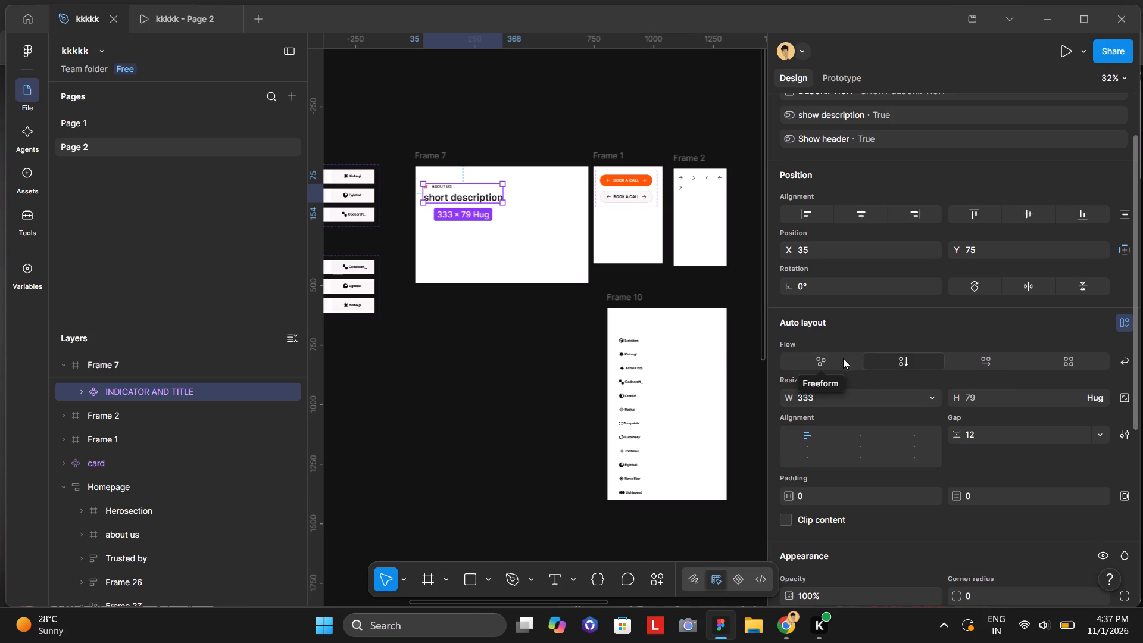
scroll(843, 358, "down", 2)
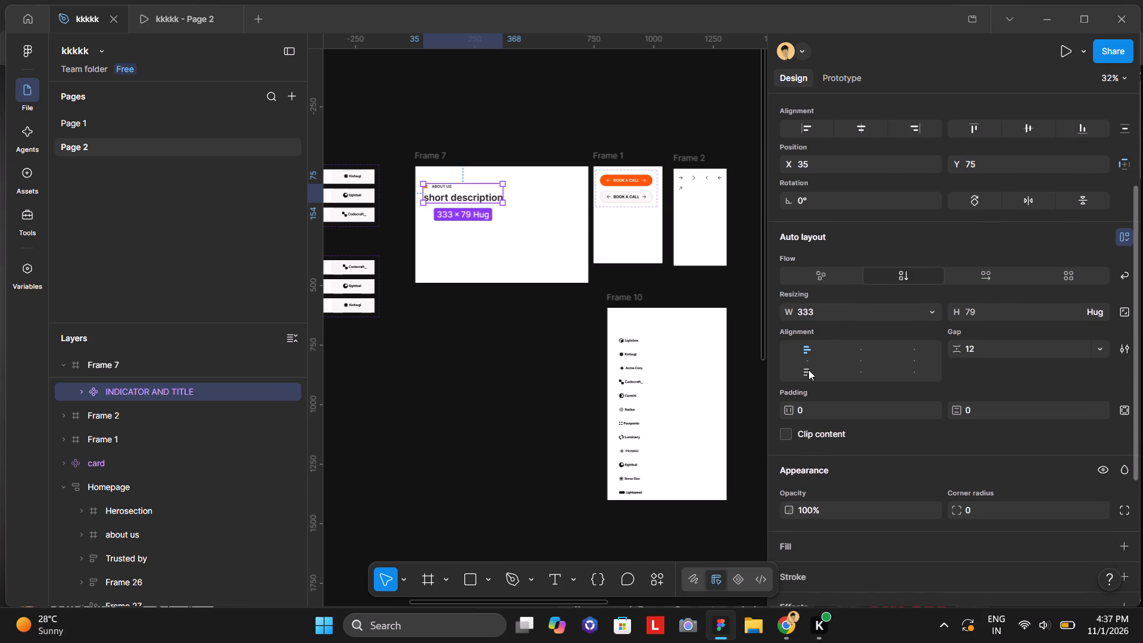
scroll(860, 364, "down", 3)
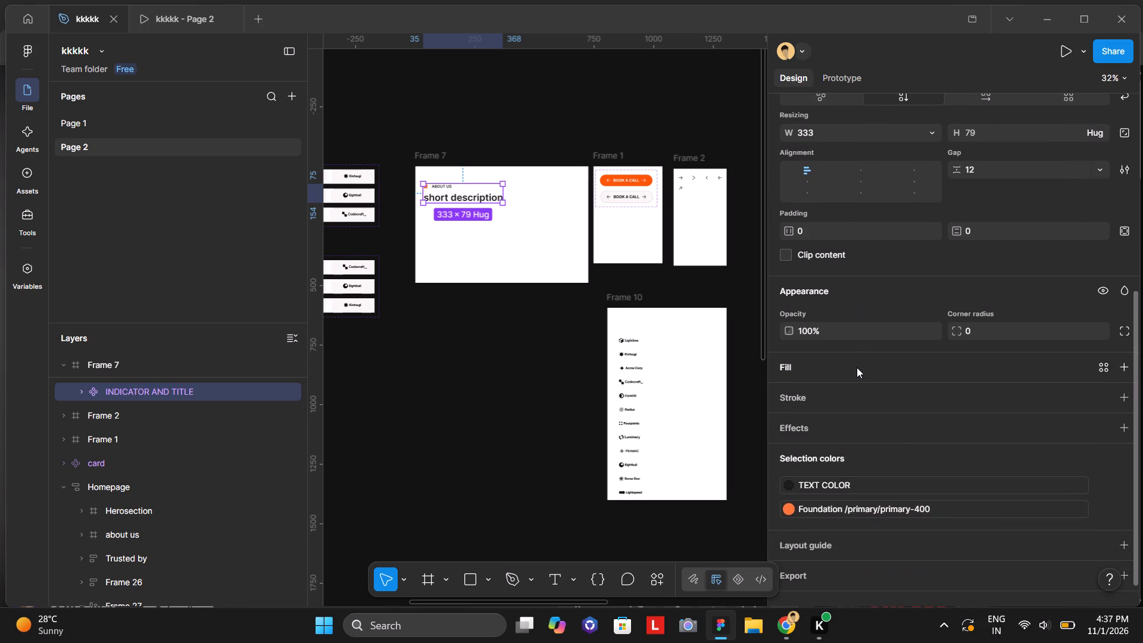
scroll(857, 367, "down", 2)
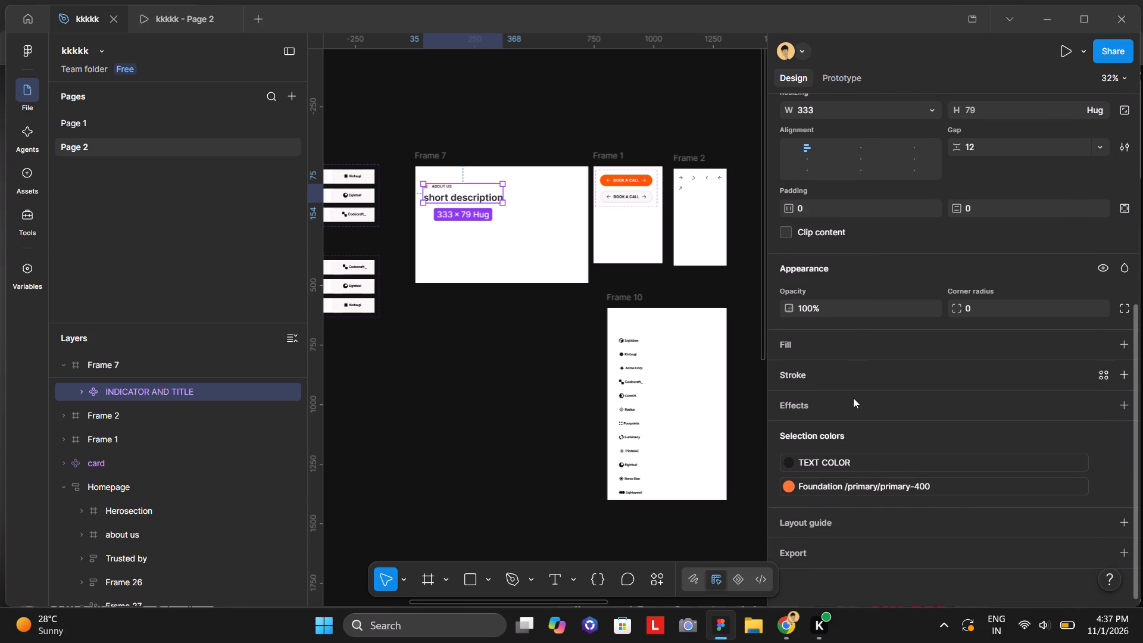
scroll(725, 466, "up", 1)
Widen the duplicated section frame from its left edge to 1440, spanning the full homepage width.
scroll(608, 372, "left", 4)
scroll(609, 370, "right", 1)
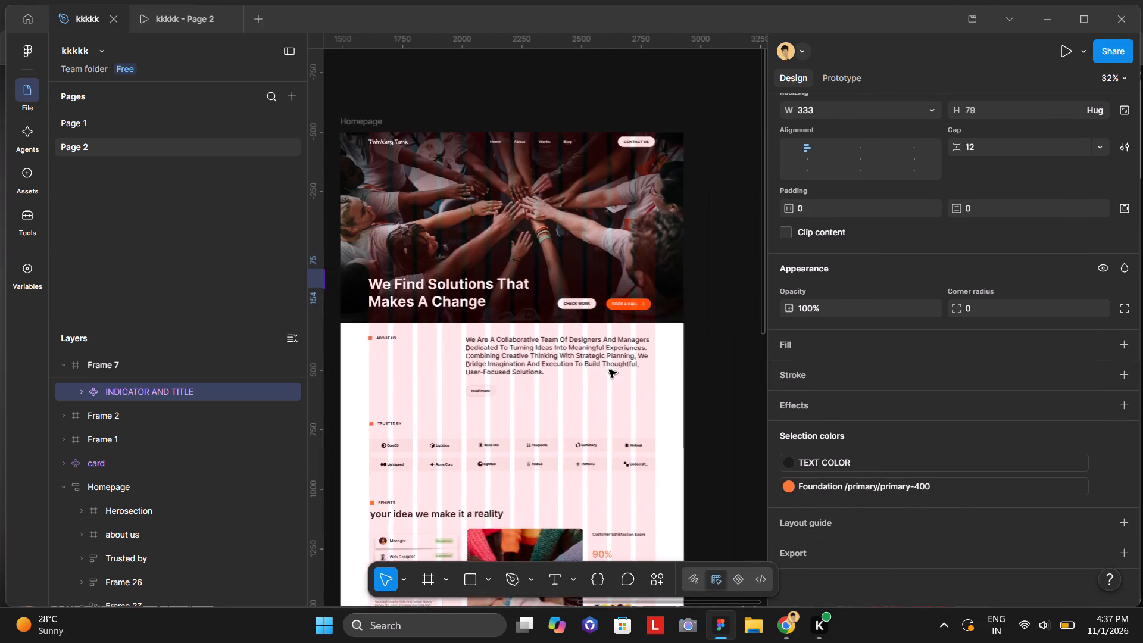
scroll(609, 370, "right", 2)
scroll(609, 370, "left", 1)
scroll(609, 370, "down", 1)
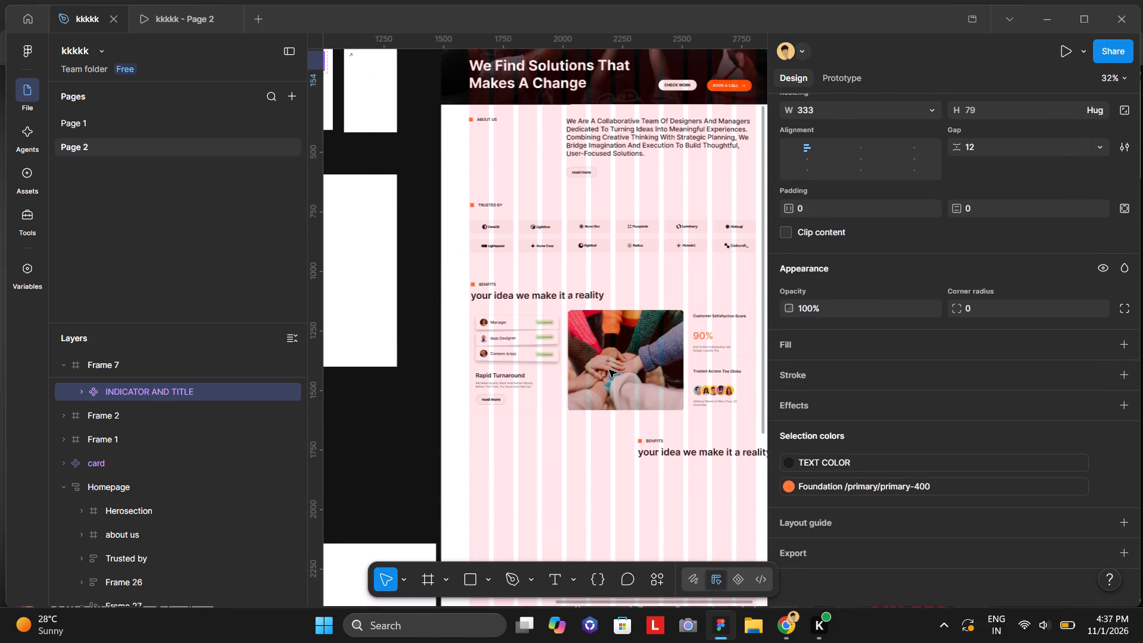
scroll(609, 370, "left", 1)
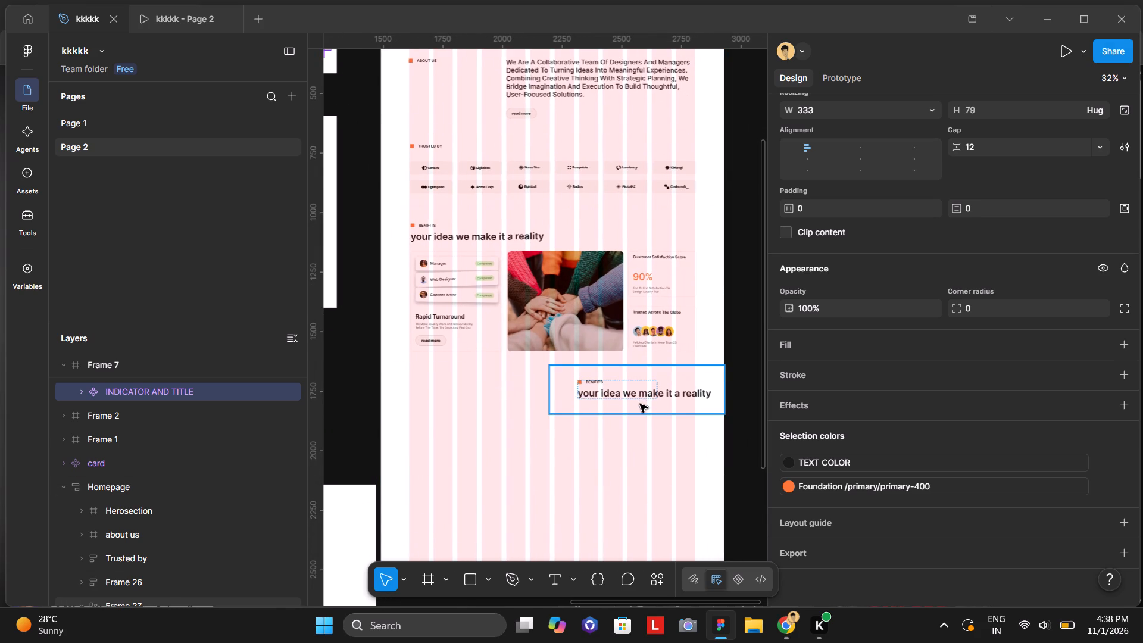
left_click(640, 404)
left_click_drag(548, 398, 449, 383)
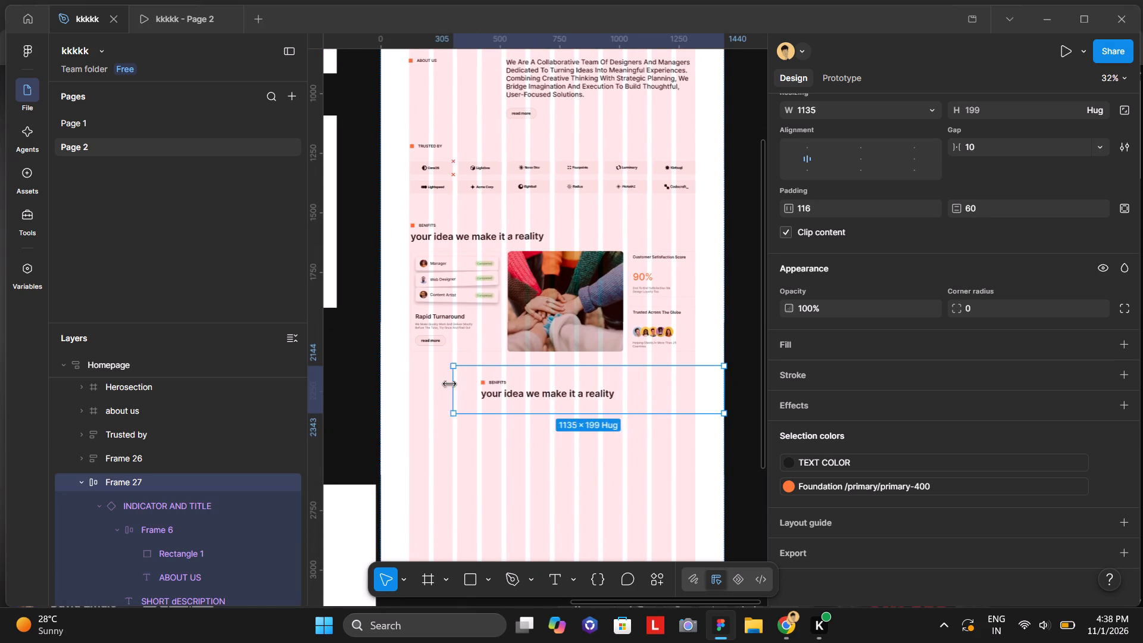
left_click_drag(449, 383, 379, 385)
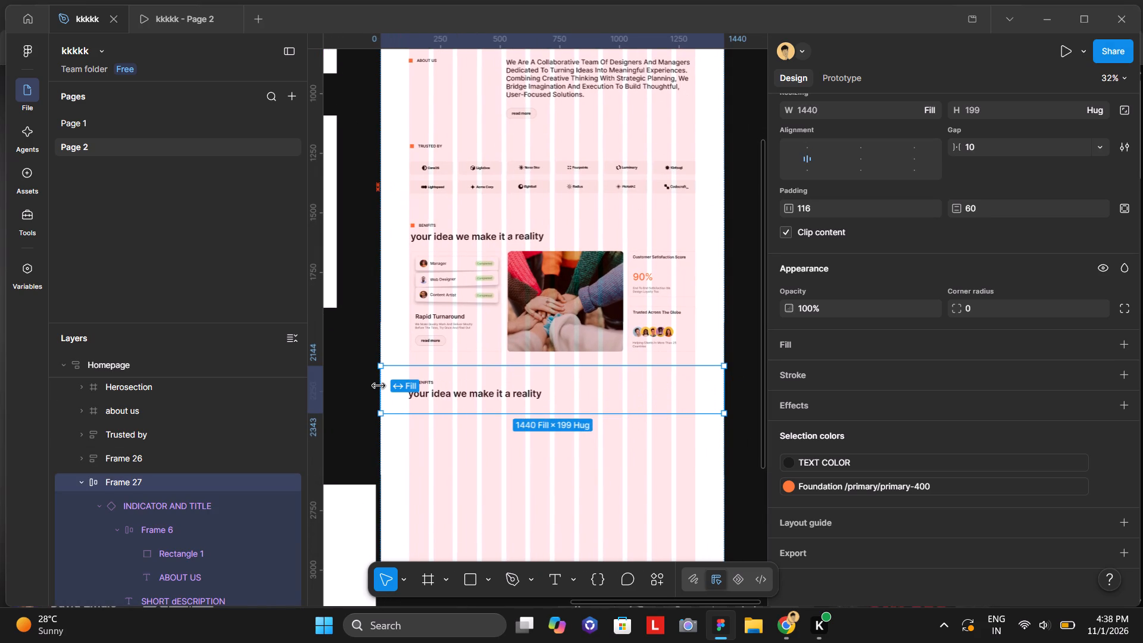
left_click_drag(379, 385, 381, 384)
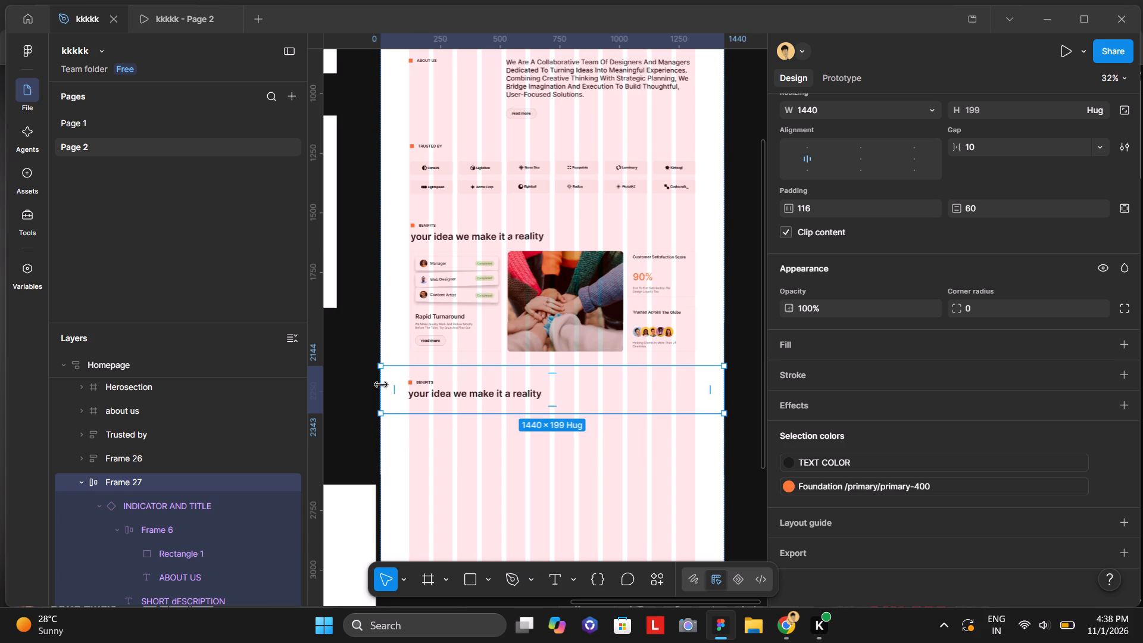
left_click(739, 447)
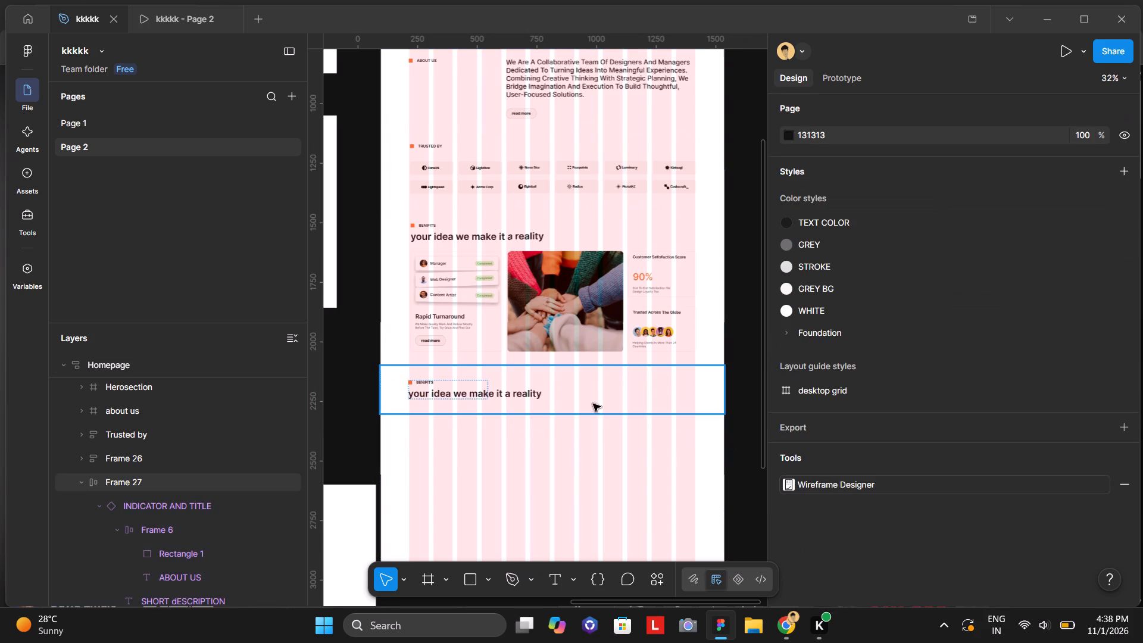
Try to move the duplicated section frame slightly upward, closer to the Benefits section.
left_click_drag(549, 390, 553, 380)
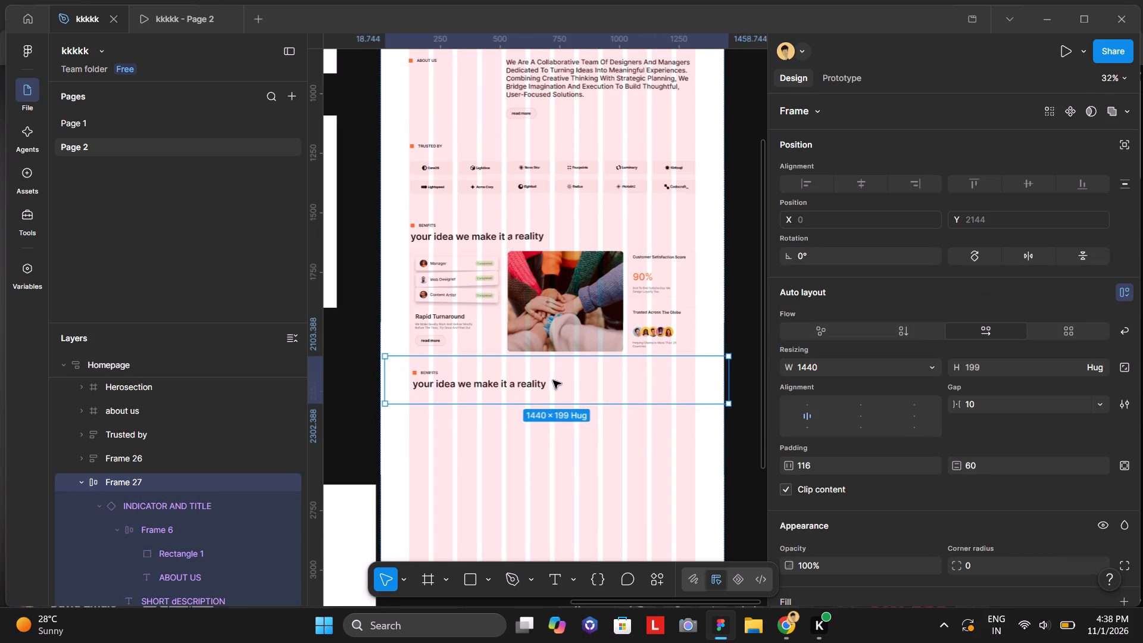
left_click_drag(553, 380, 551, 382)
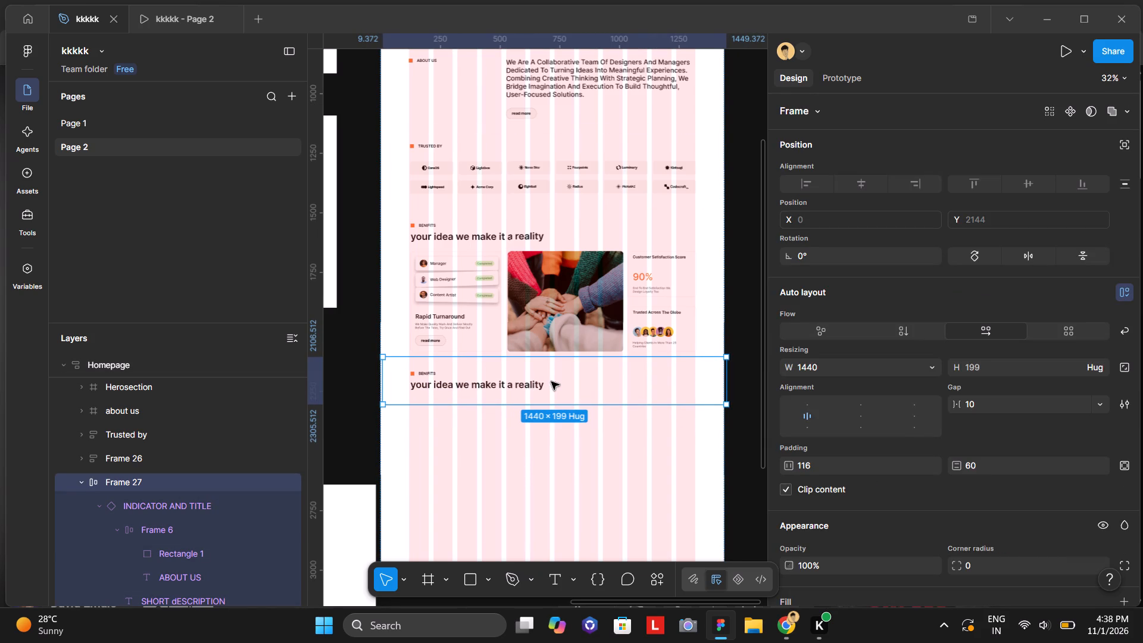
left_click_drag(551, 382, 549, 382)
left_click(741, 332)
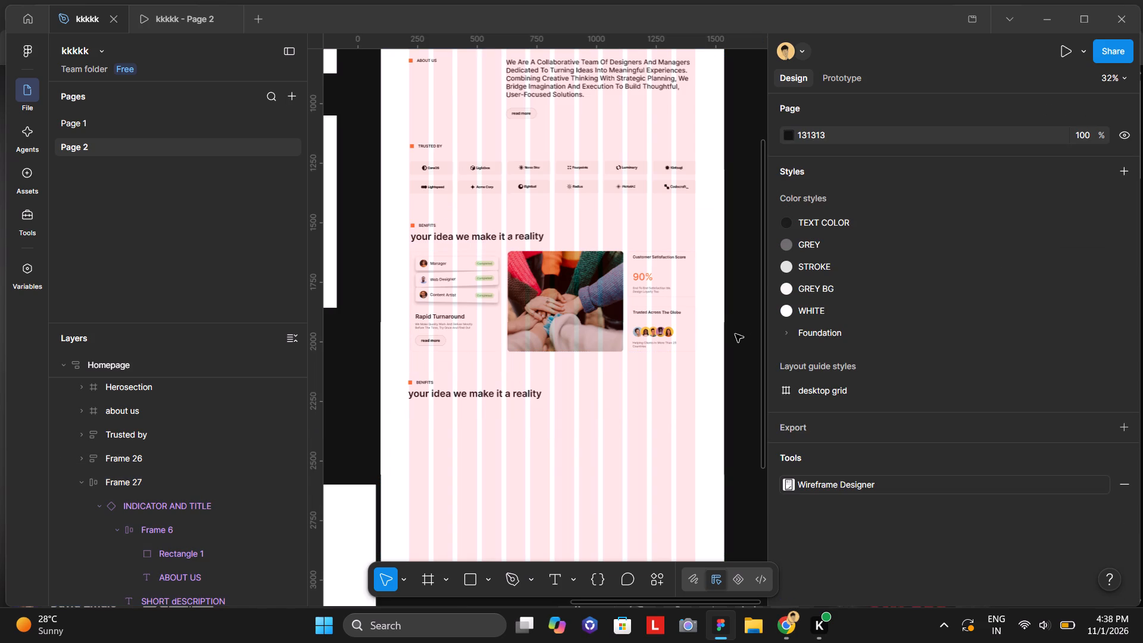
Switch to the YouTube tutorial on Figma web design in the browser to view the works section reference.
scroll(735, 334, "up", 2)
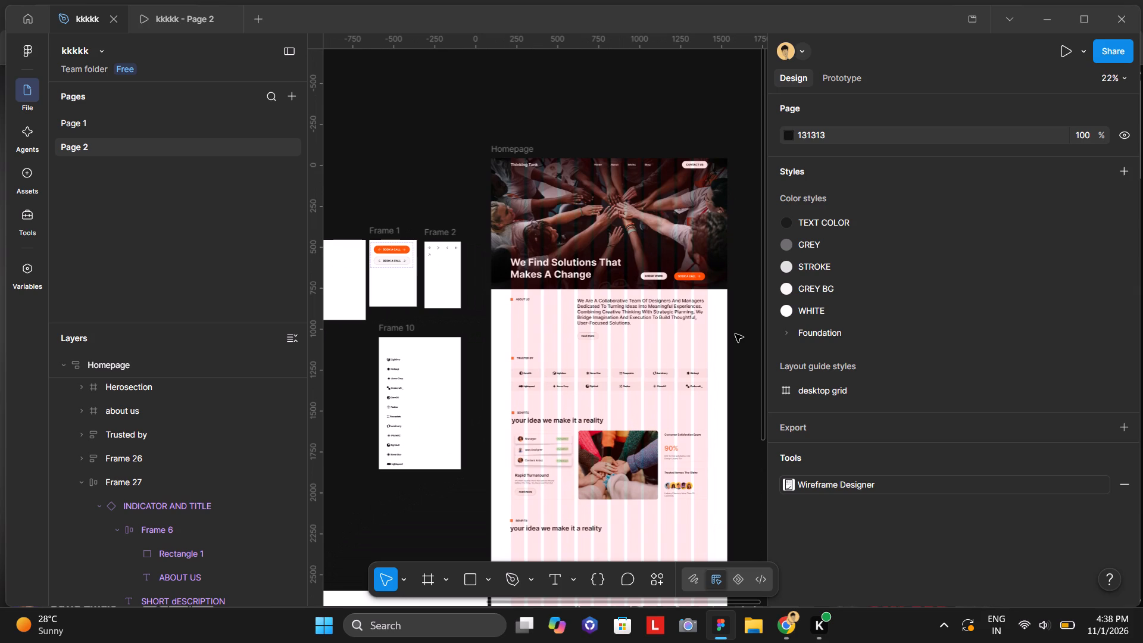
scroll(735, 334, "down", 1)
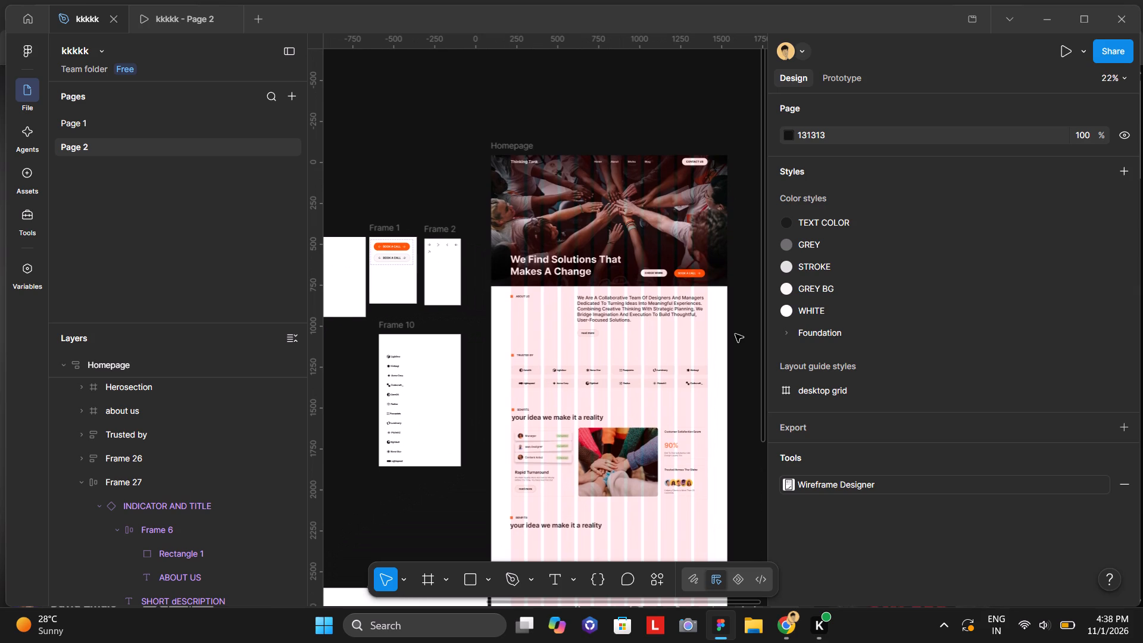
scroll(735, 334, "down", 1)
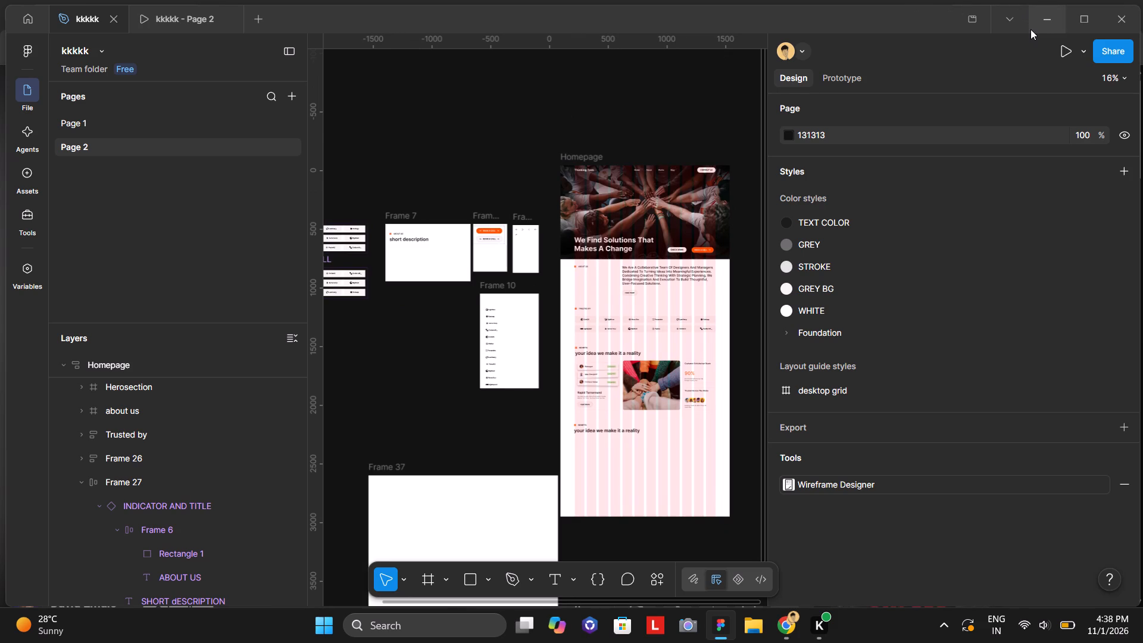
left_click(701, 84)
left_click(1033, 25)
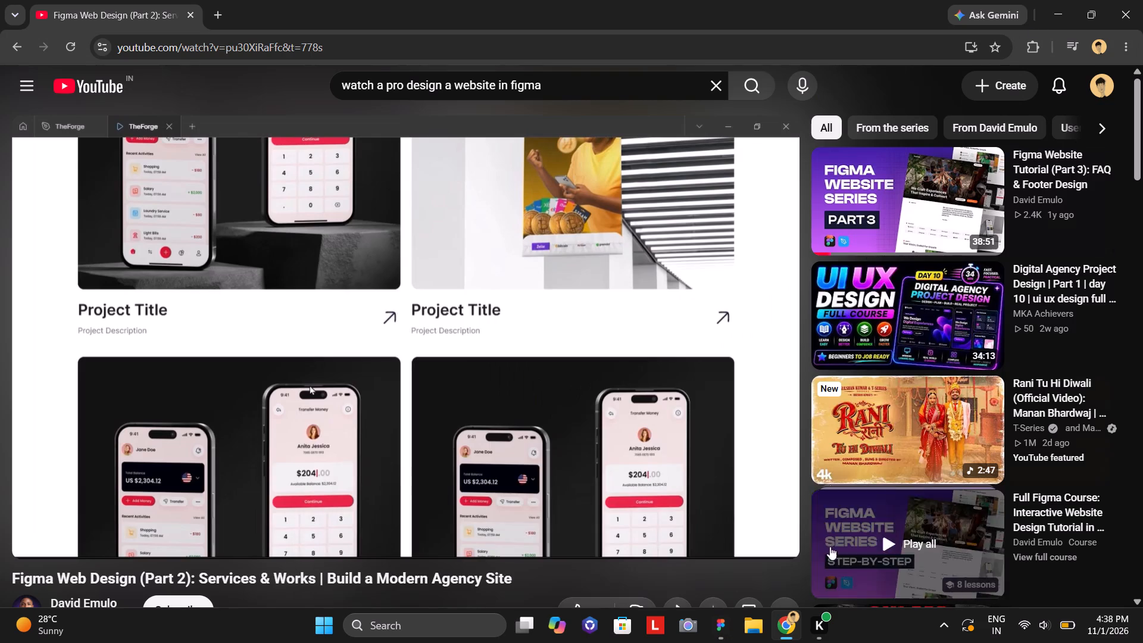